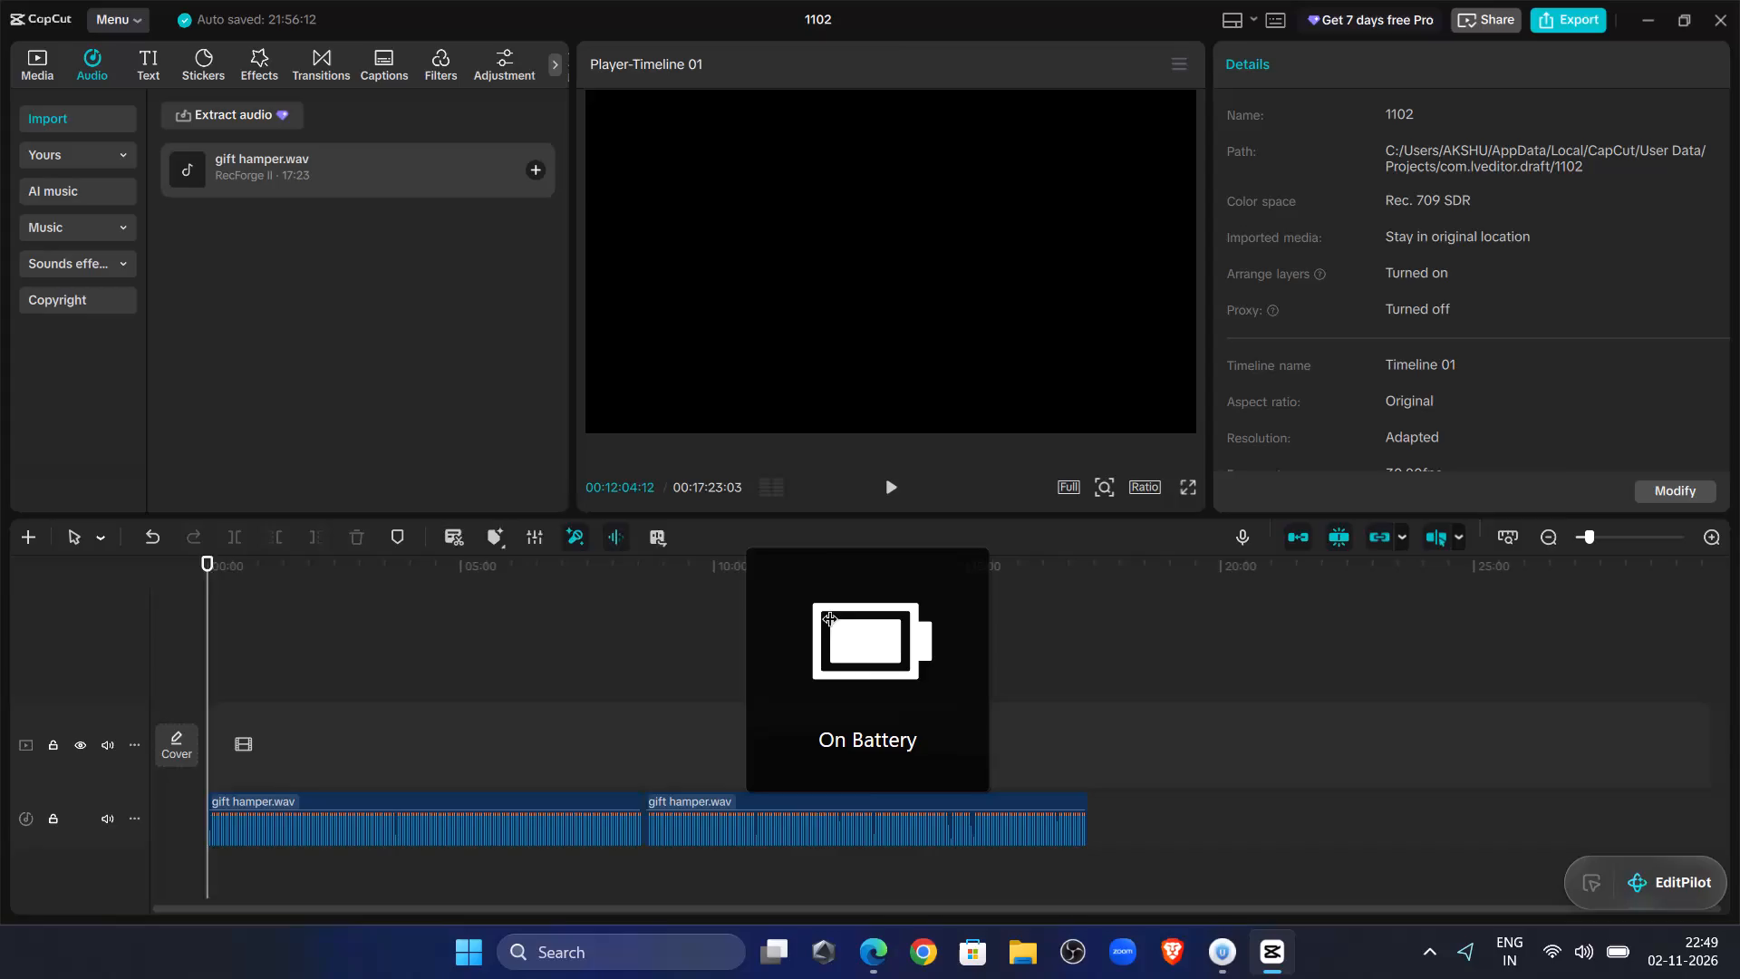
Play a short stretch of the second gift hamper.wav clip from about 00:12:04 and pause it.
click(908, 477)
click(889, 496)
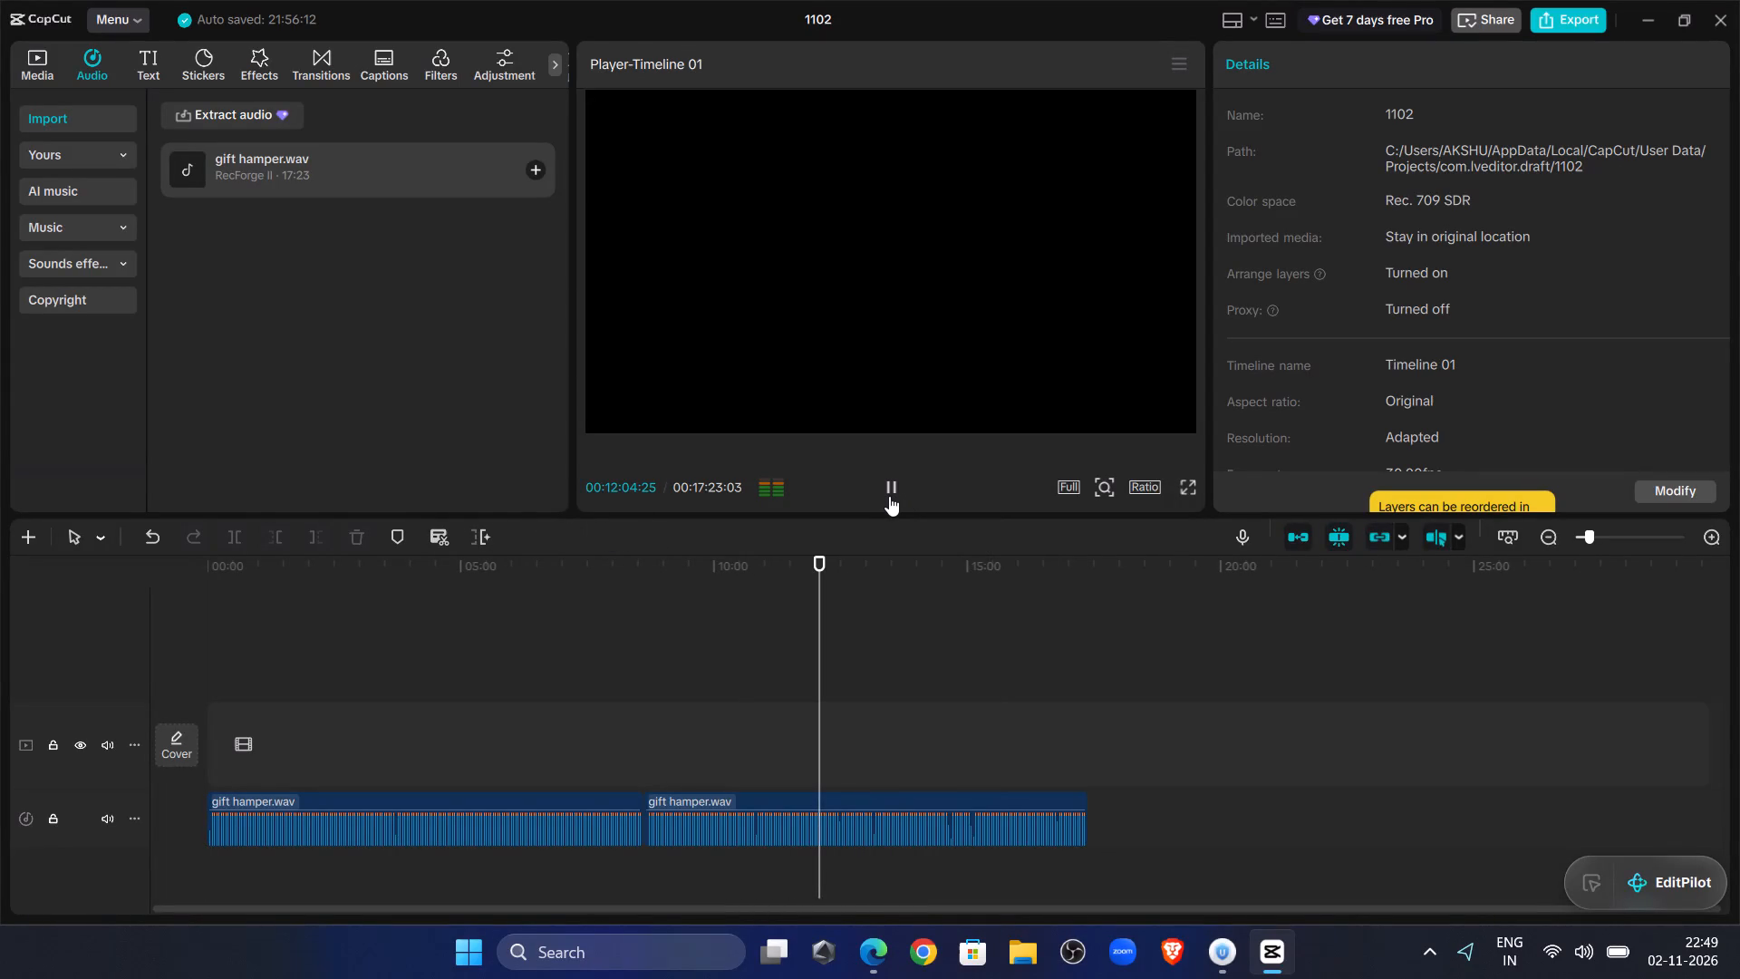
double_click(889, 499)
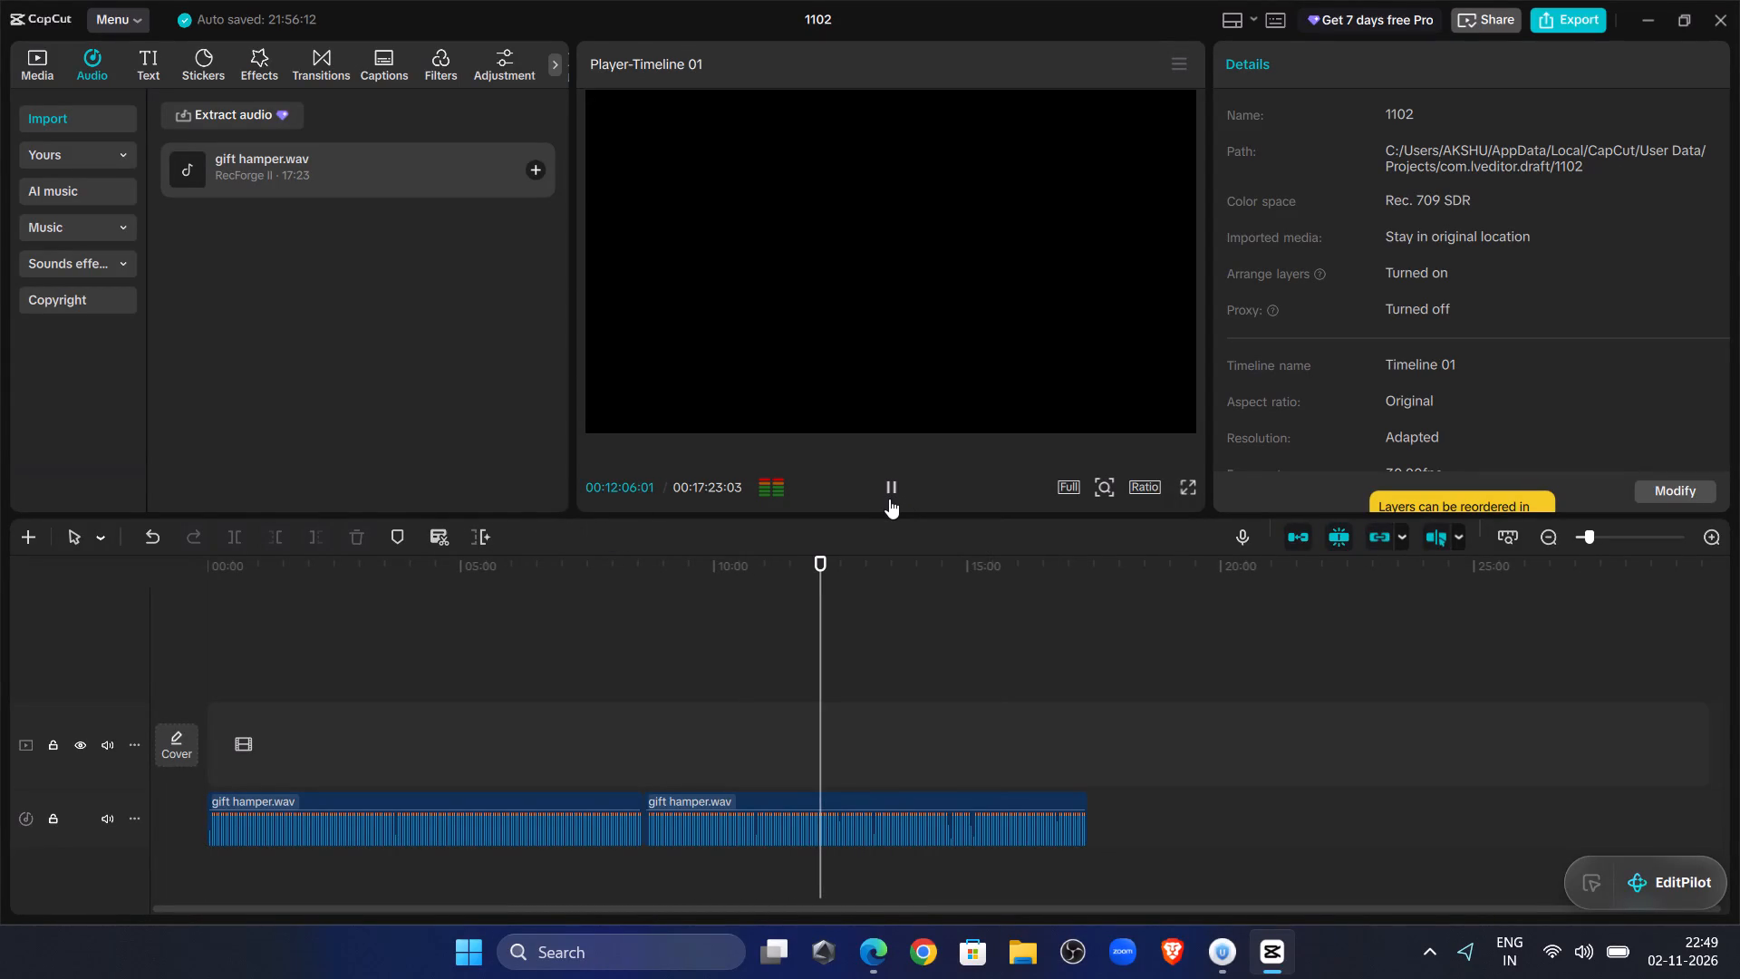
click(889, 499)
Set the system speaker volume to a little below half in the quick settings.
click(1589, 938)
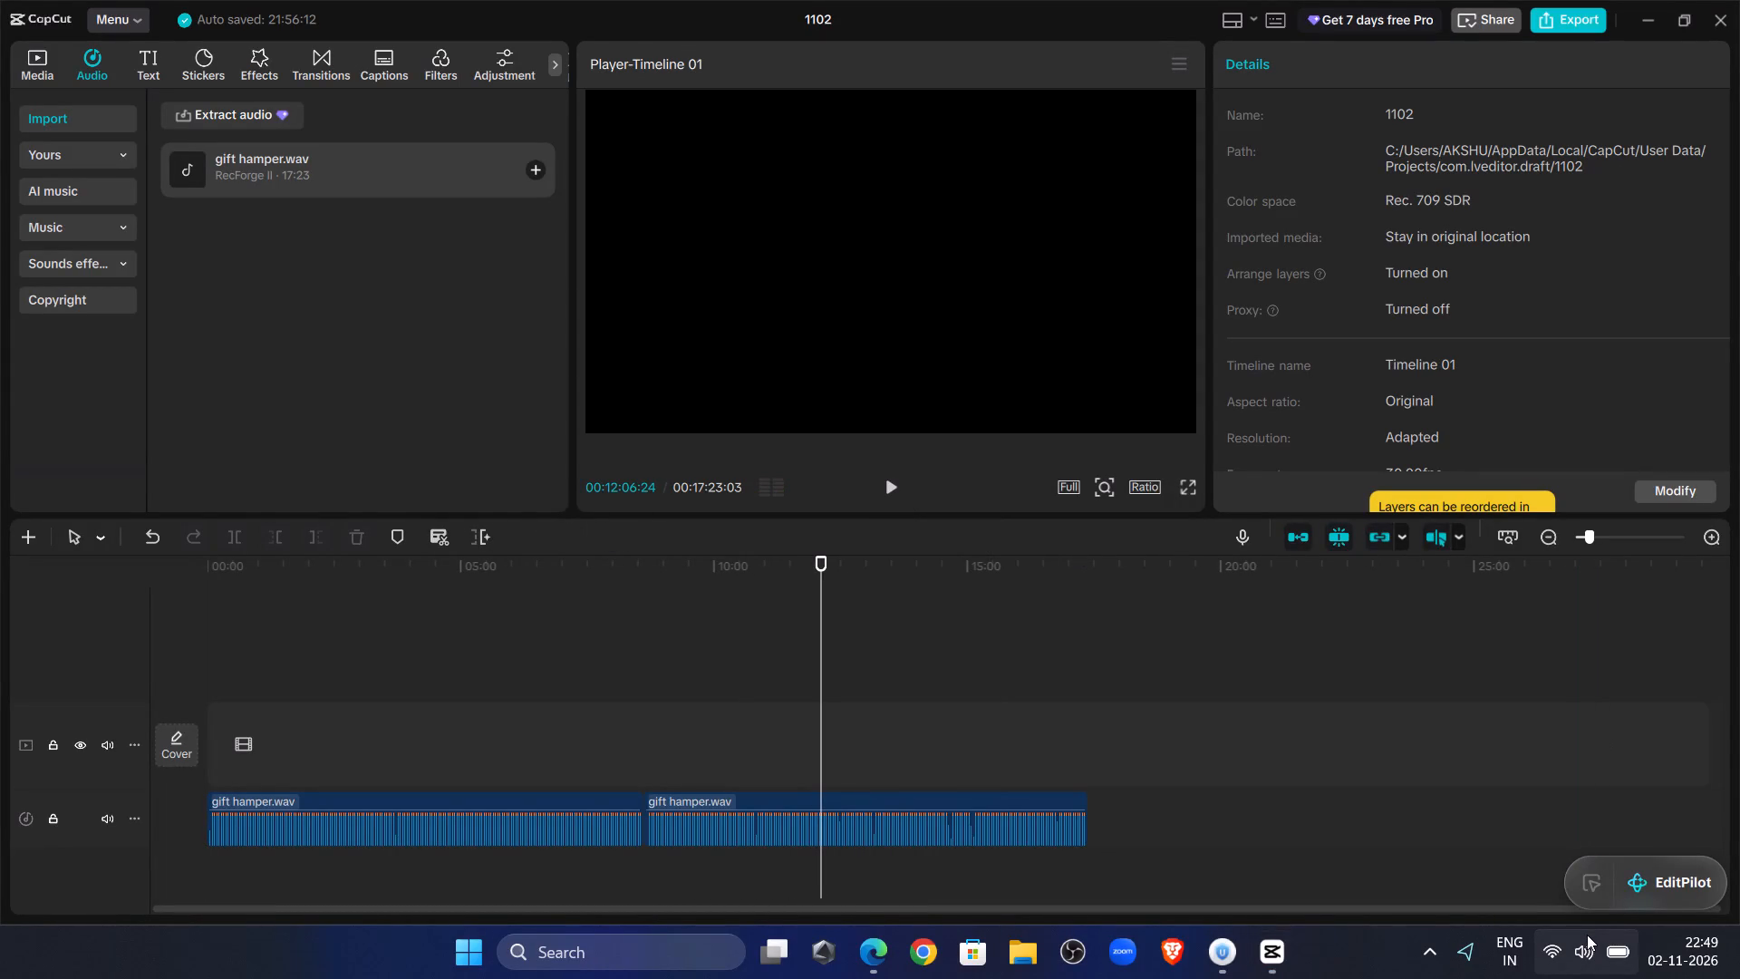
click(1495, 802)
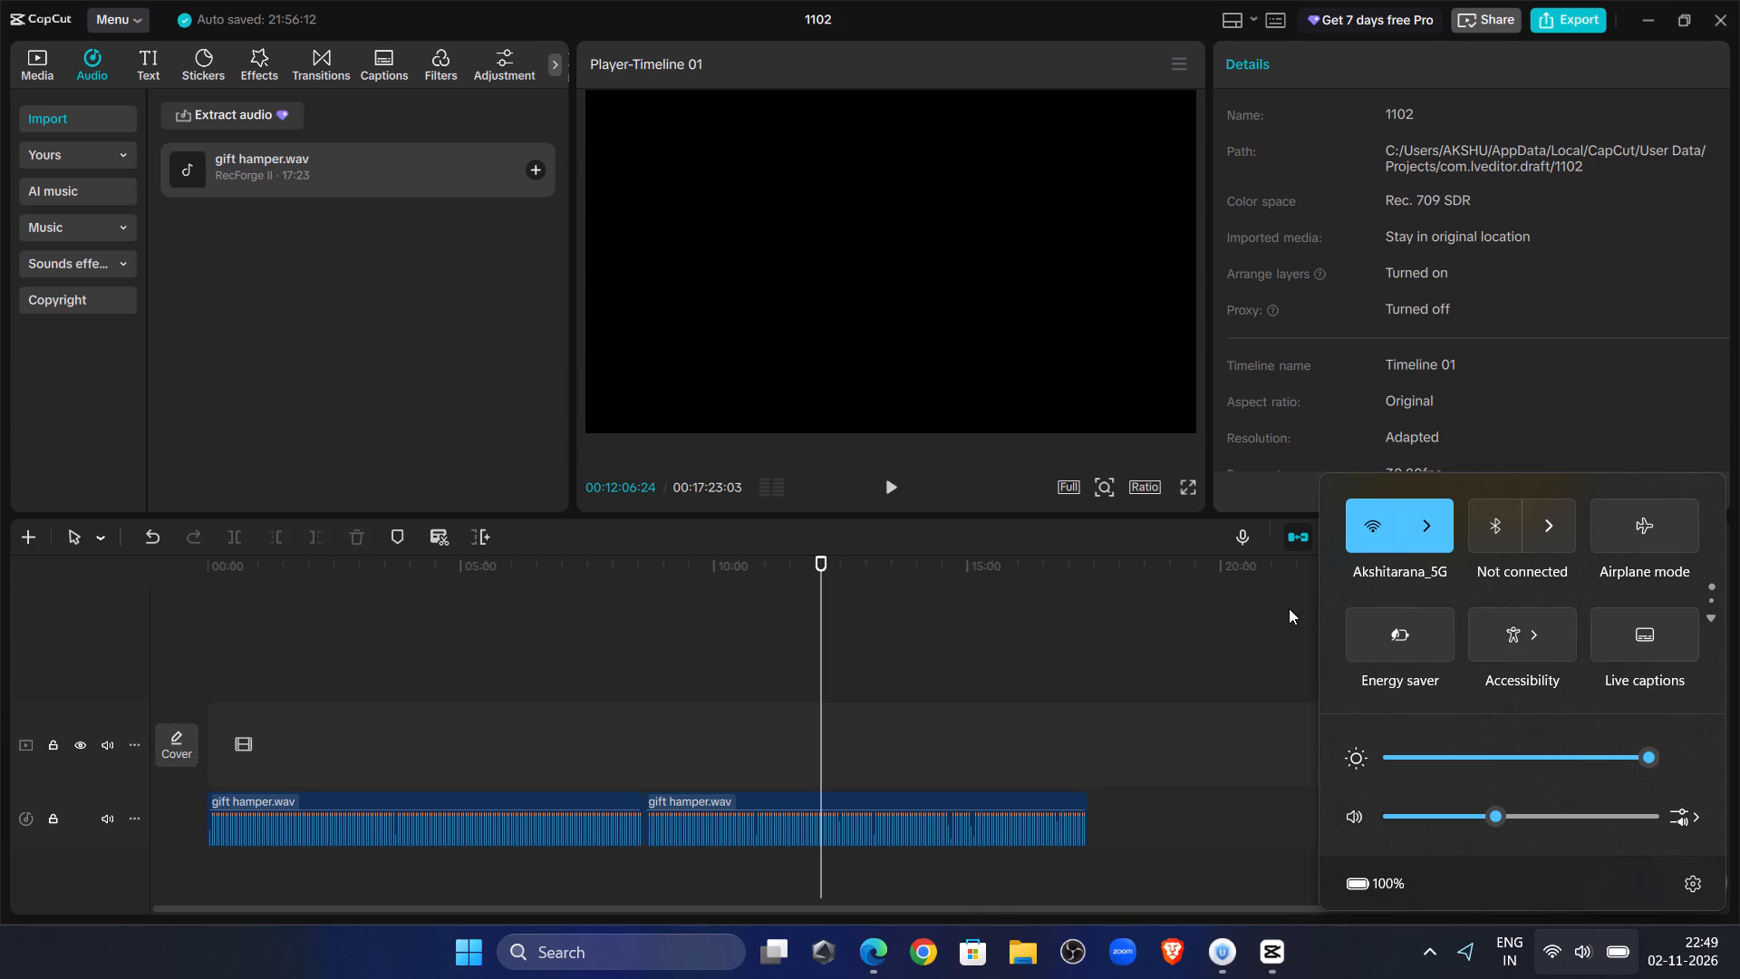
click(896, 482)
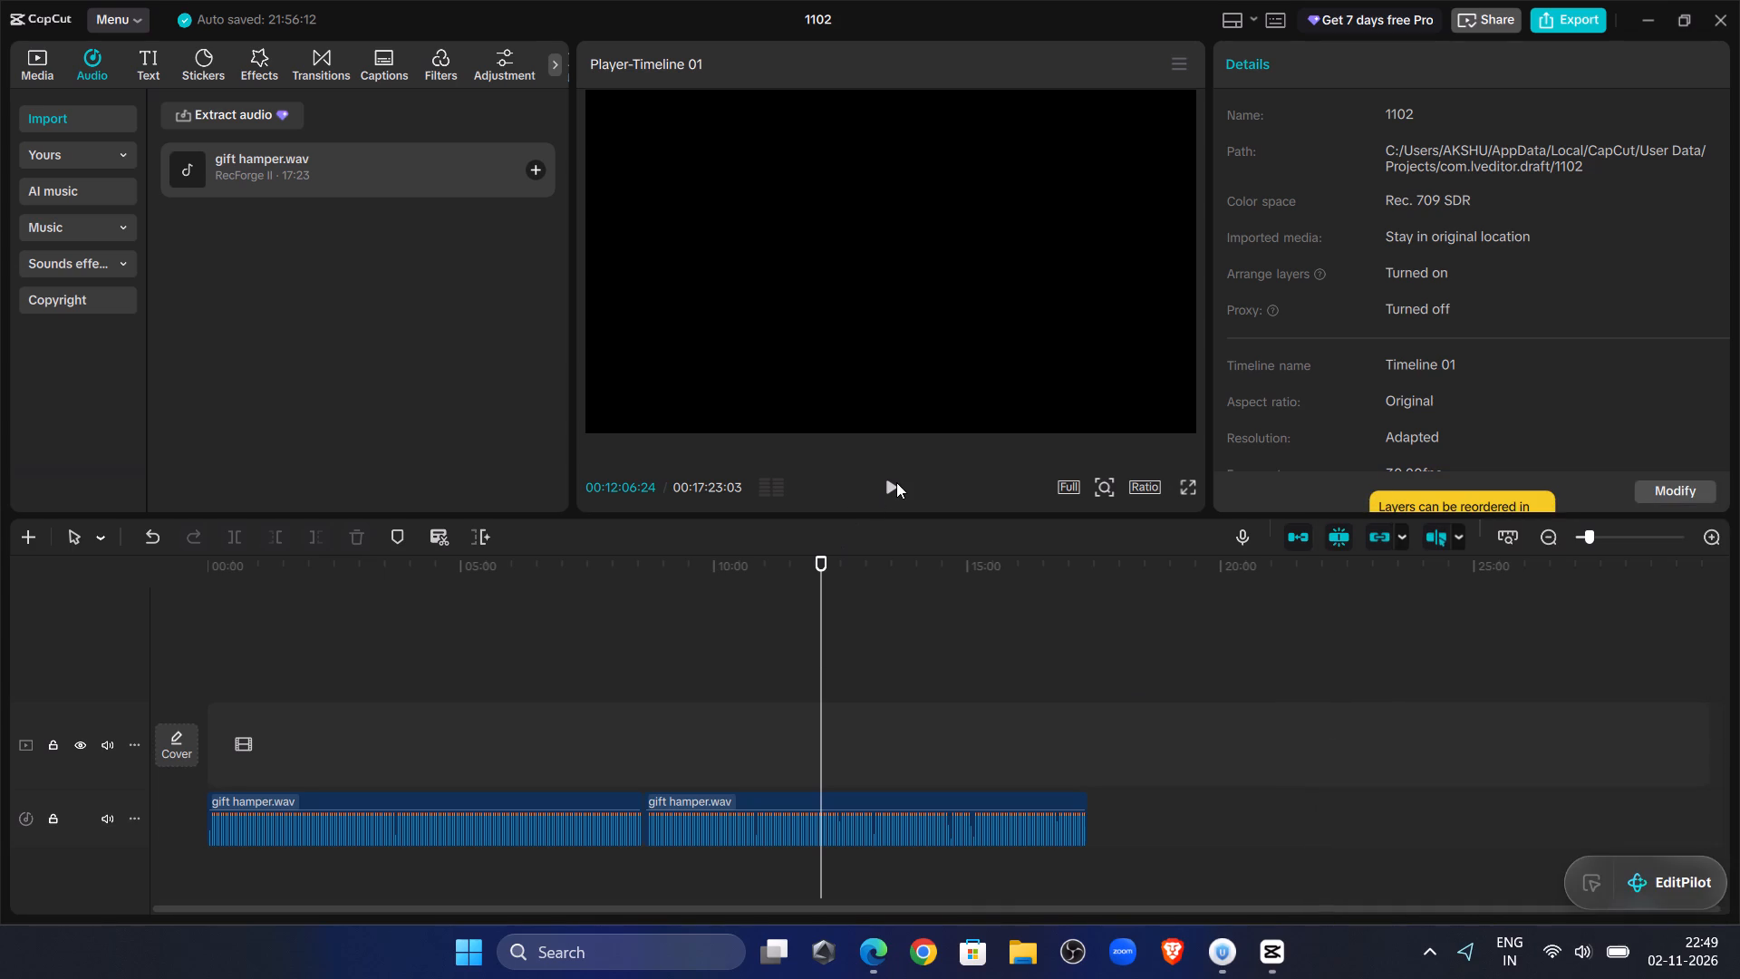
Play the gift hamper.wav audio again from about 00:12:06 to check its sound and pause it.
click(897, 491)
click(894, 491)
click(886, 480)
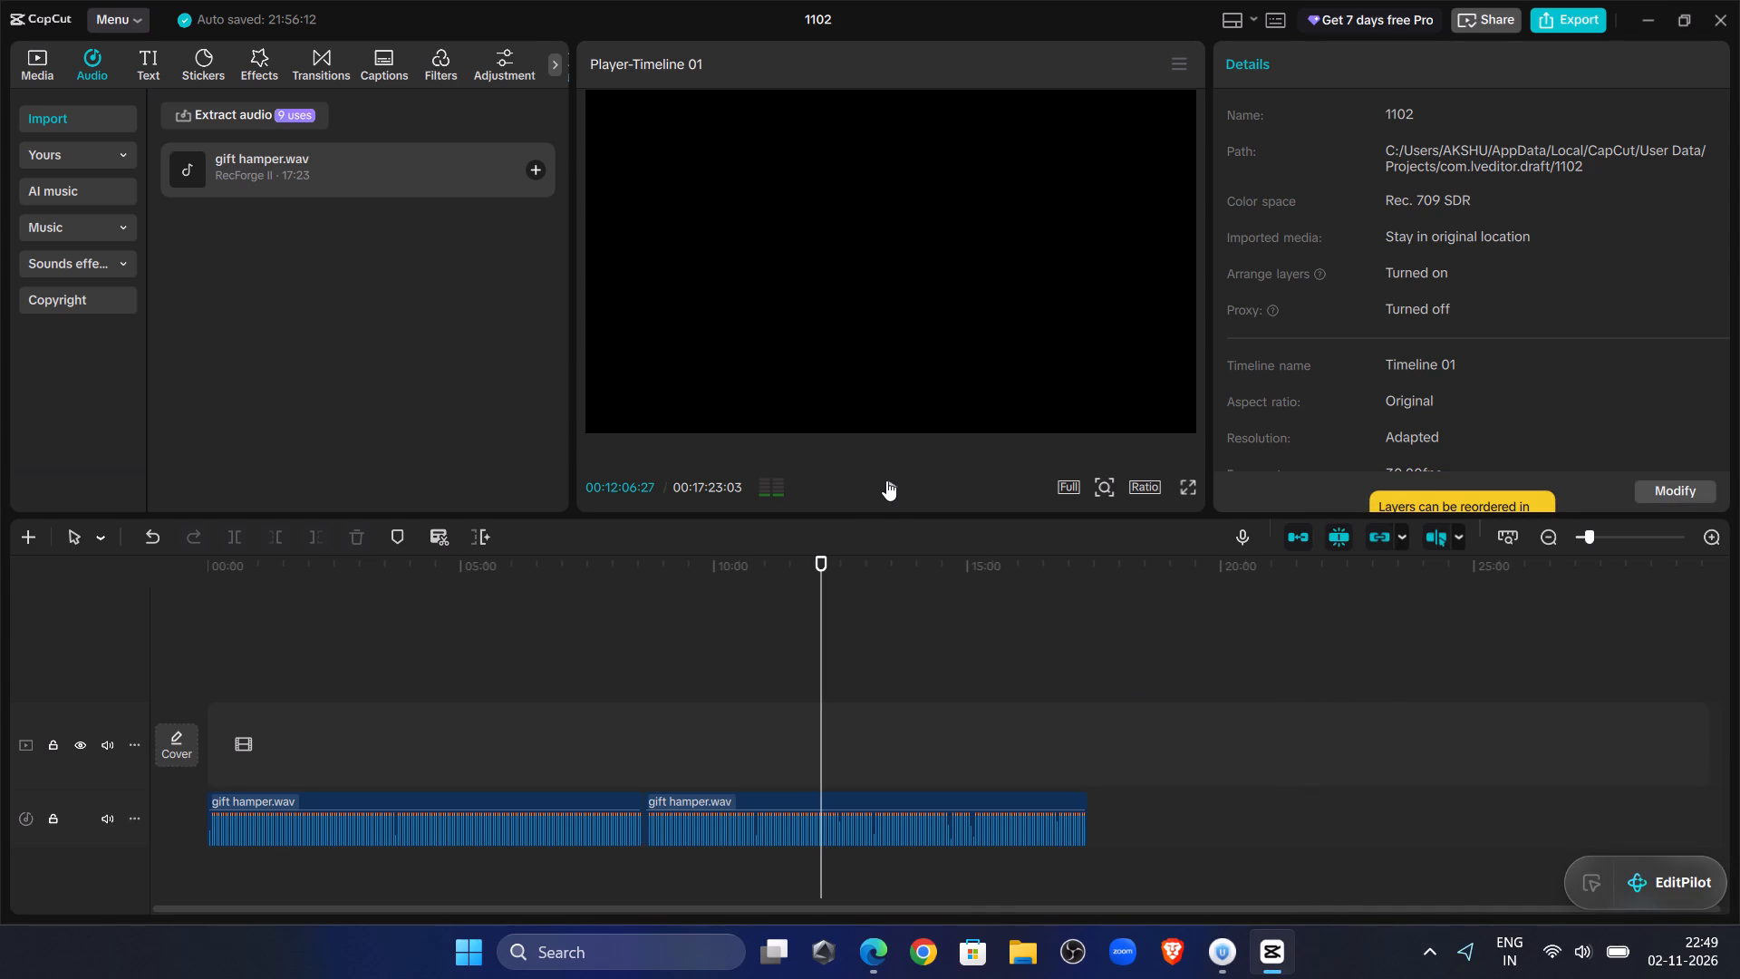
click(886, 480)
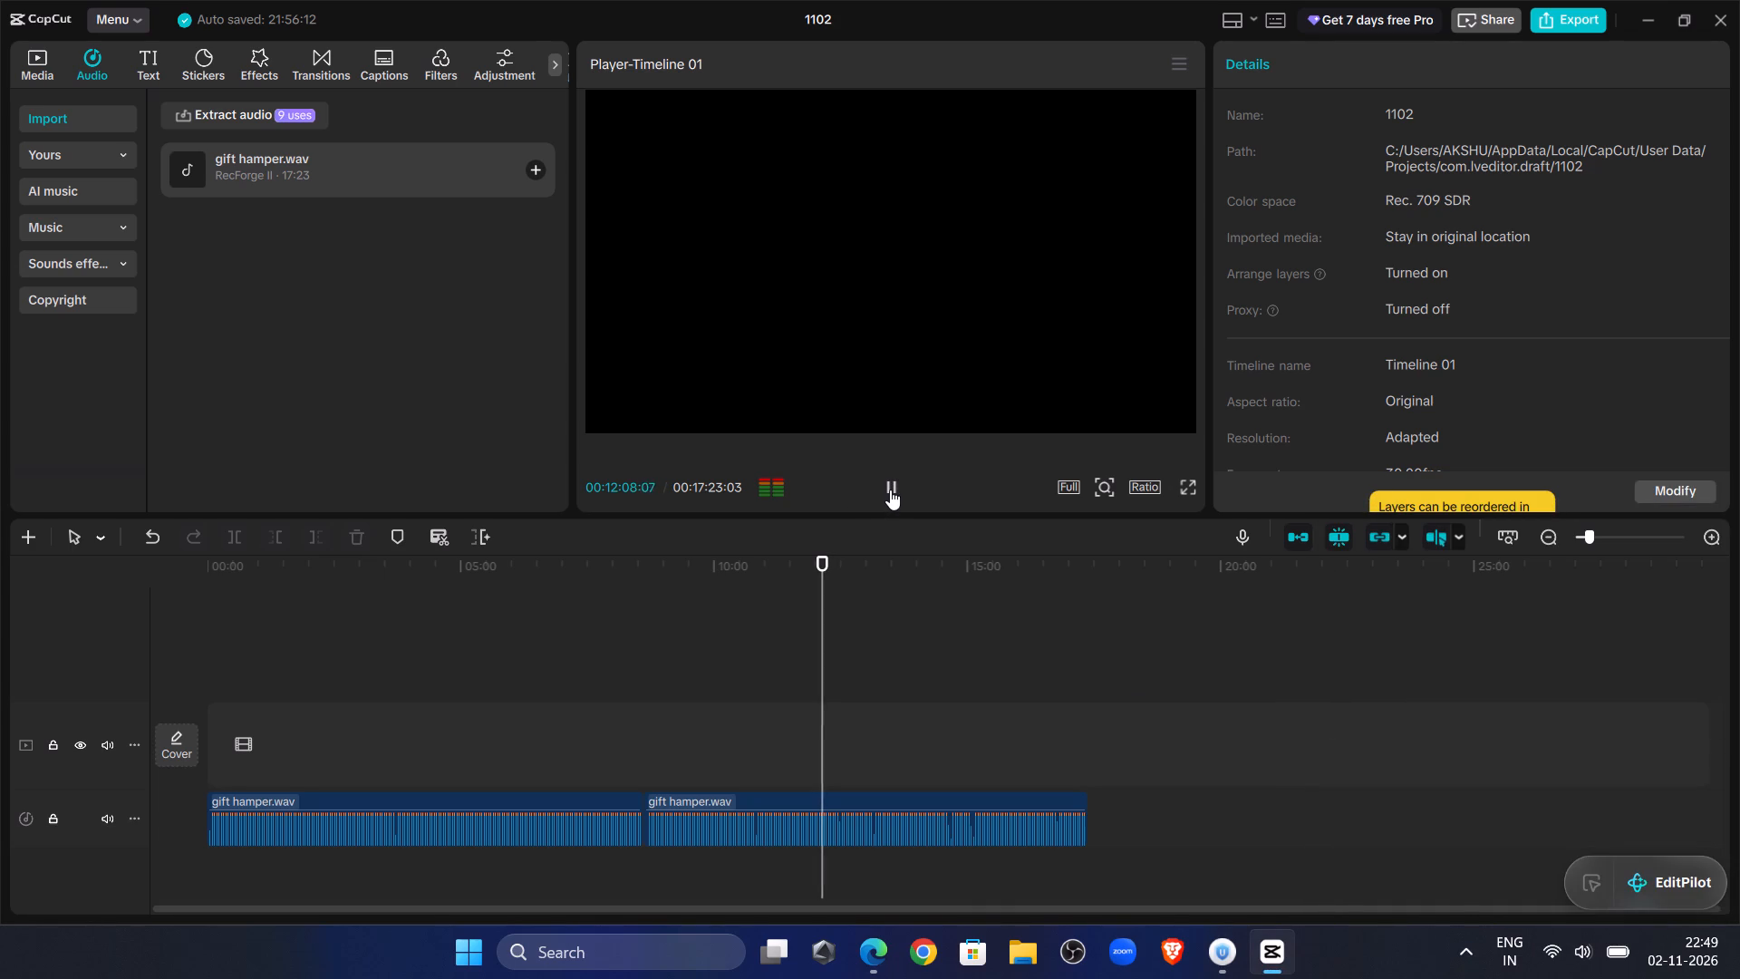
click(890, 489)
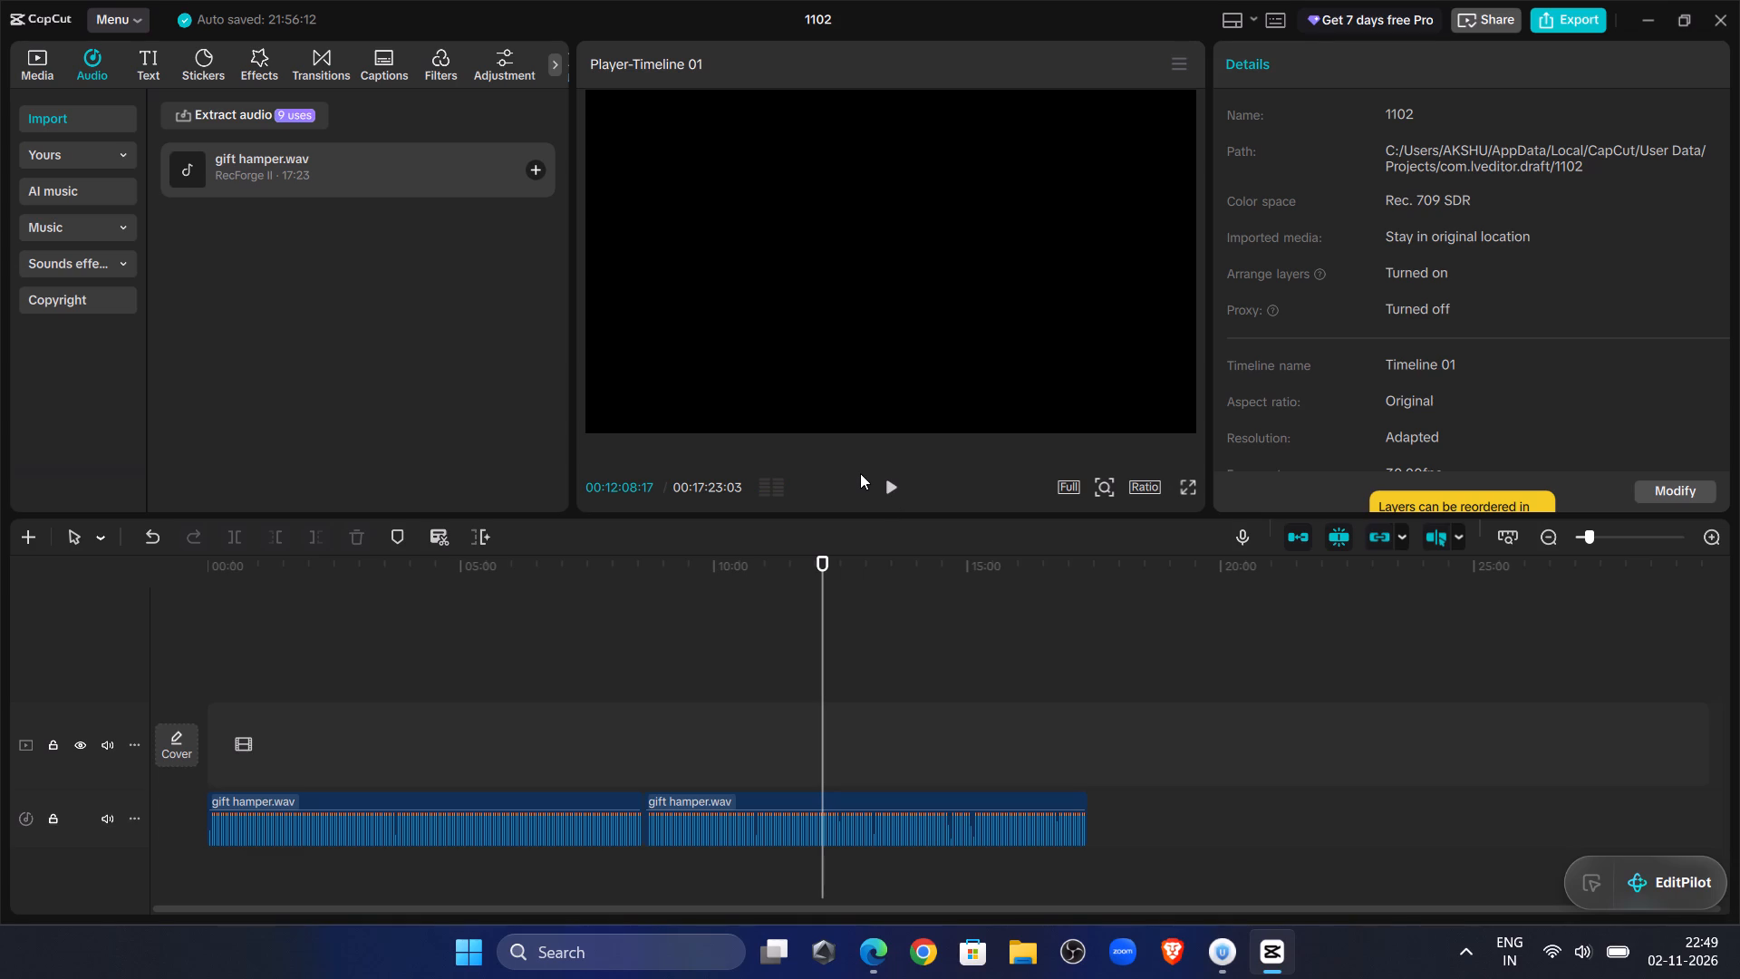
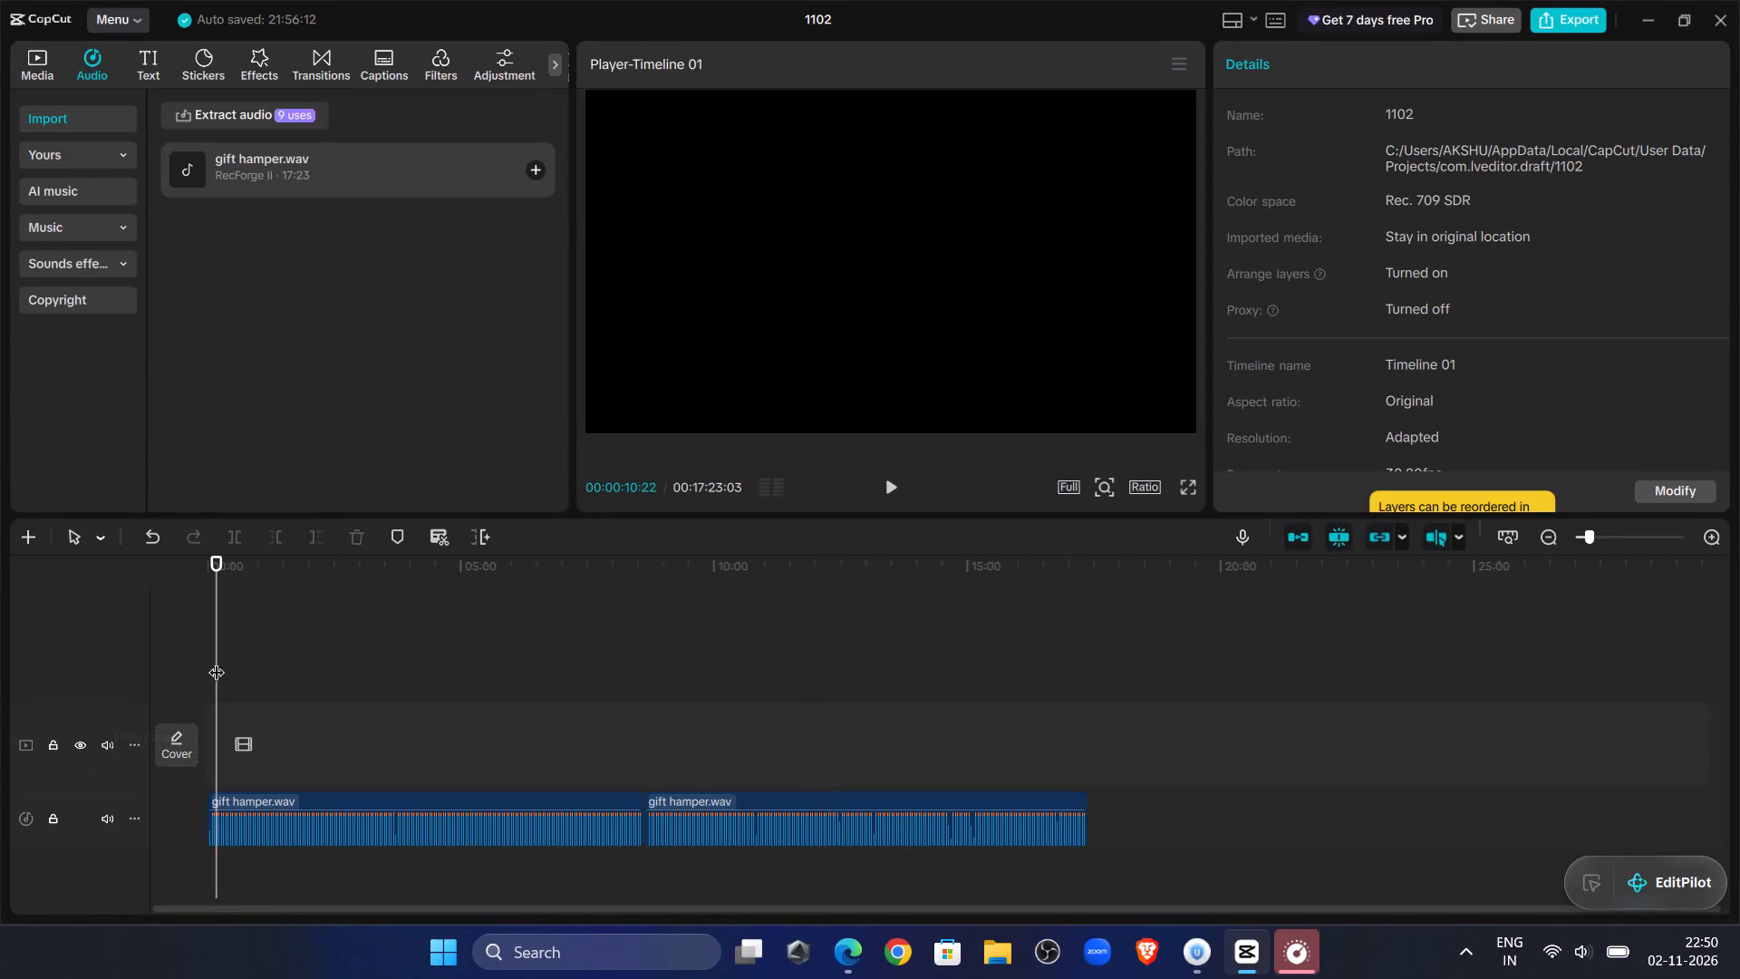
Play the gift hamper.wav recording from the timeline start and listen through roughly the first 30 seconds for unwanted audio.
drag(217, 661, 102, 666)
click(912, 484)
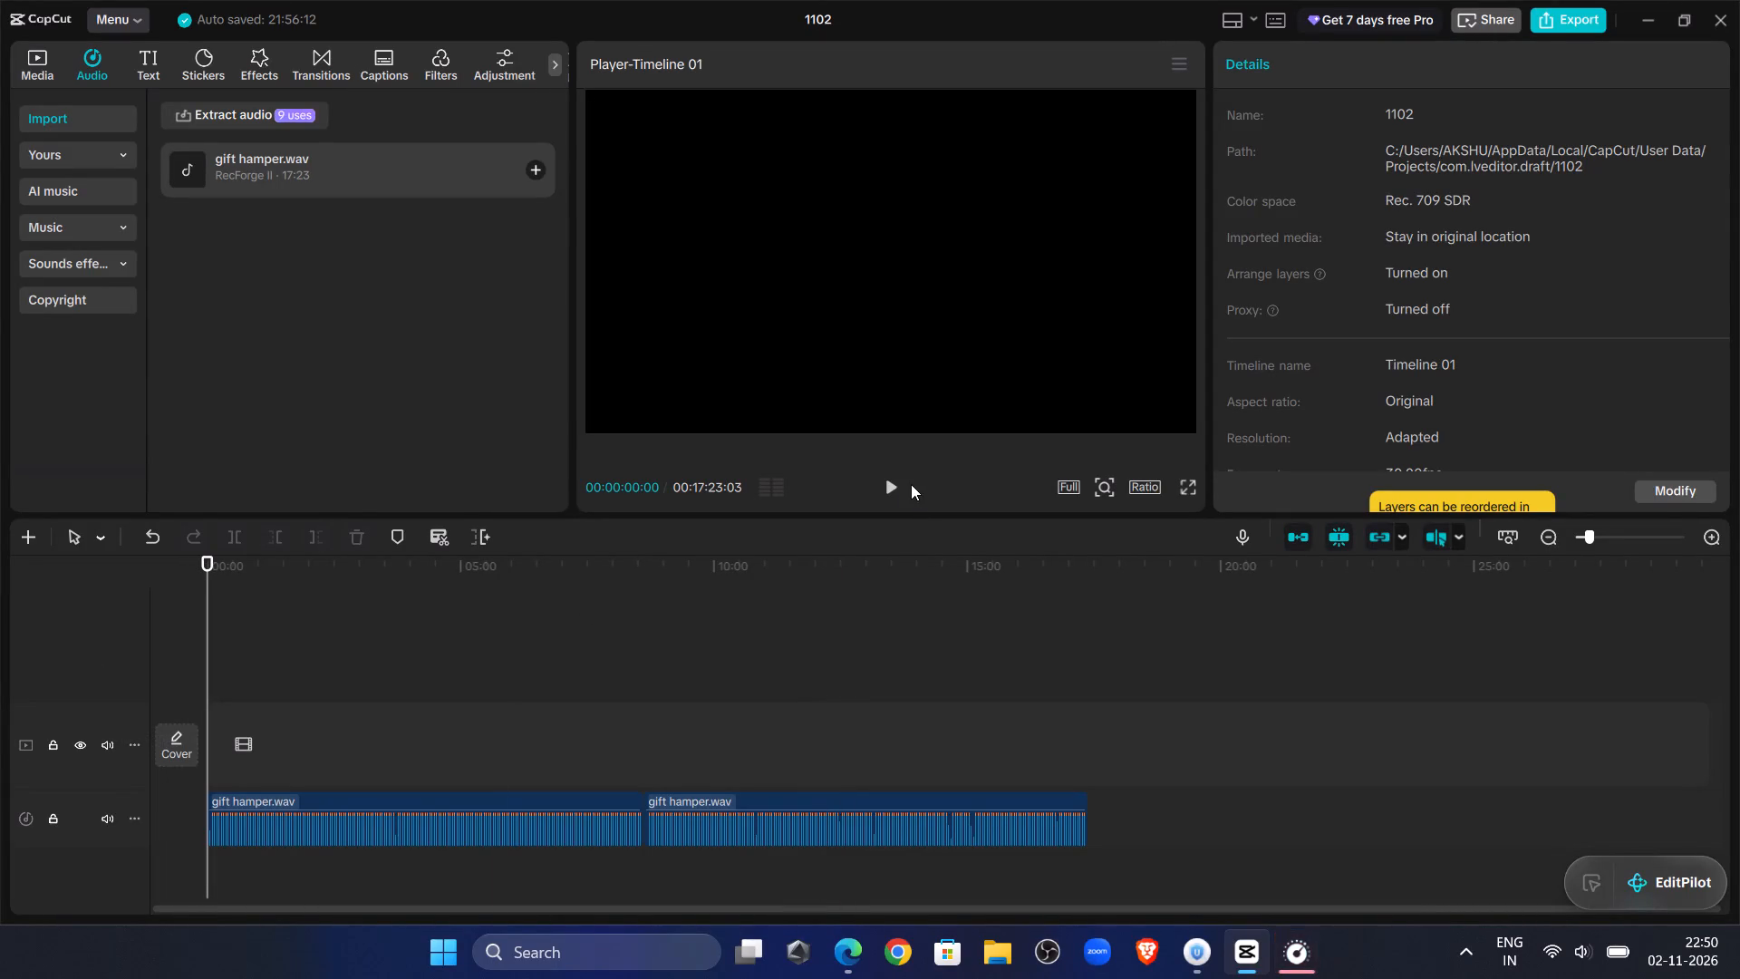
click(896, 491)
click(1611, 535)
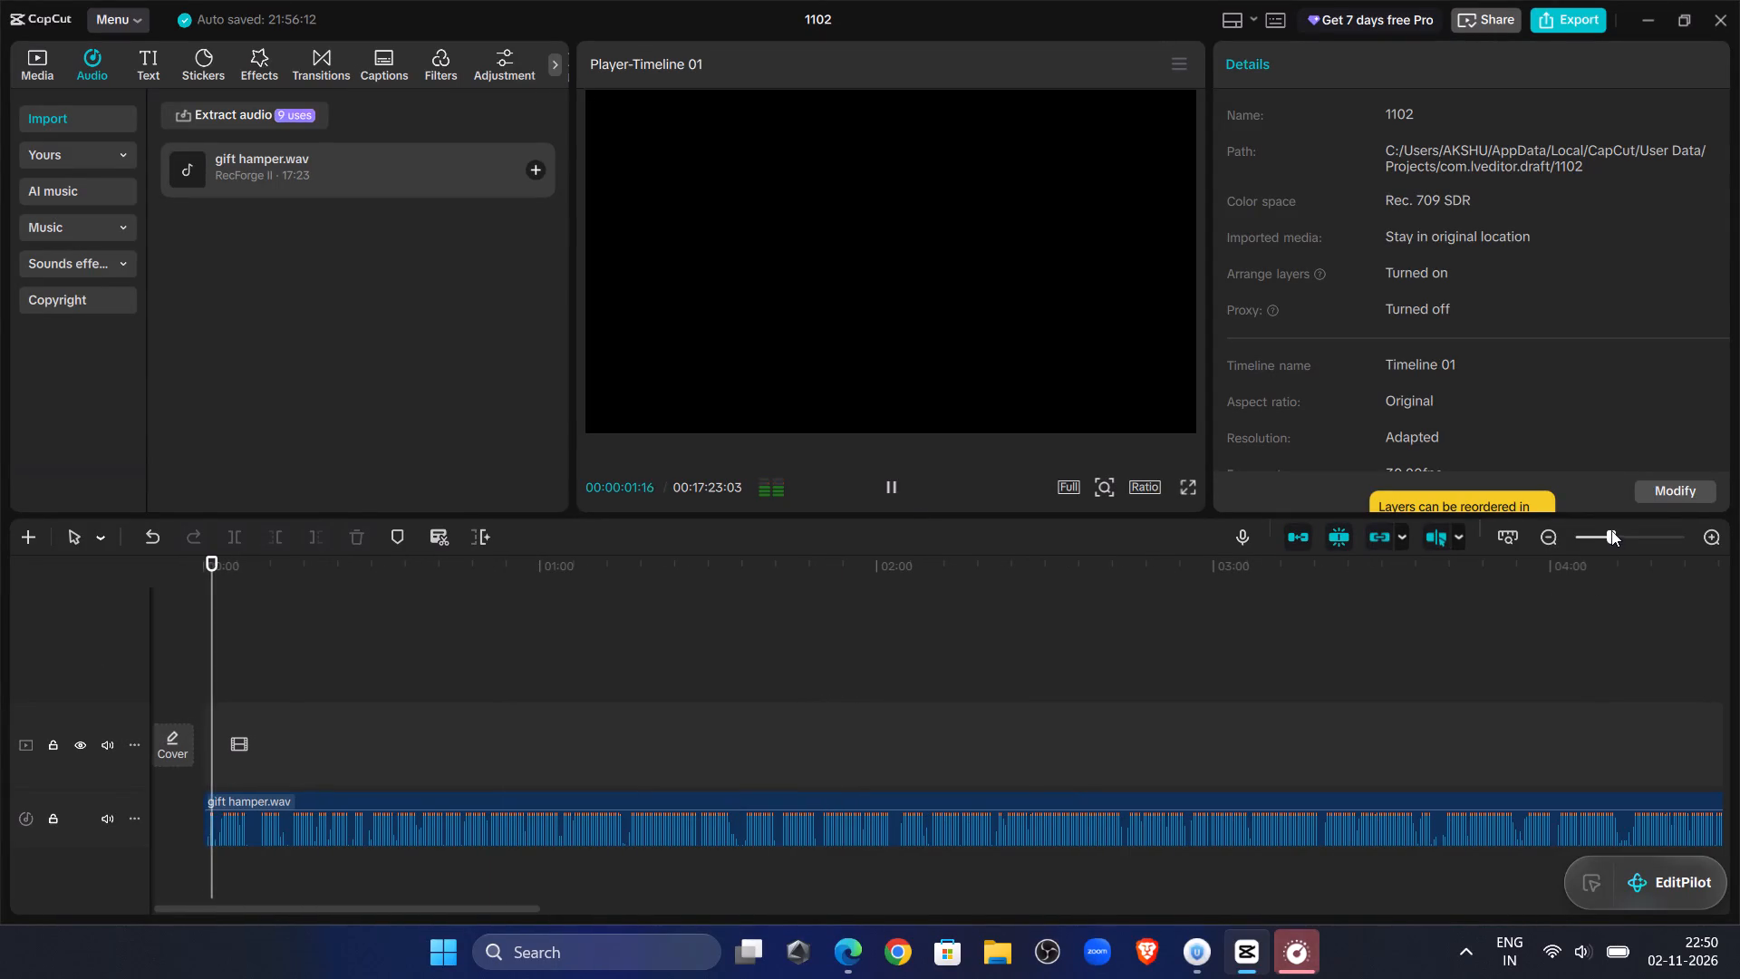
click(1623, 534)
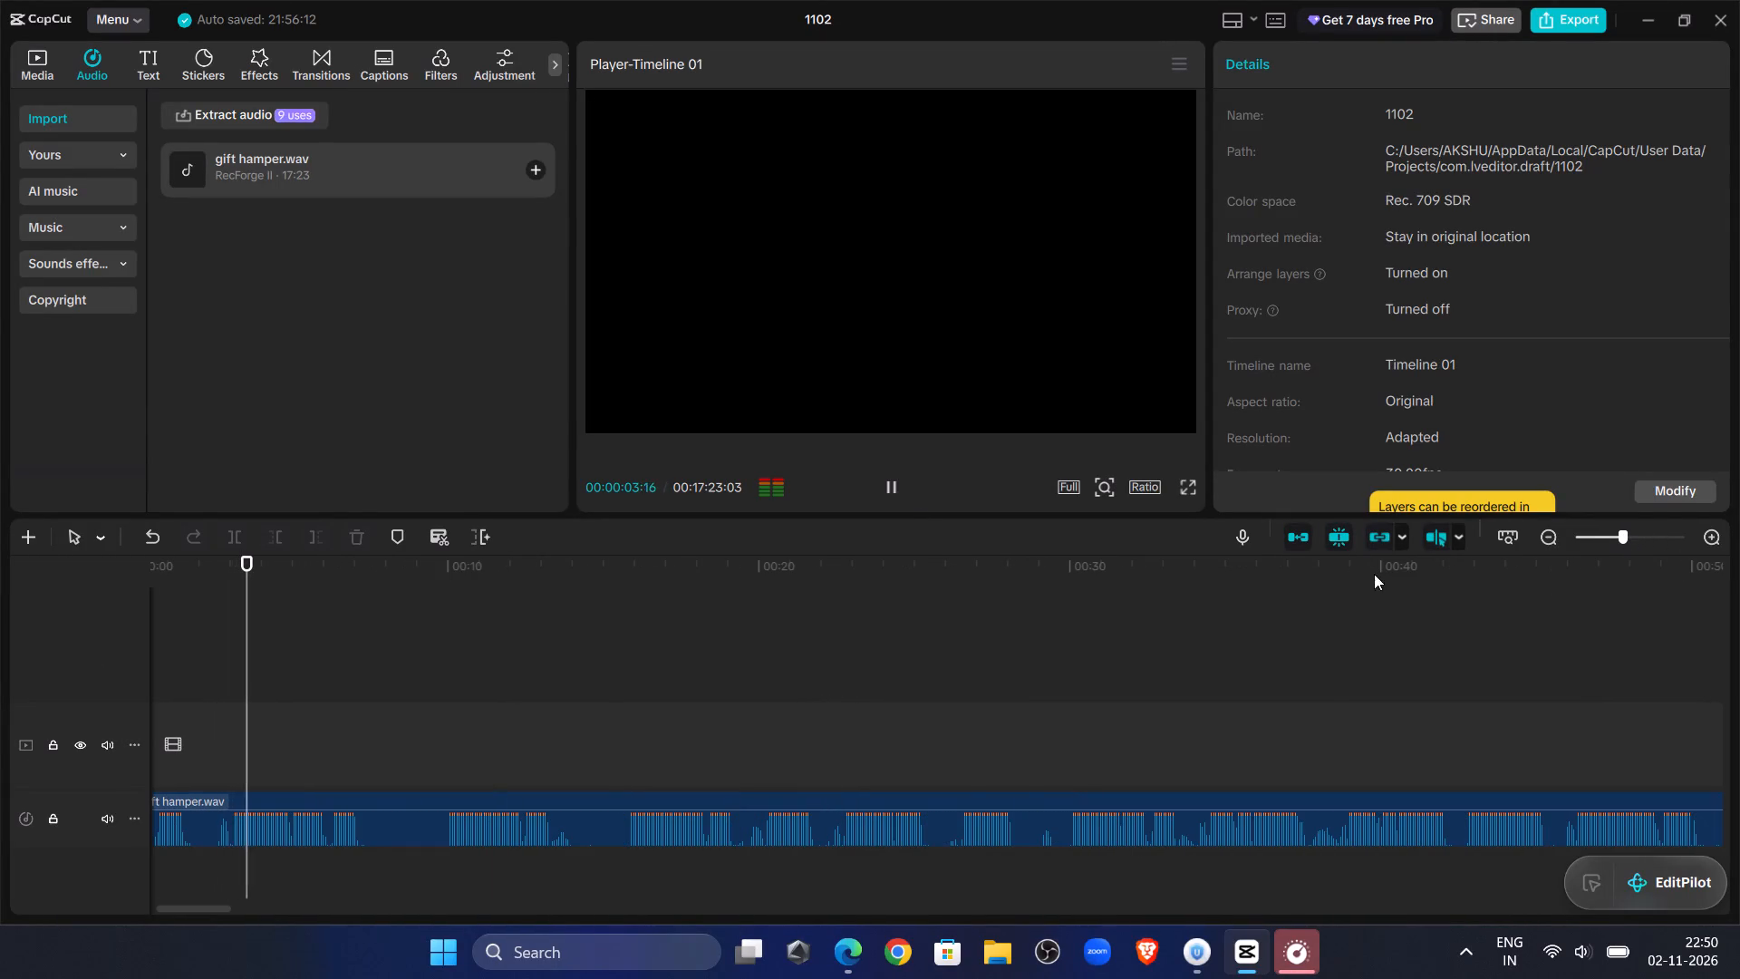
click(598, 697)
click(612, 709)
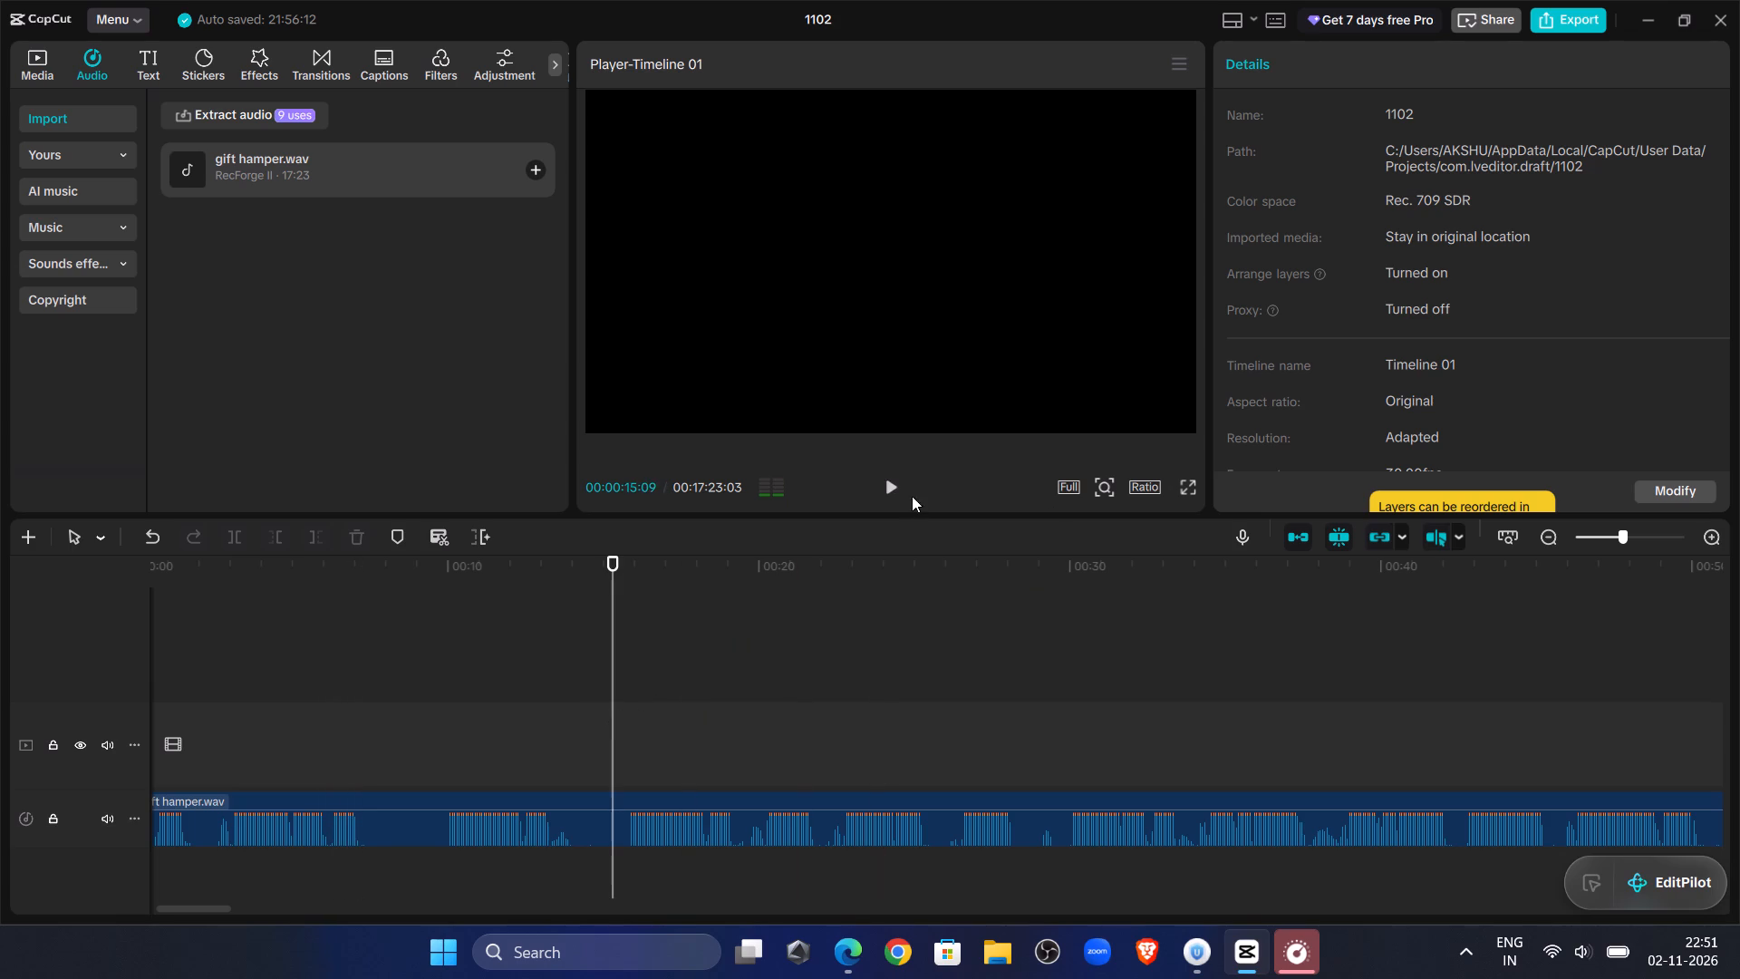
click(900, 480)
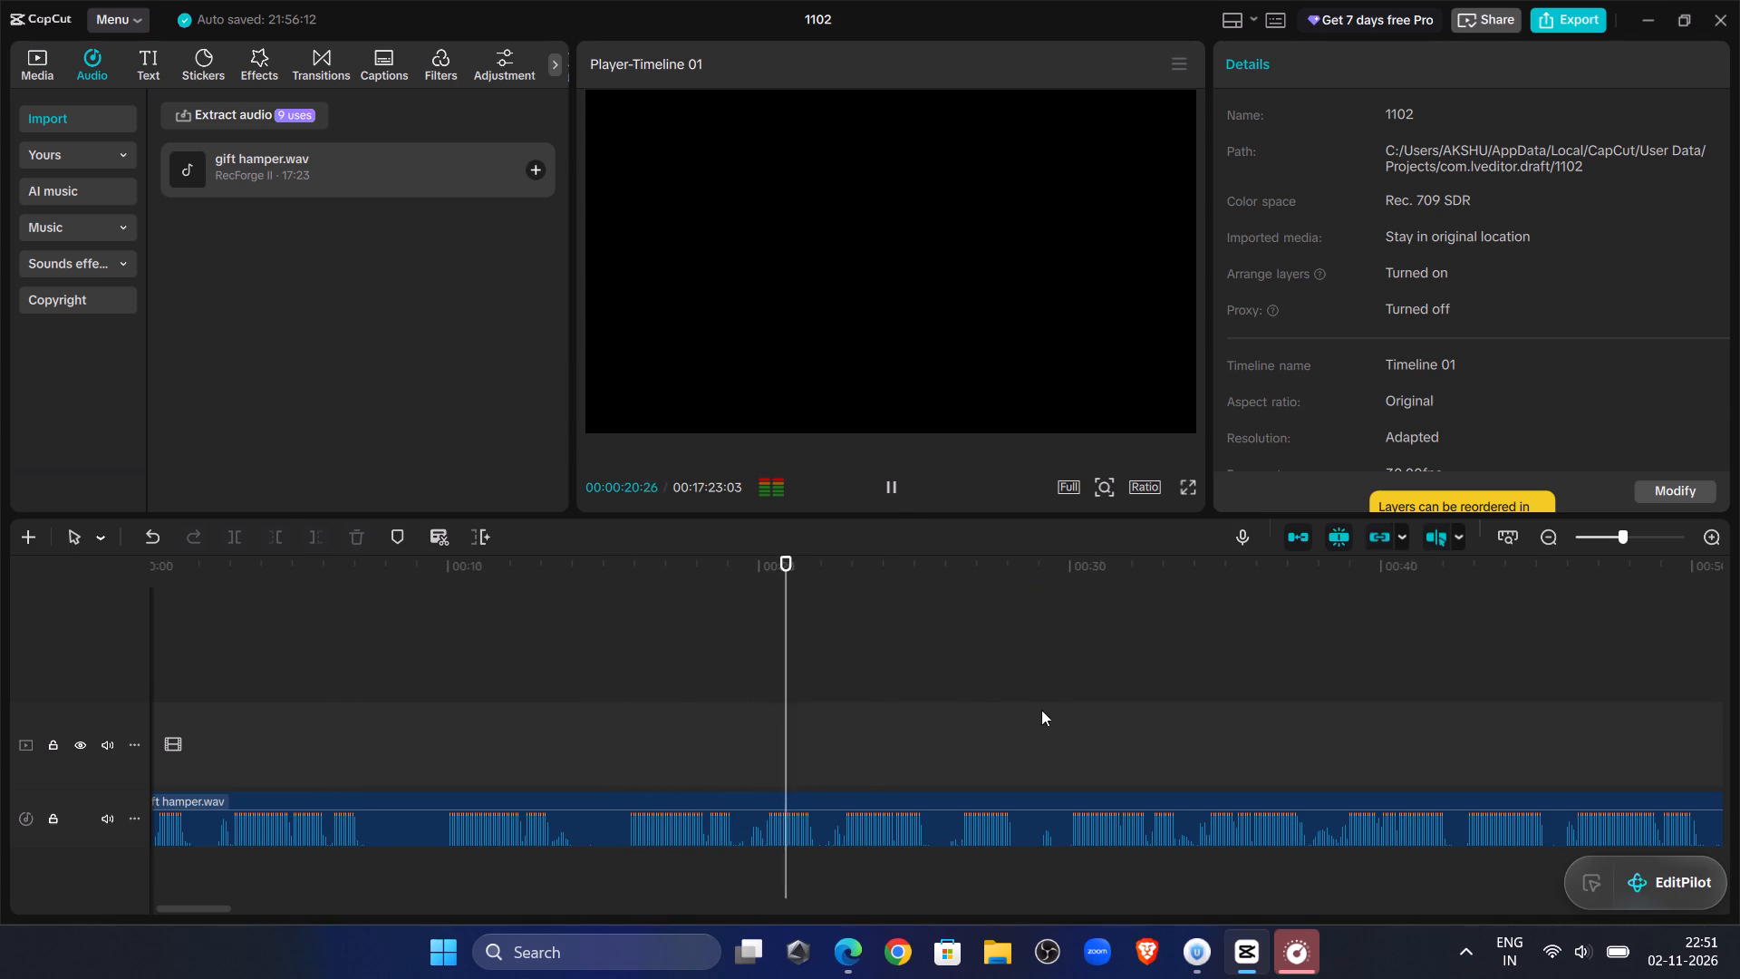
click(1068, 707)
click(892, 507)
click(892, 499)
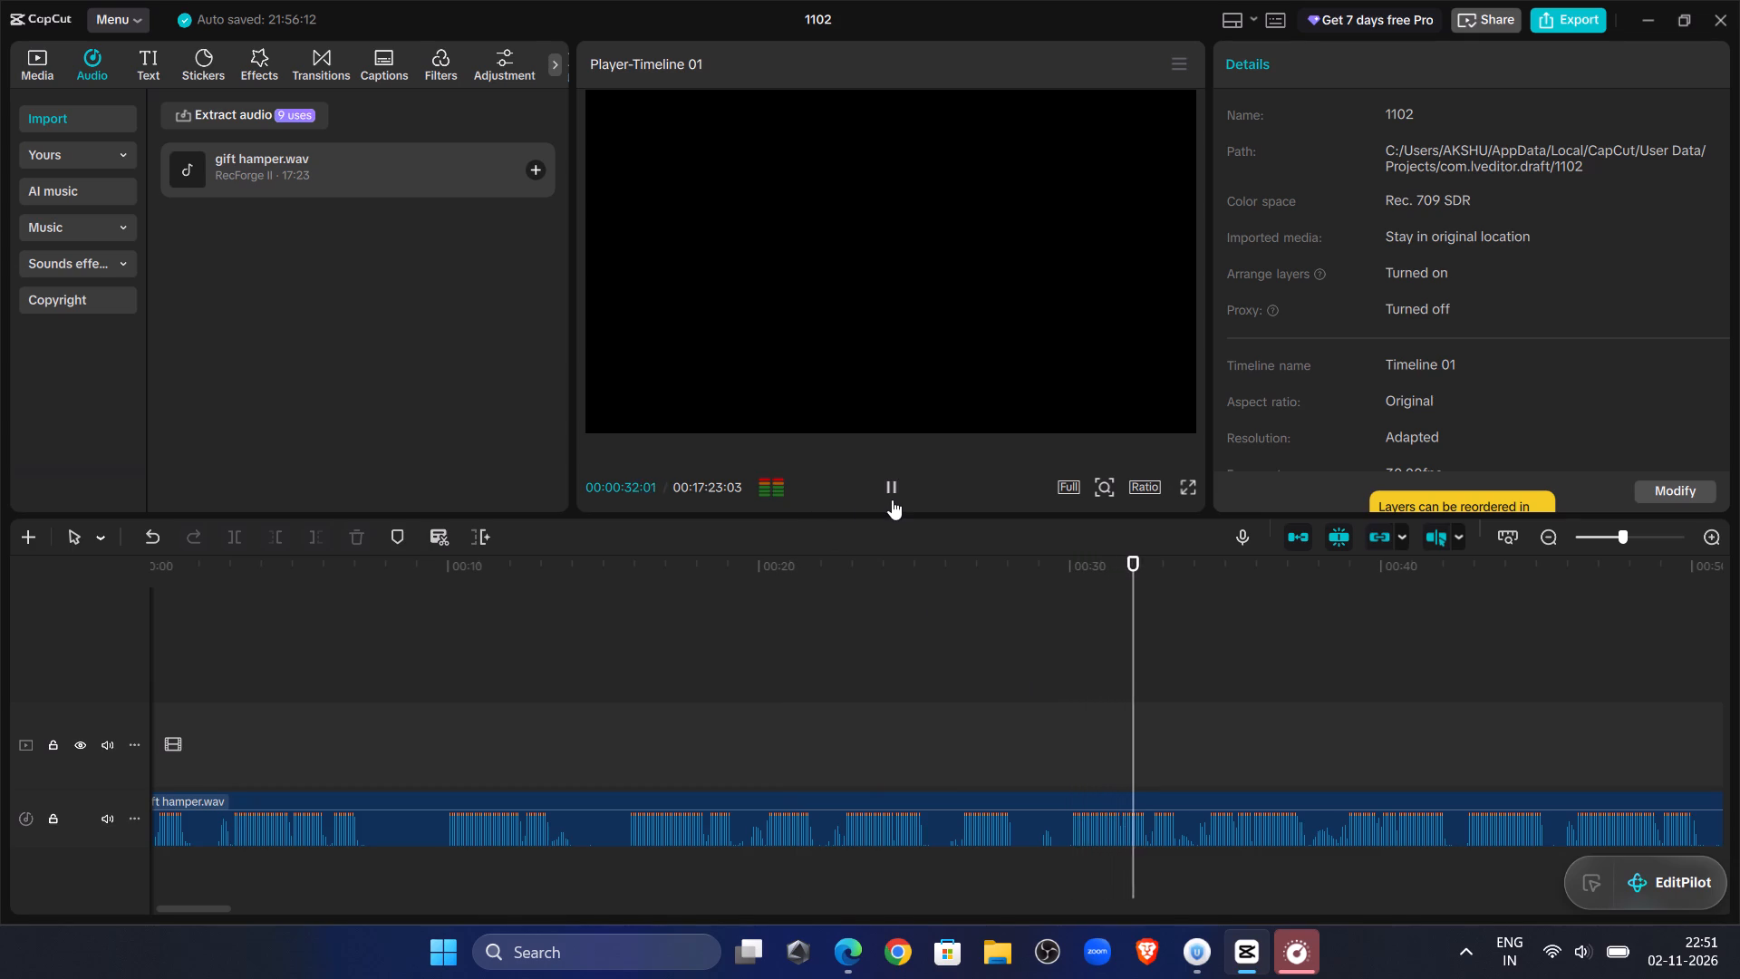
Trim away the first clip's audio before about 00:00:29:28 and move the remaining clip to the timeline start at 00:00.
double_click(1071, 723)
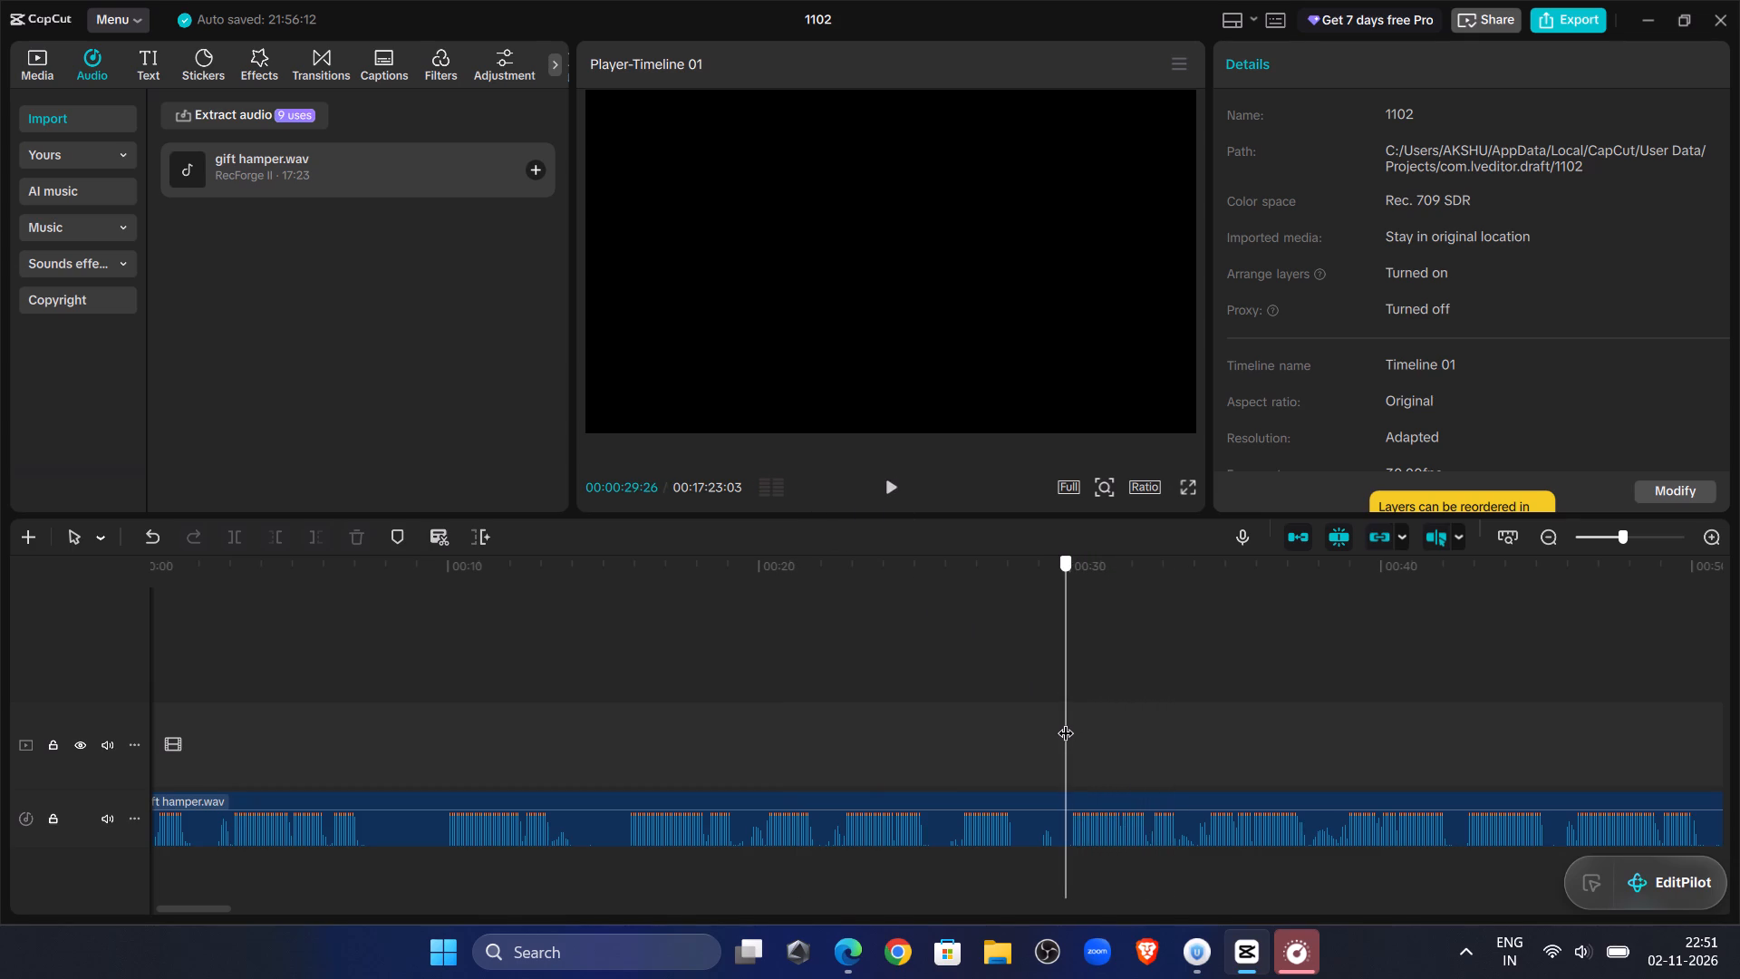
click(1050, 818)
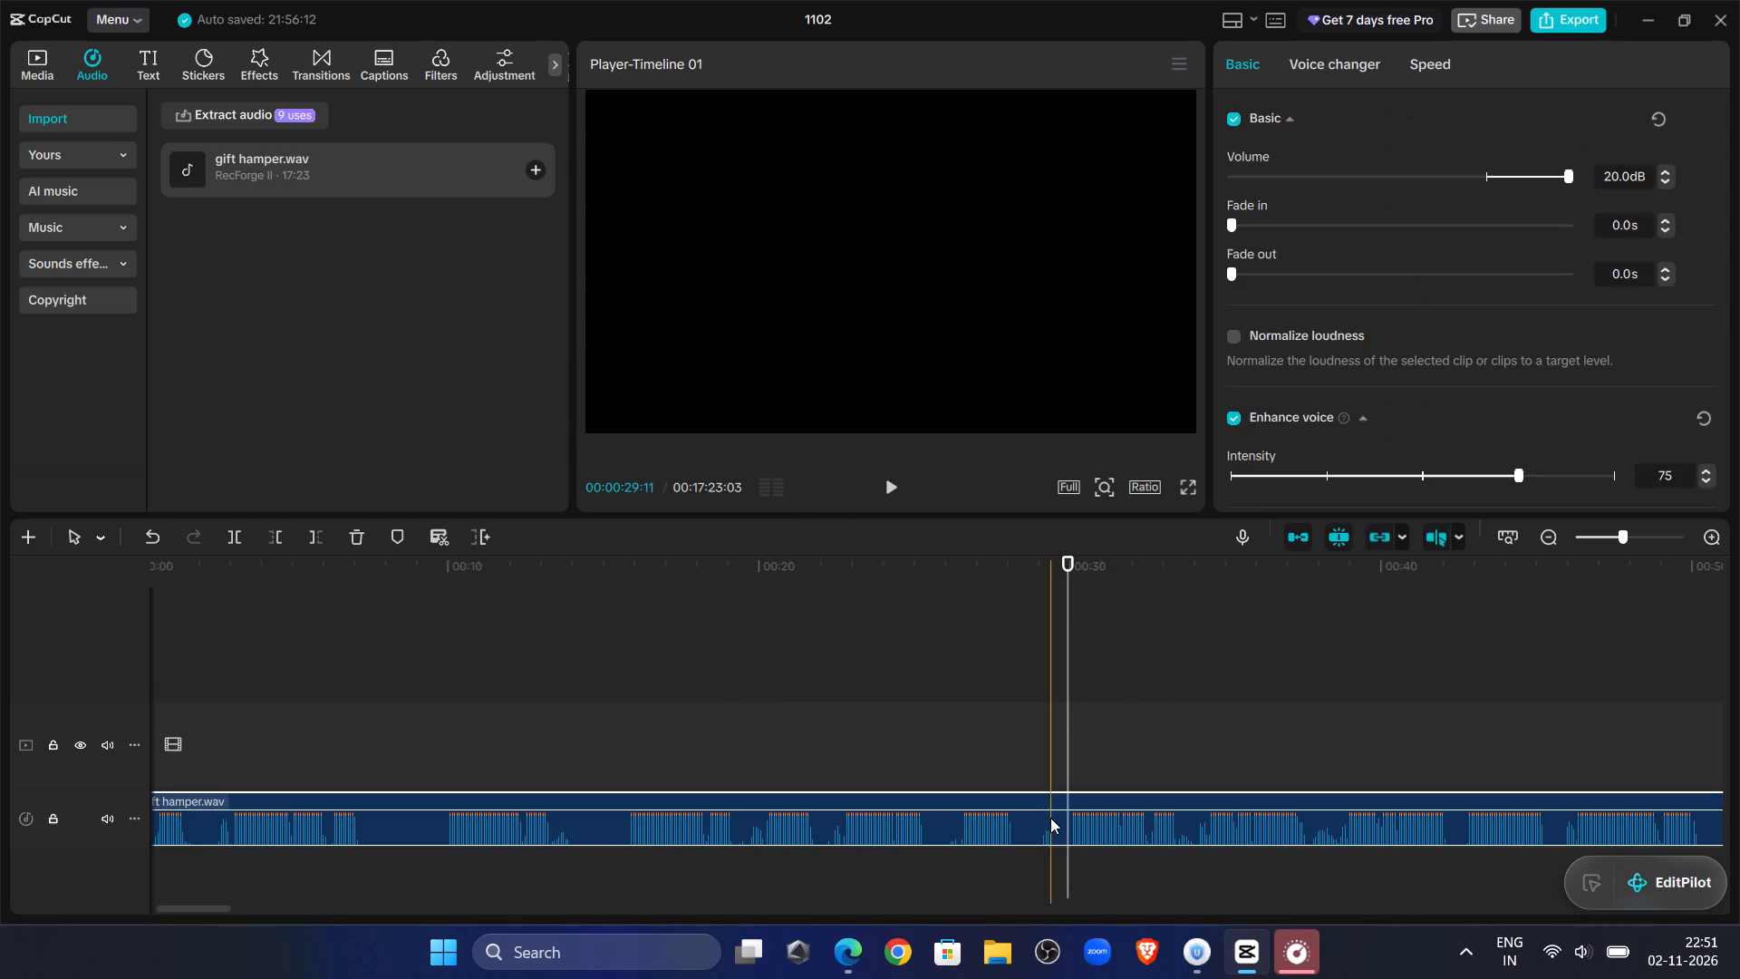
click(271, 541)
drag(1146, 797, 136, 748)
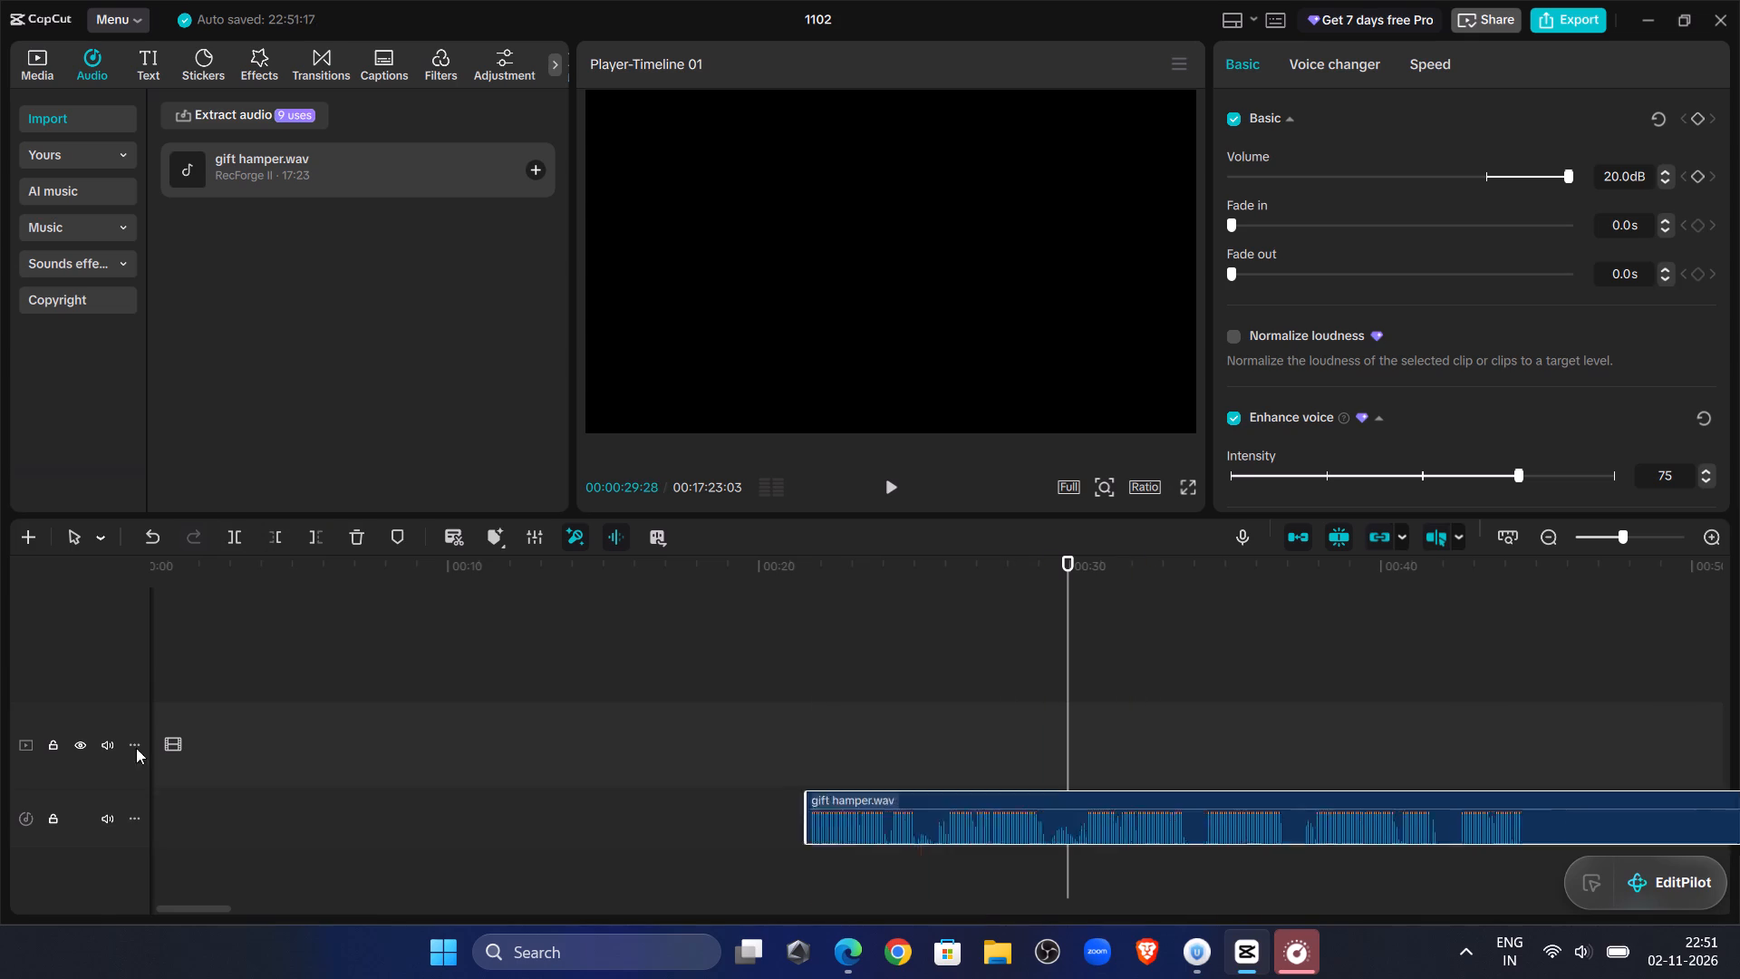
drag(136, 748, 295, 800)
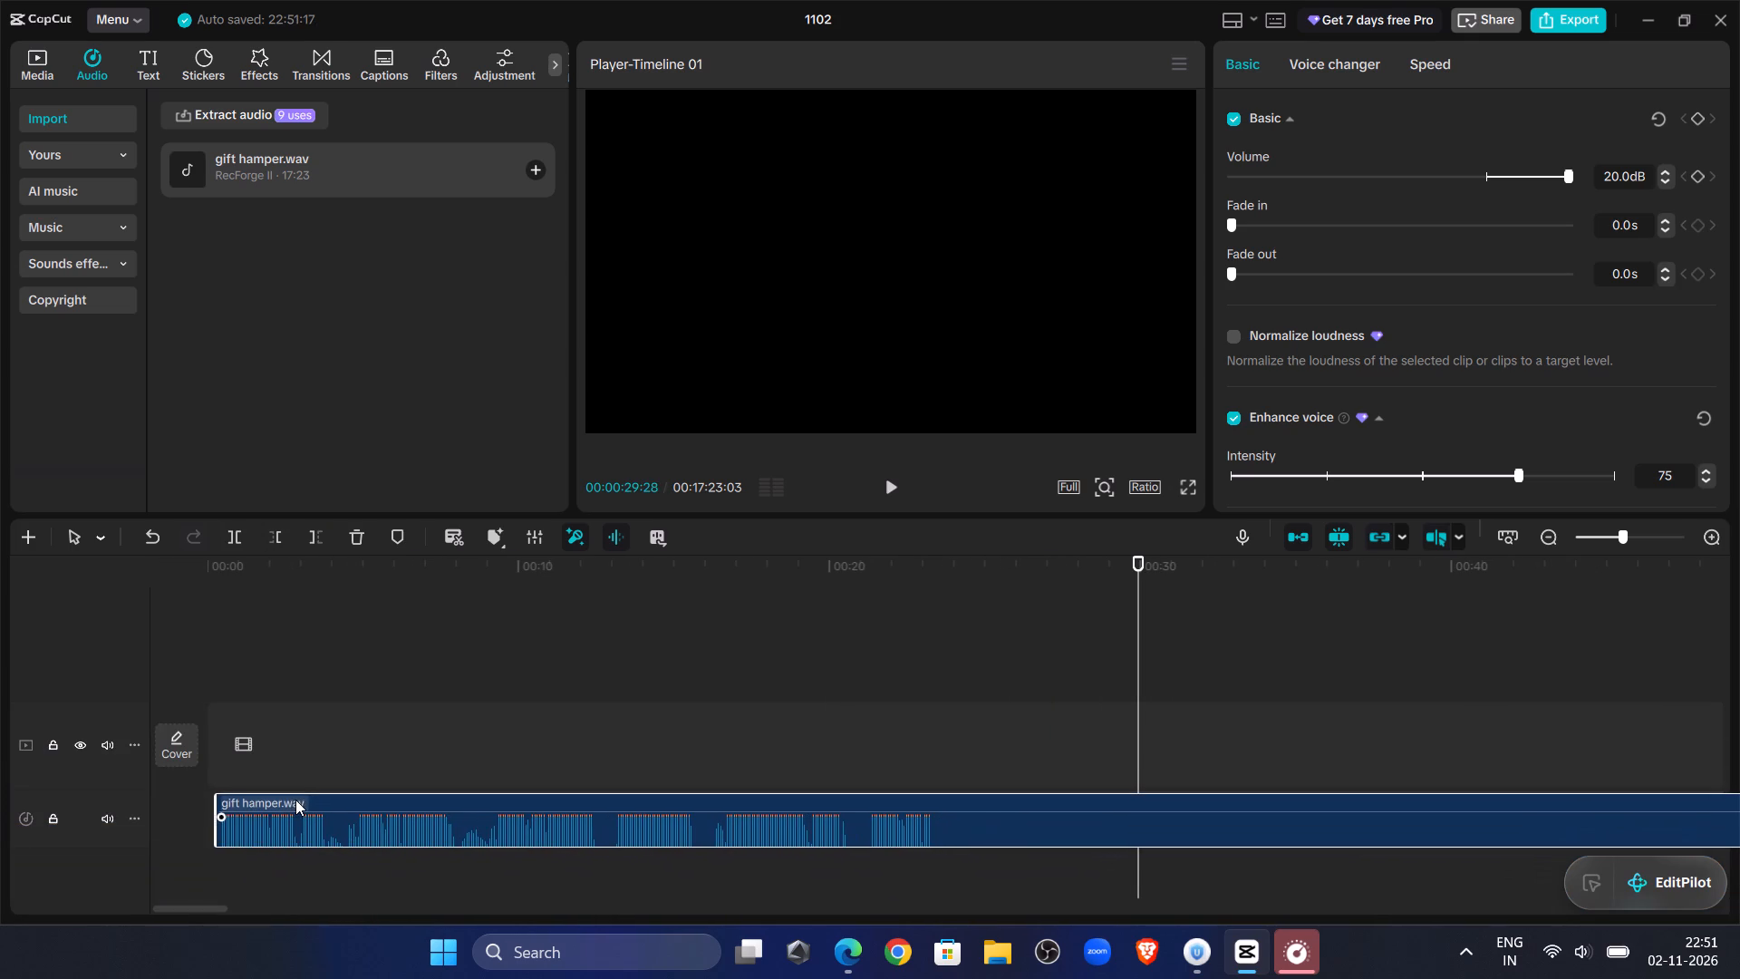
drag(295, 800, 289, 802)
click(302, 625)
drag(302, 625, 101, 611)
click(244, 800)
click(254, 797)
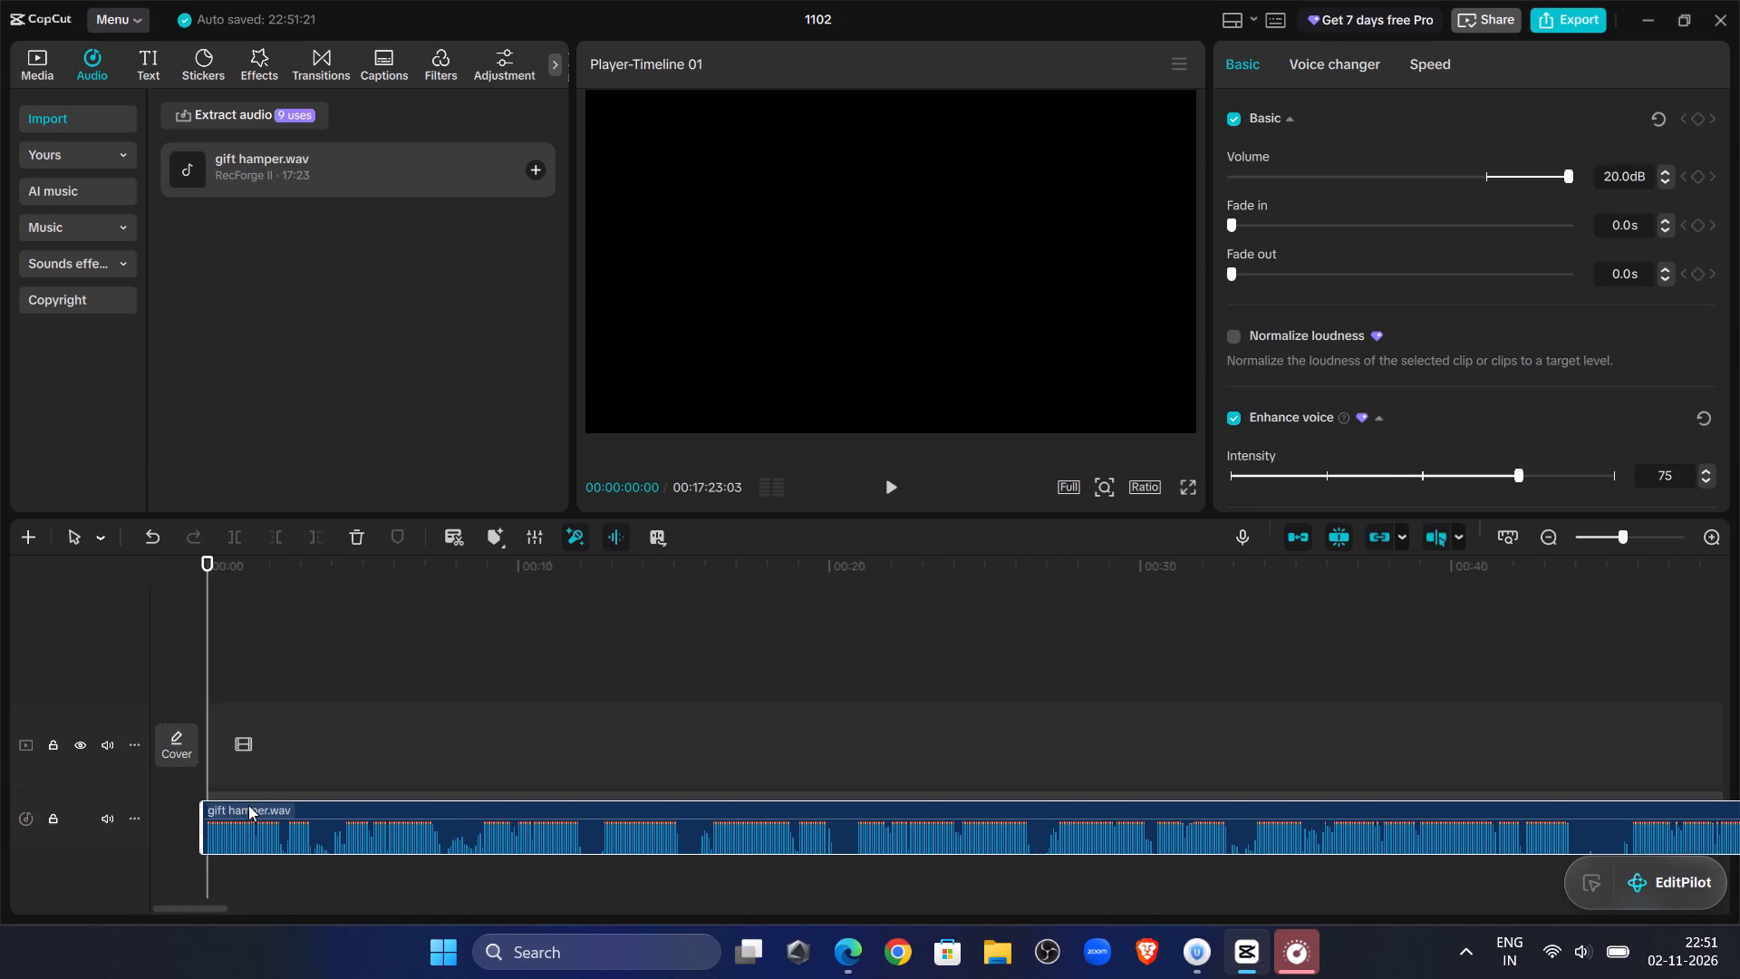
Play the trimmed narration from the start and split the clip in the quiet gap at about 00:00:02:16.
click(892, 497)
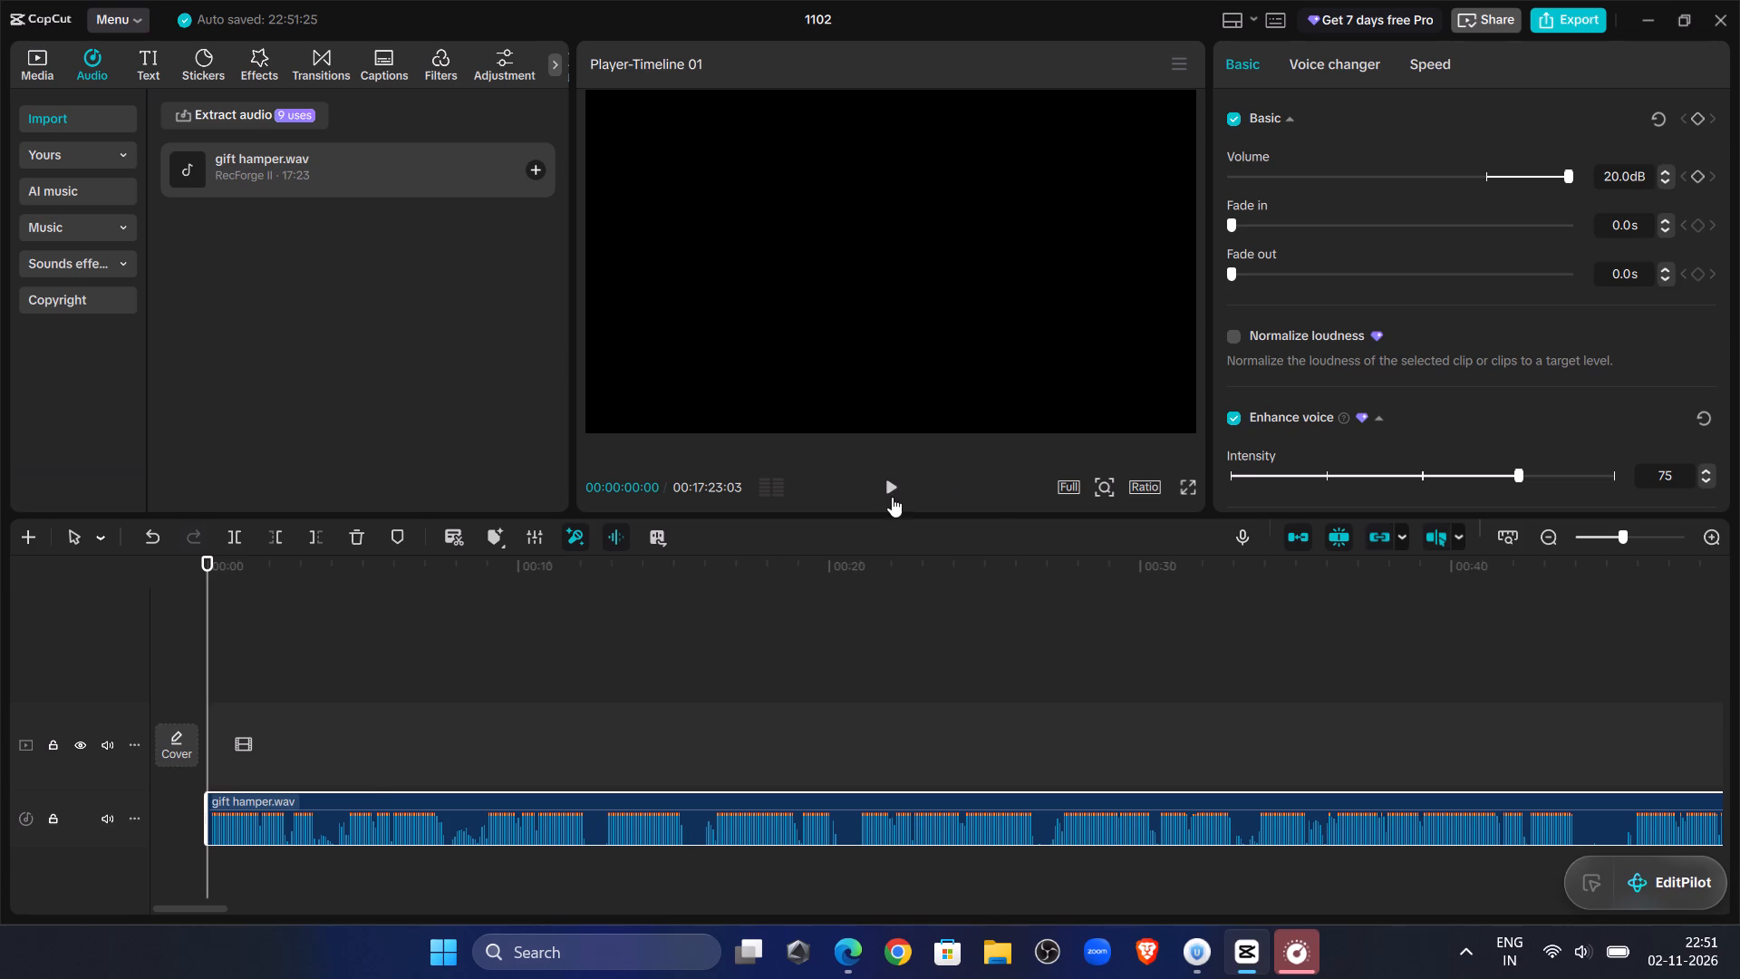
click(1637, 537)
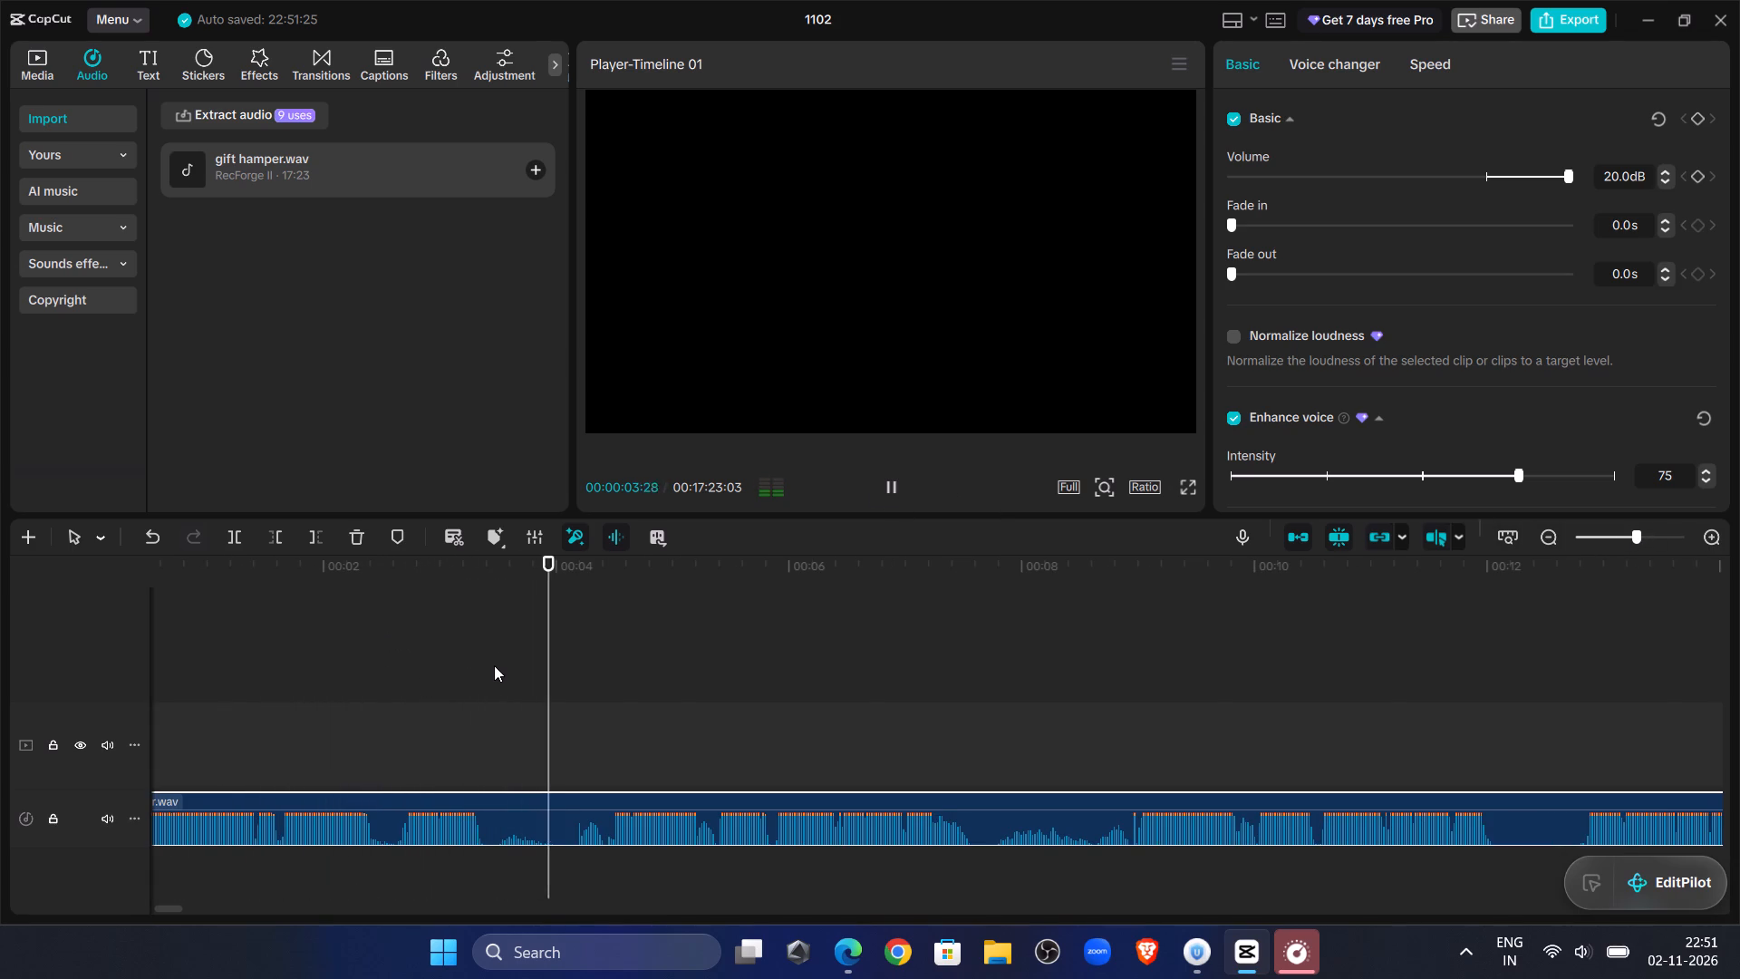
click(374, 678)
drag(374, 678, 380, 682)
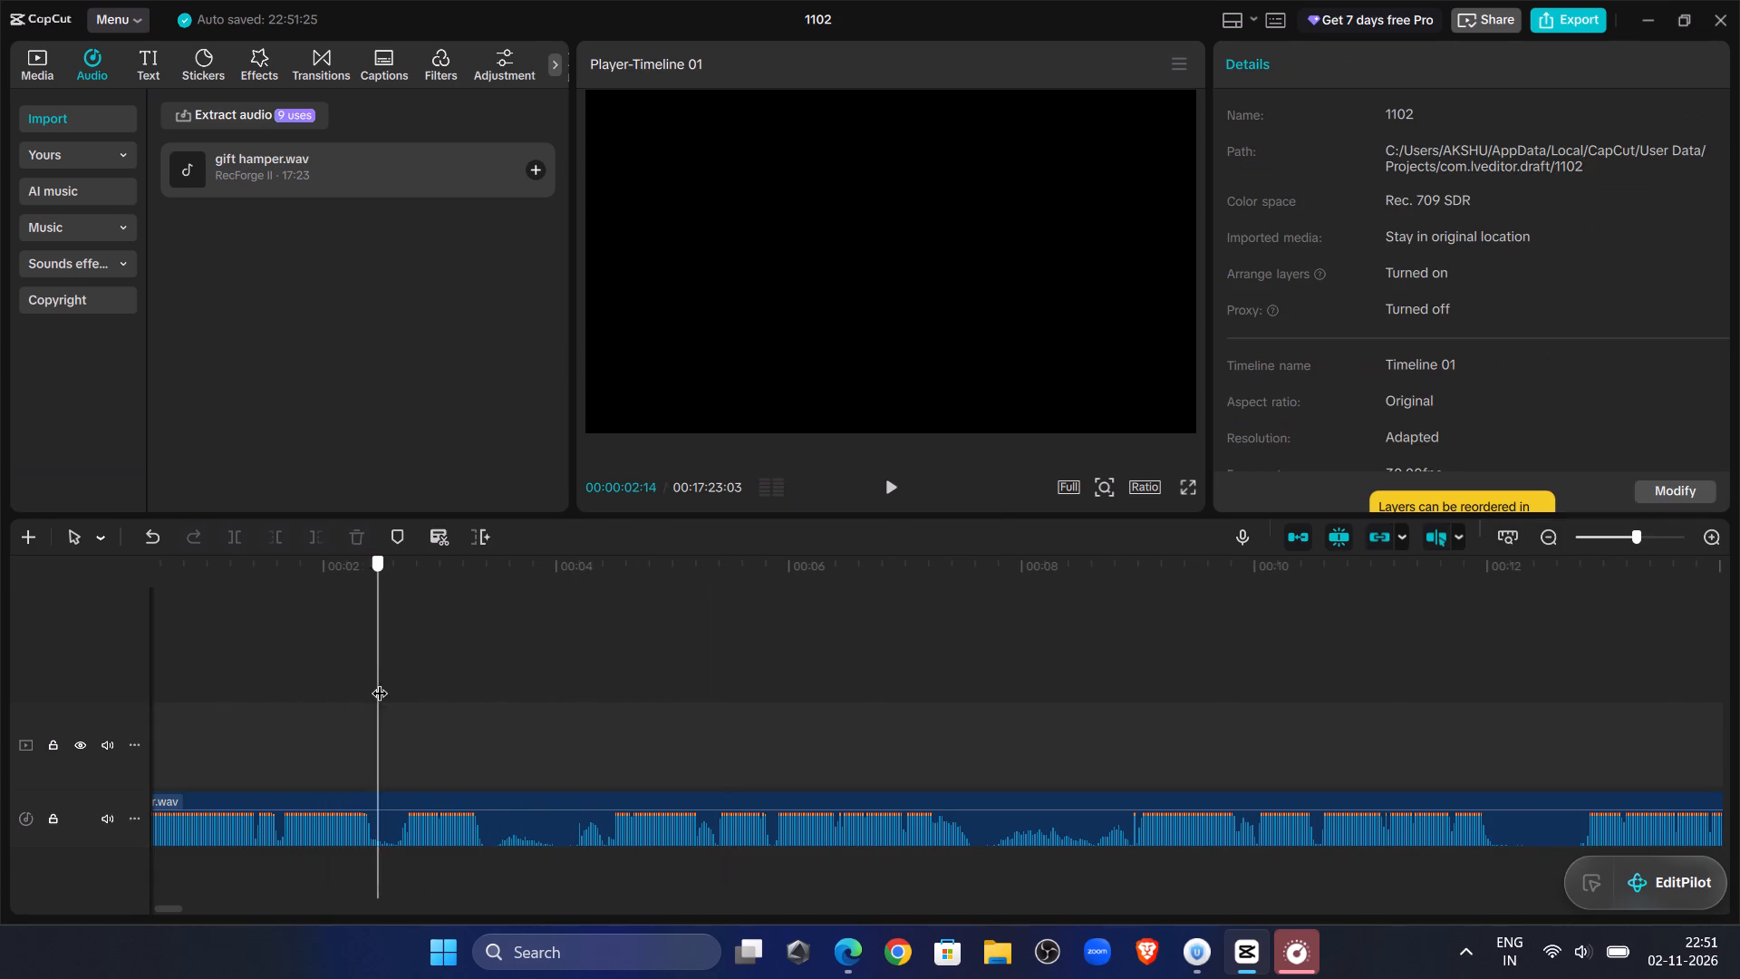
drag(380, 682, 383, 684)
click(384, 848)
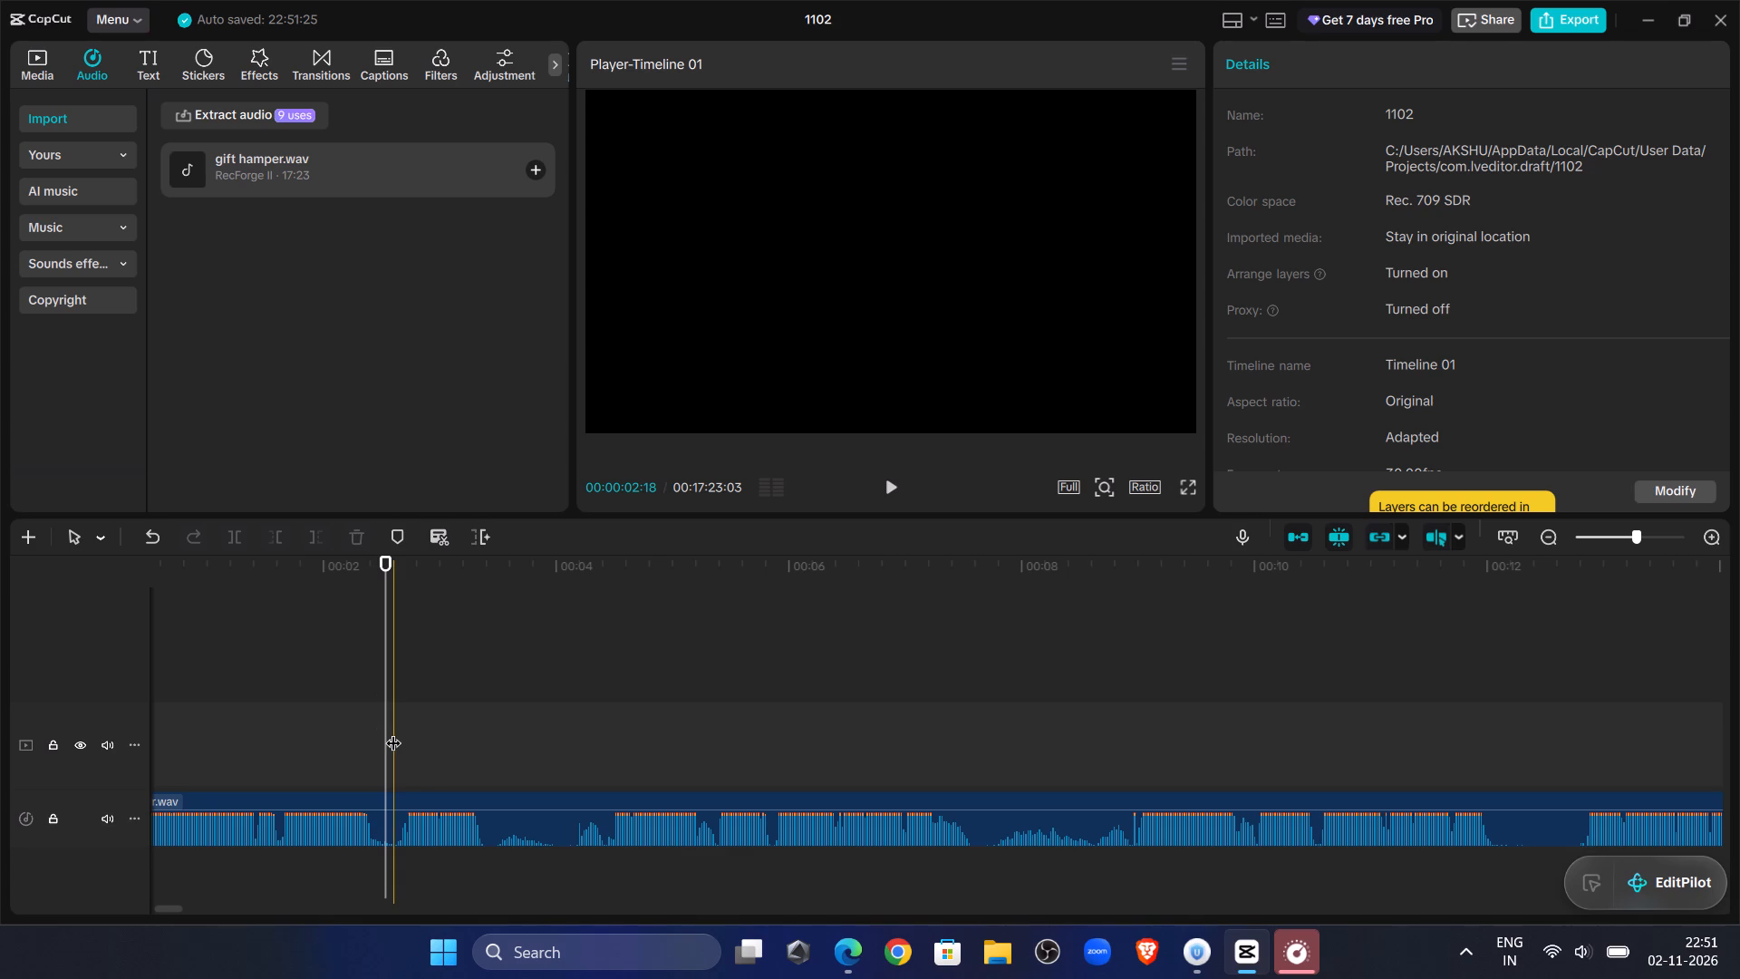
click(388, 725)
click(360, 826)
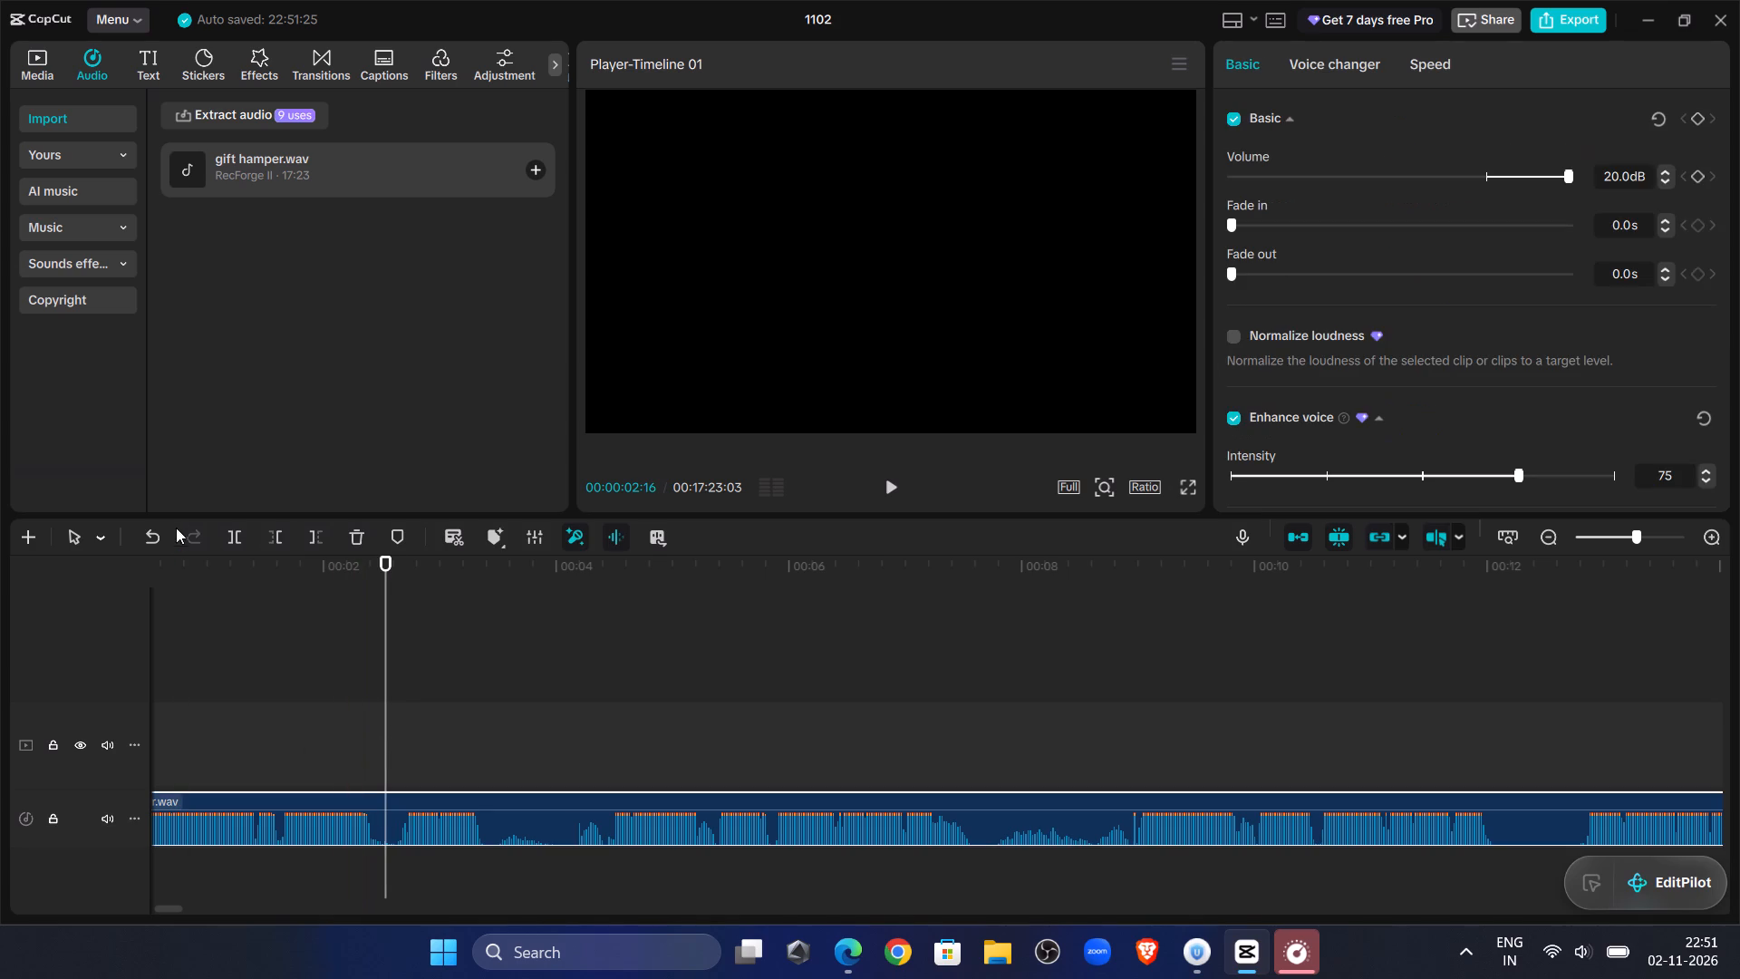
click(228, 536)
Trim the start of the clip after the split up to about 00:00:02:19 and slide it back against the previous clip.
double_click(890, 488)
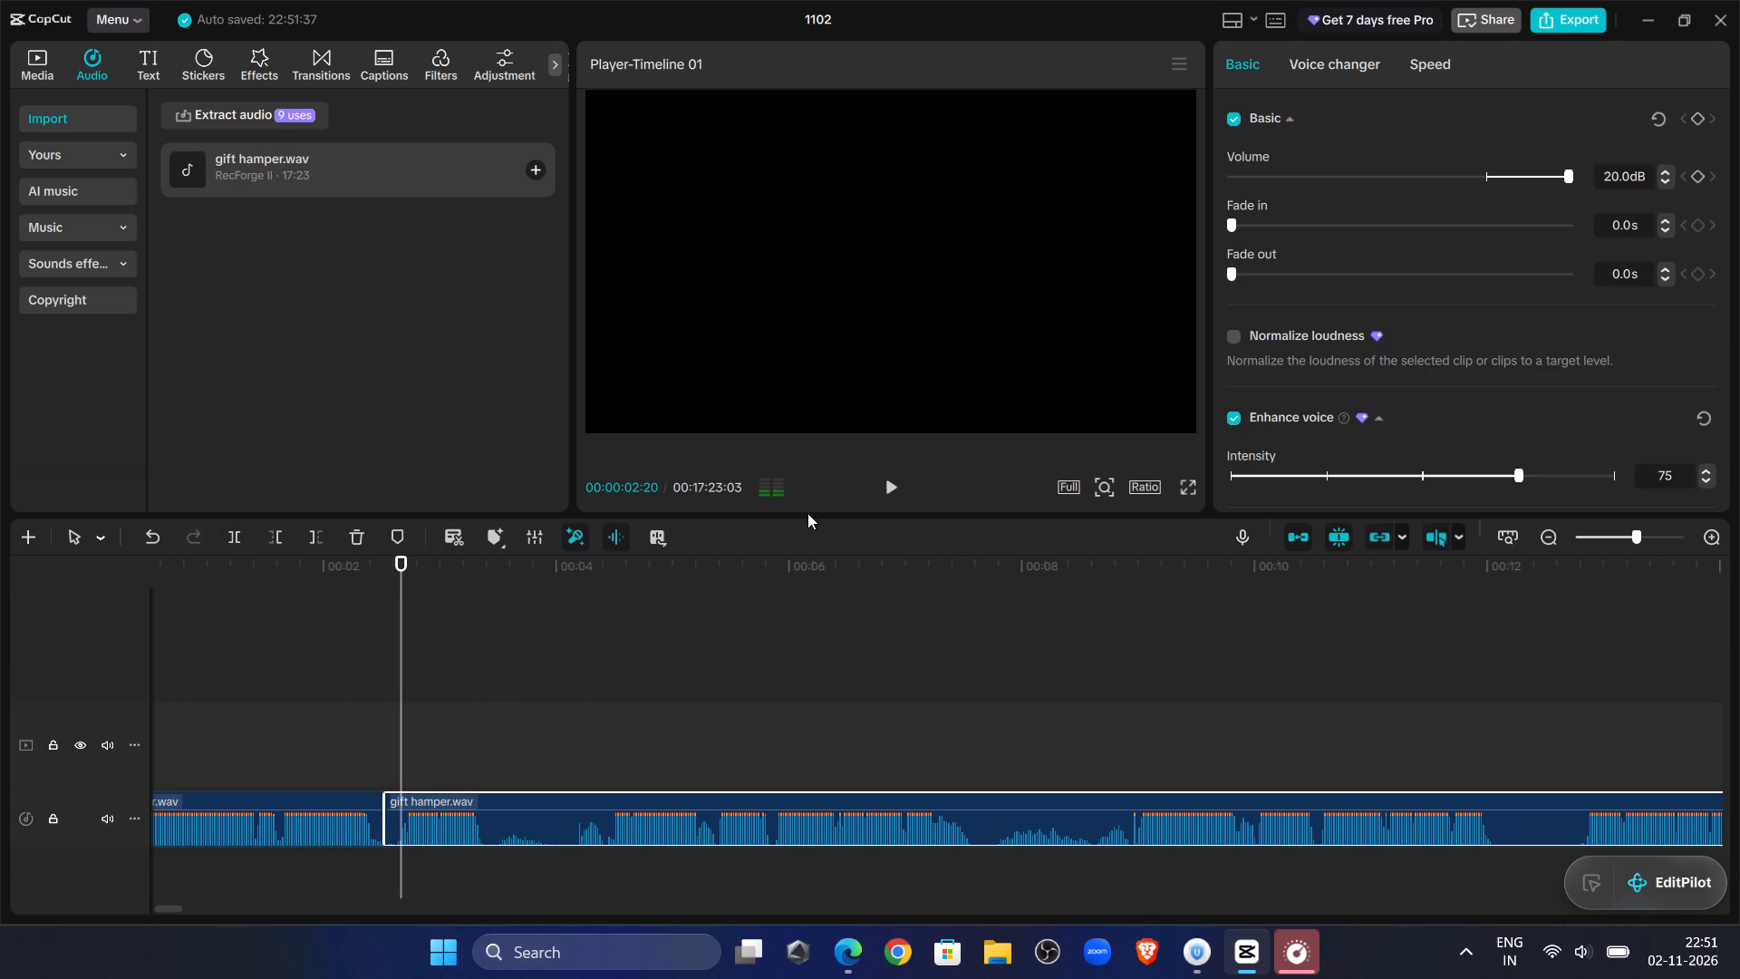
click(397, 697)
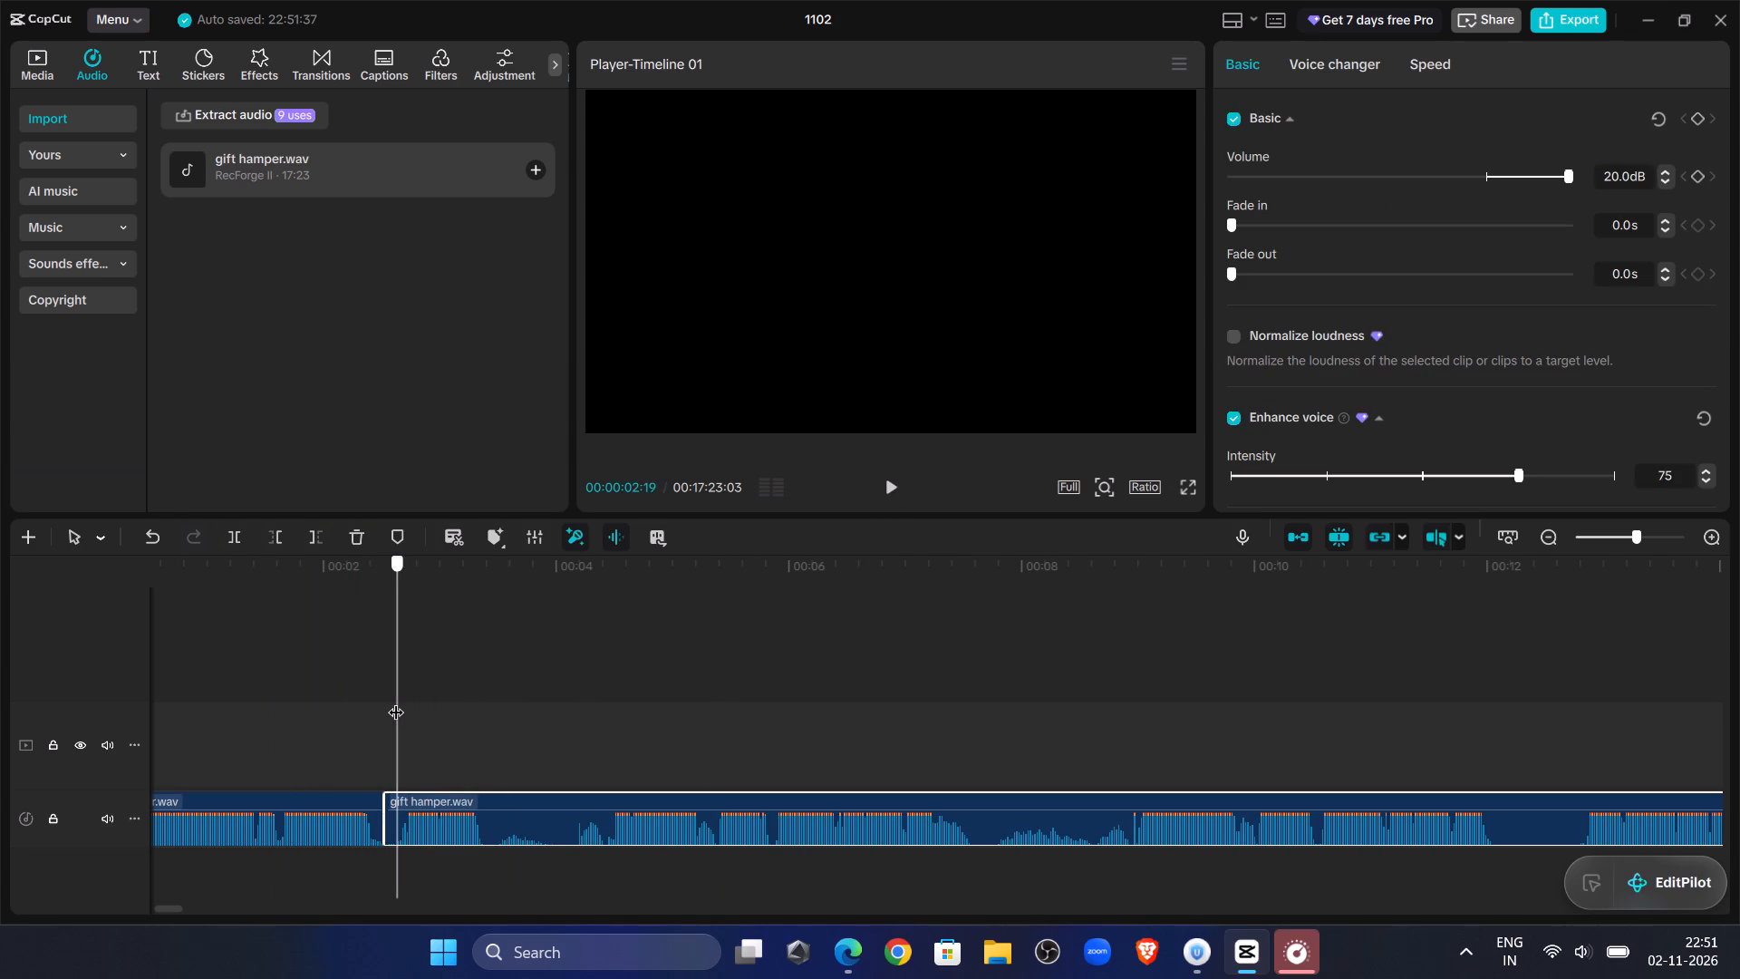
click(289, 540)
click(281, 537)
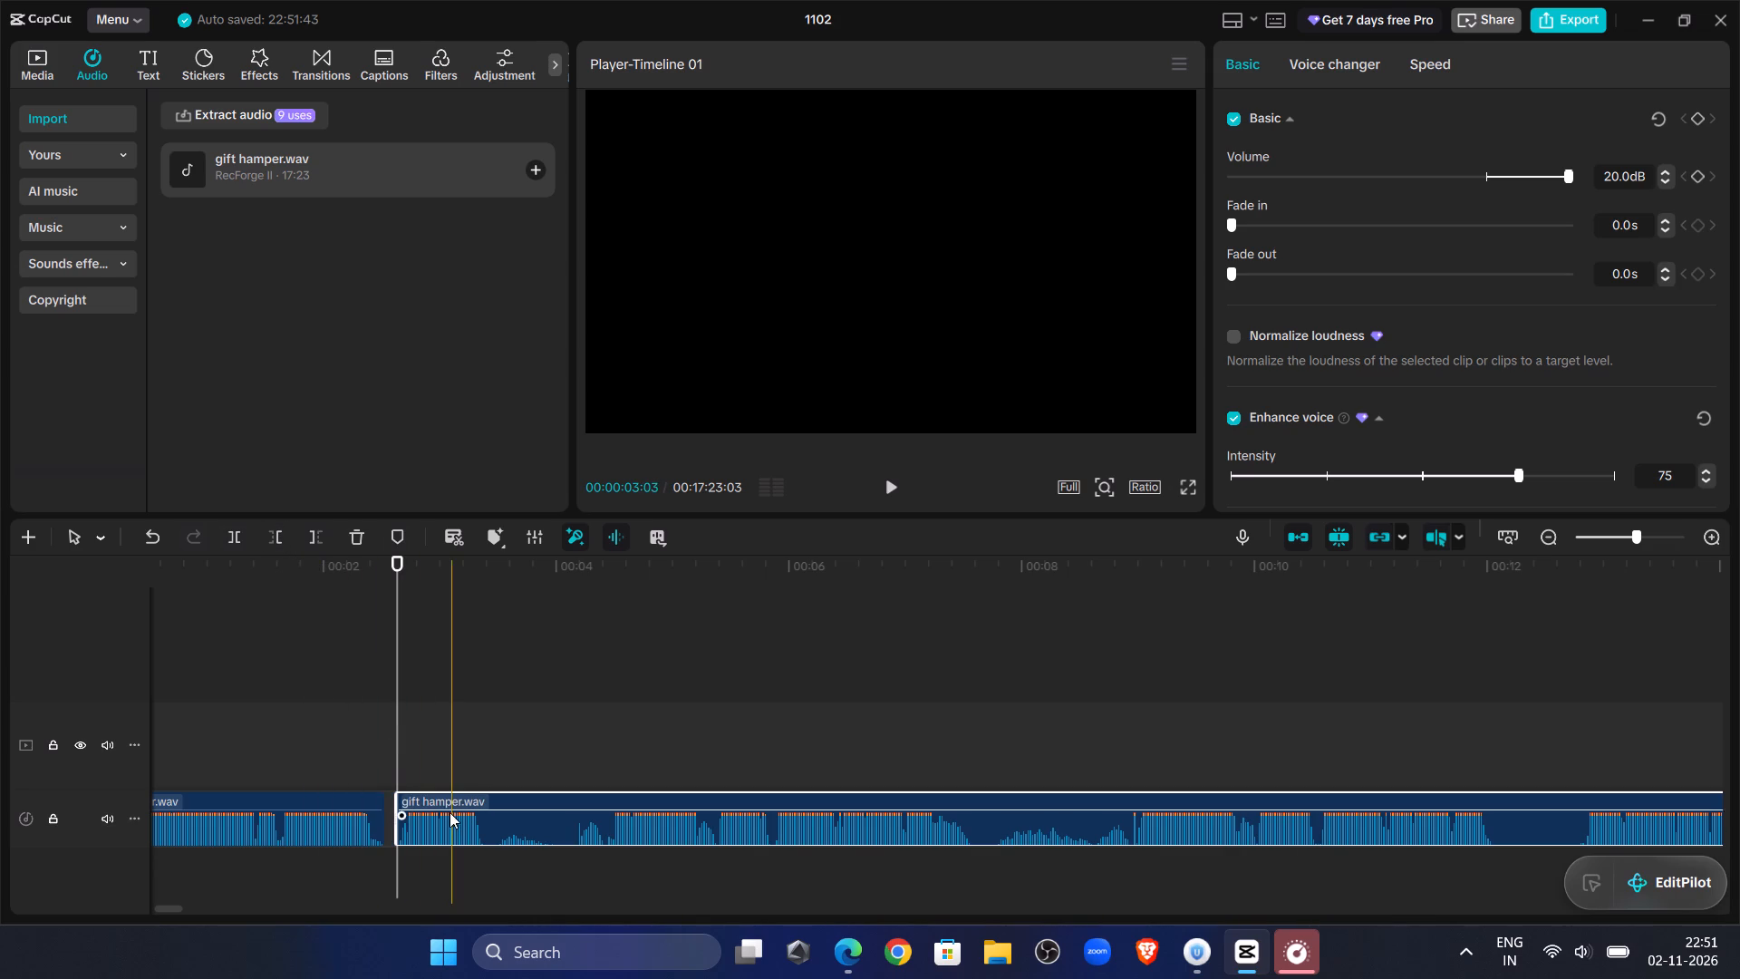
drag(448, 801, 436, 802)
Play across the new join and split the second clip after its spoken phrase, at about 00:00:03:10.
click(314, 612)
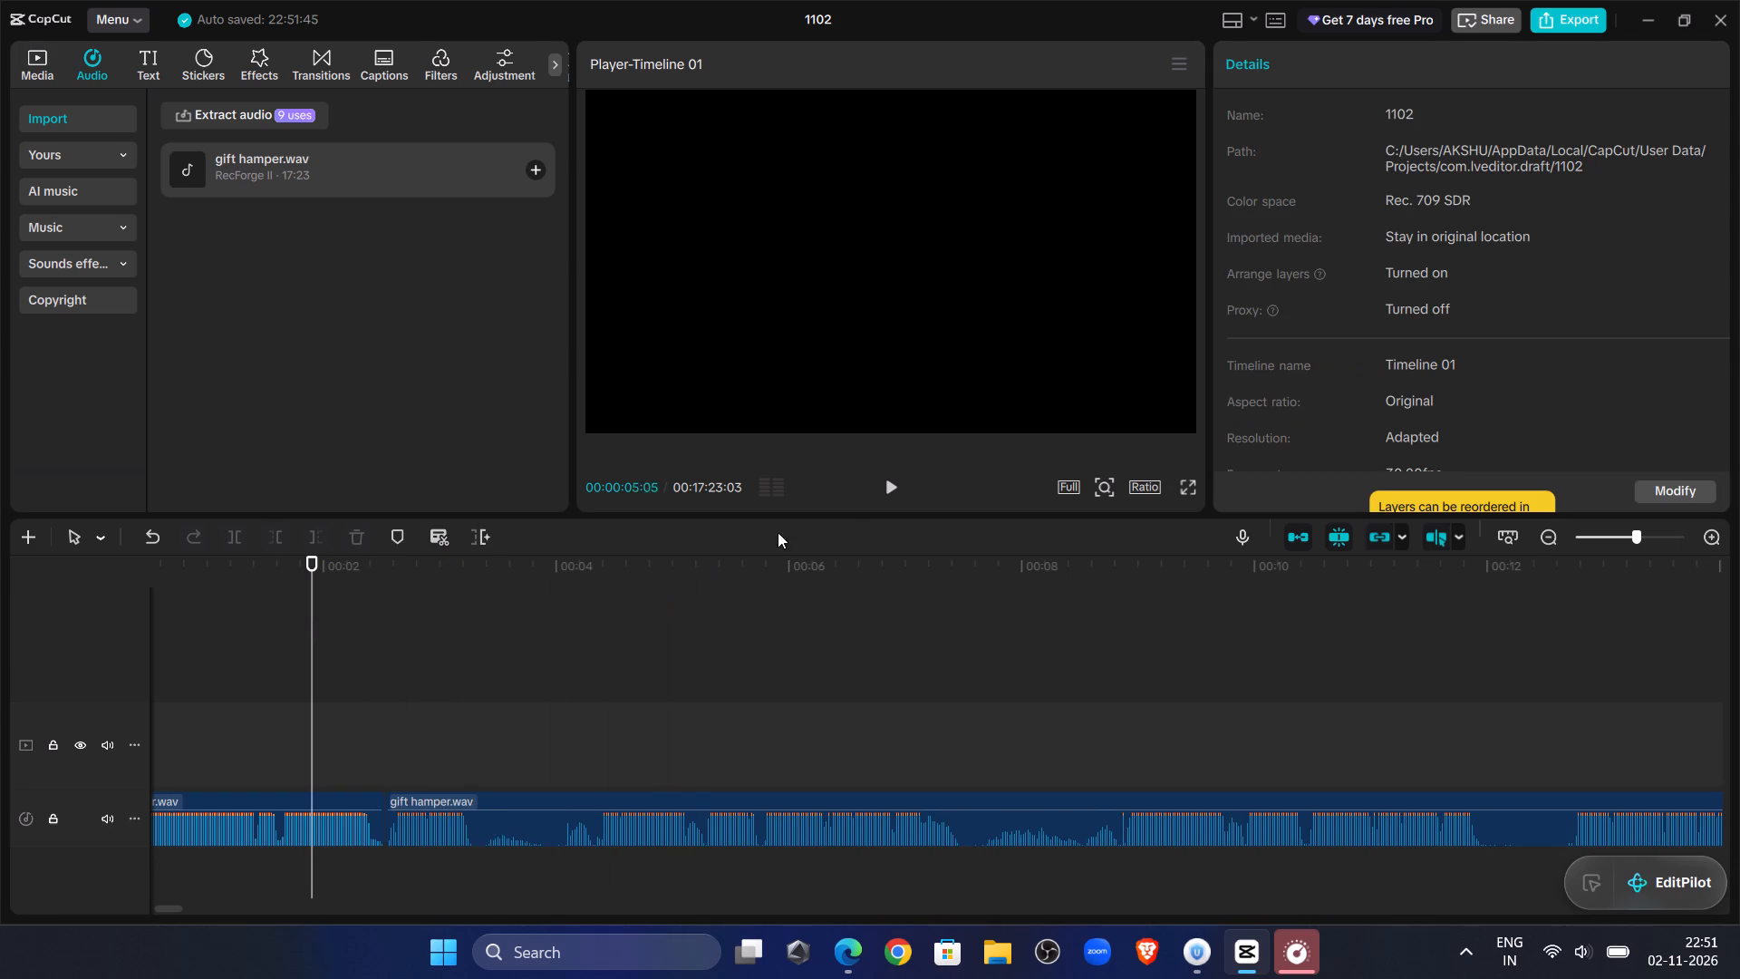
click(888, 495)
click(887, 495)
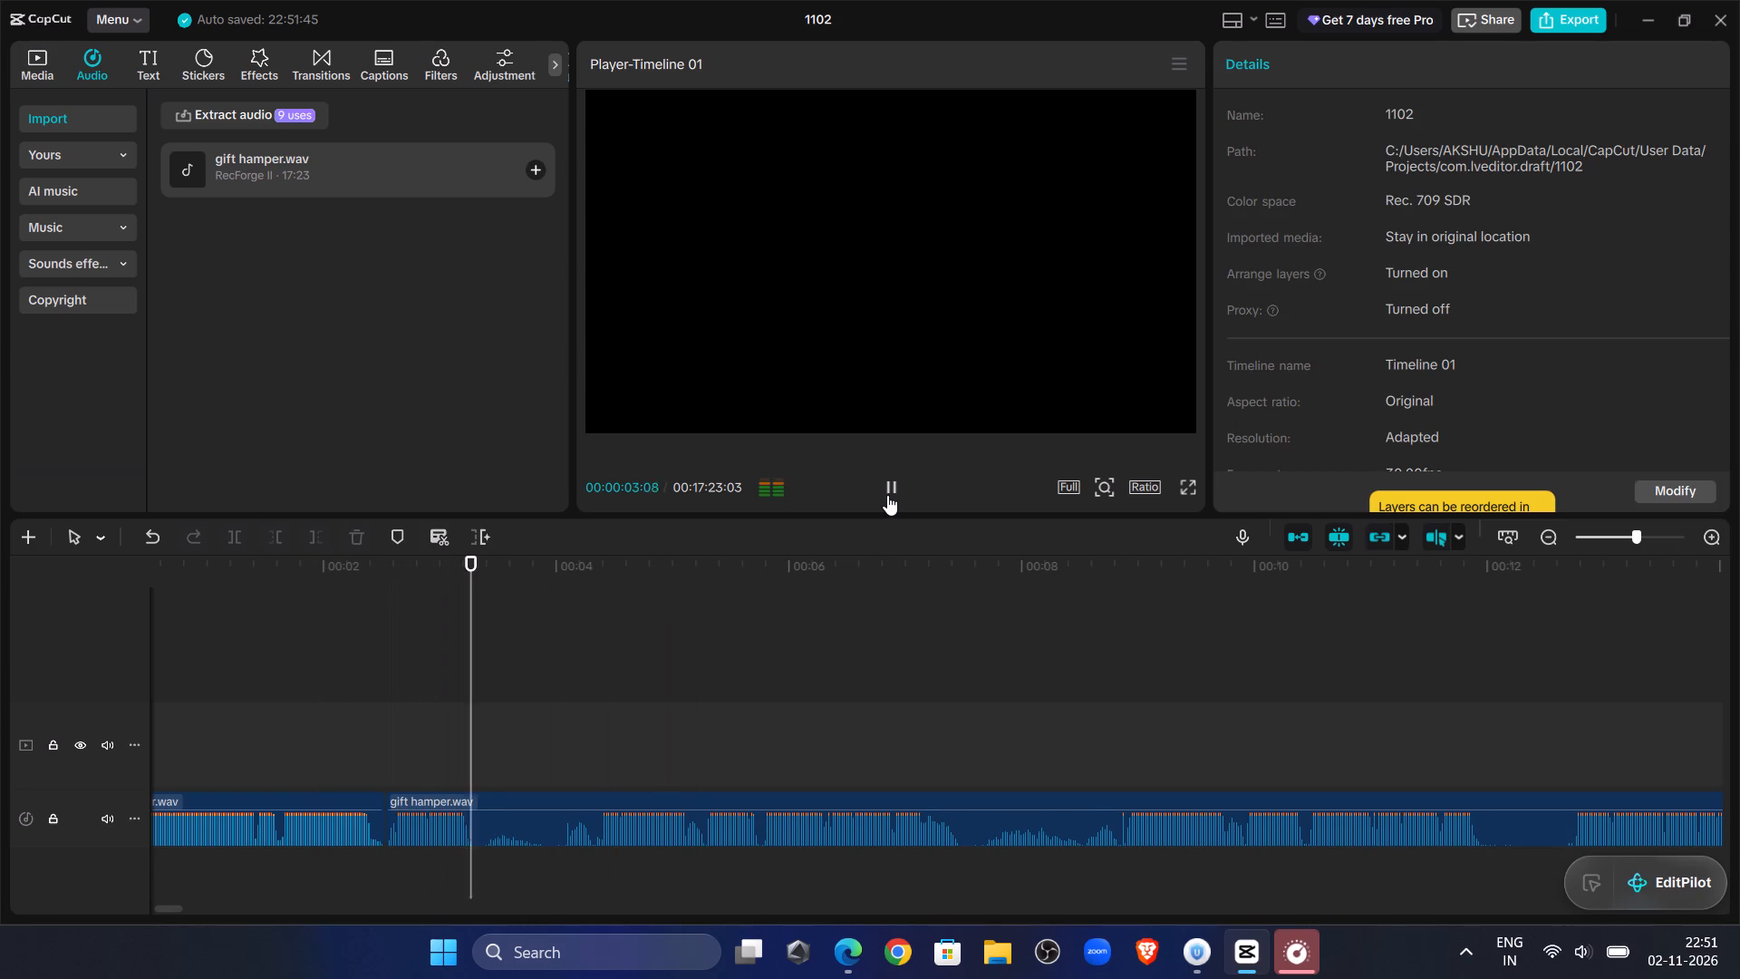
click(477, 674)
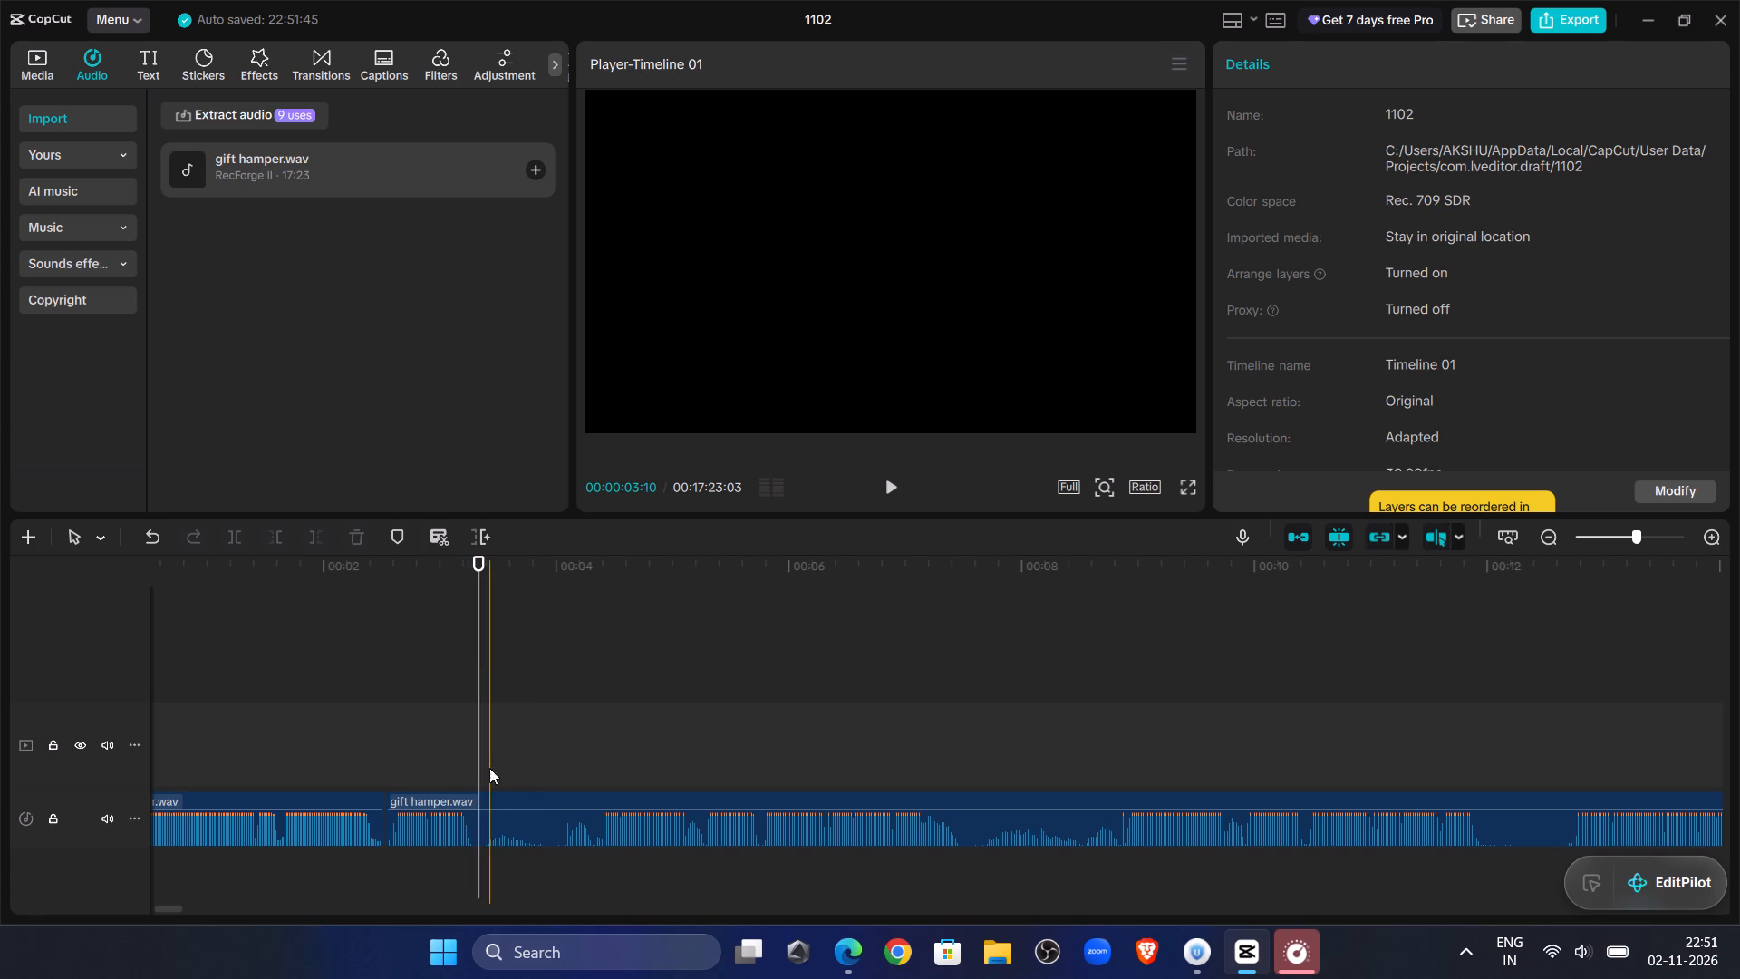
click(489, 836)
click(236, 534)
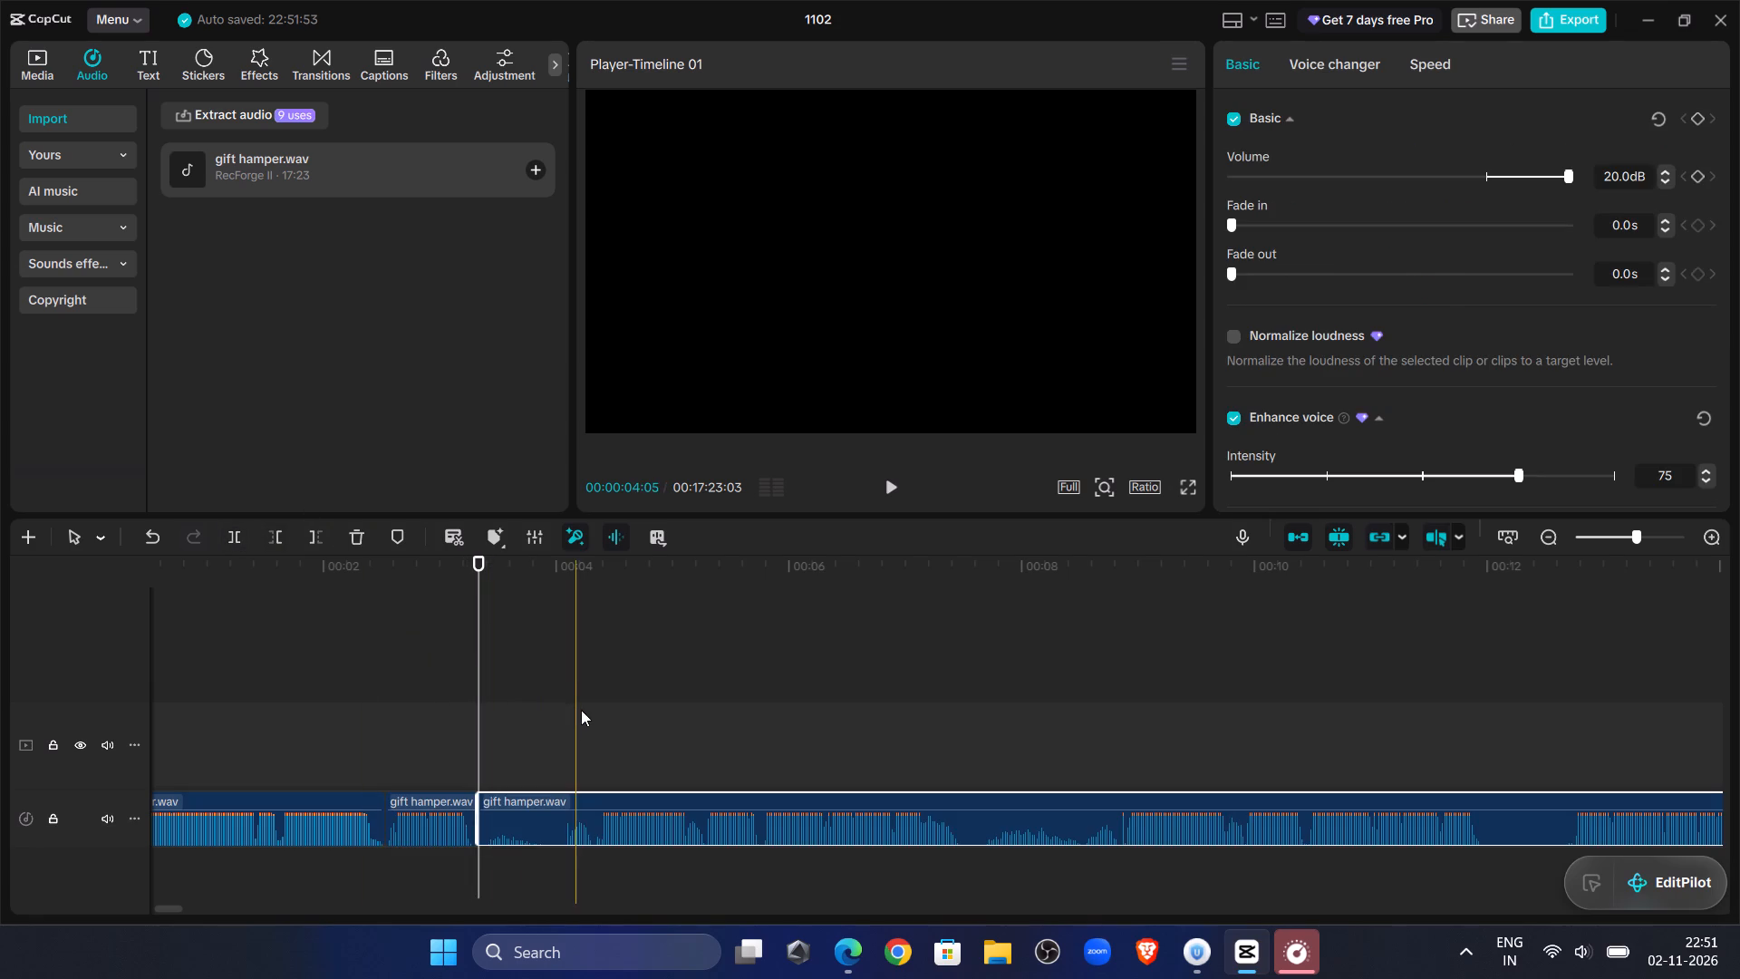
Listen on, trim the last split clip's start up to about 00:00:08:25, and move it against the clip ending at 00:00:03:10.
click(586, 712)
click(892, 489)
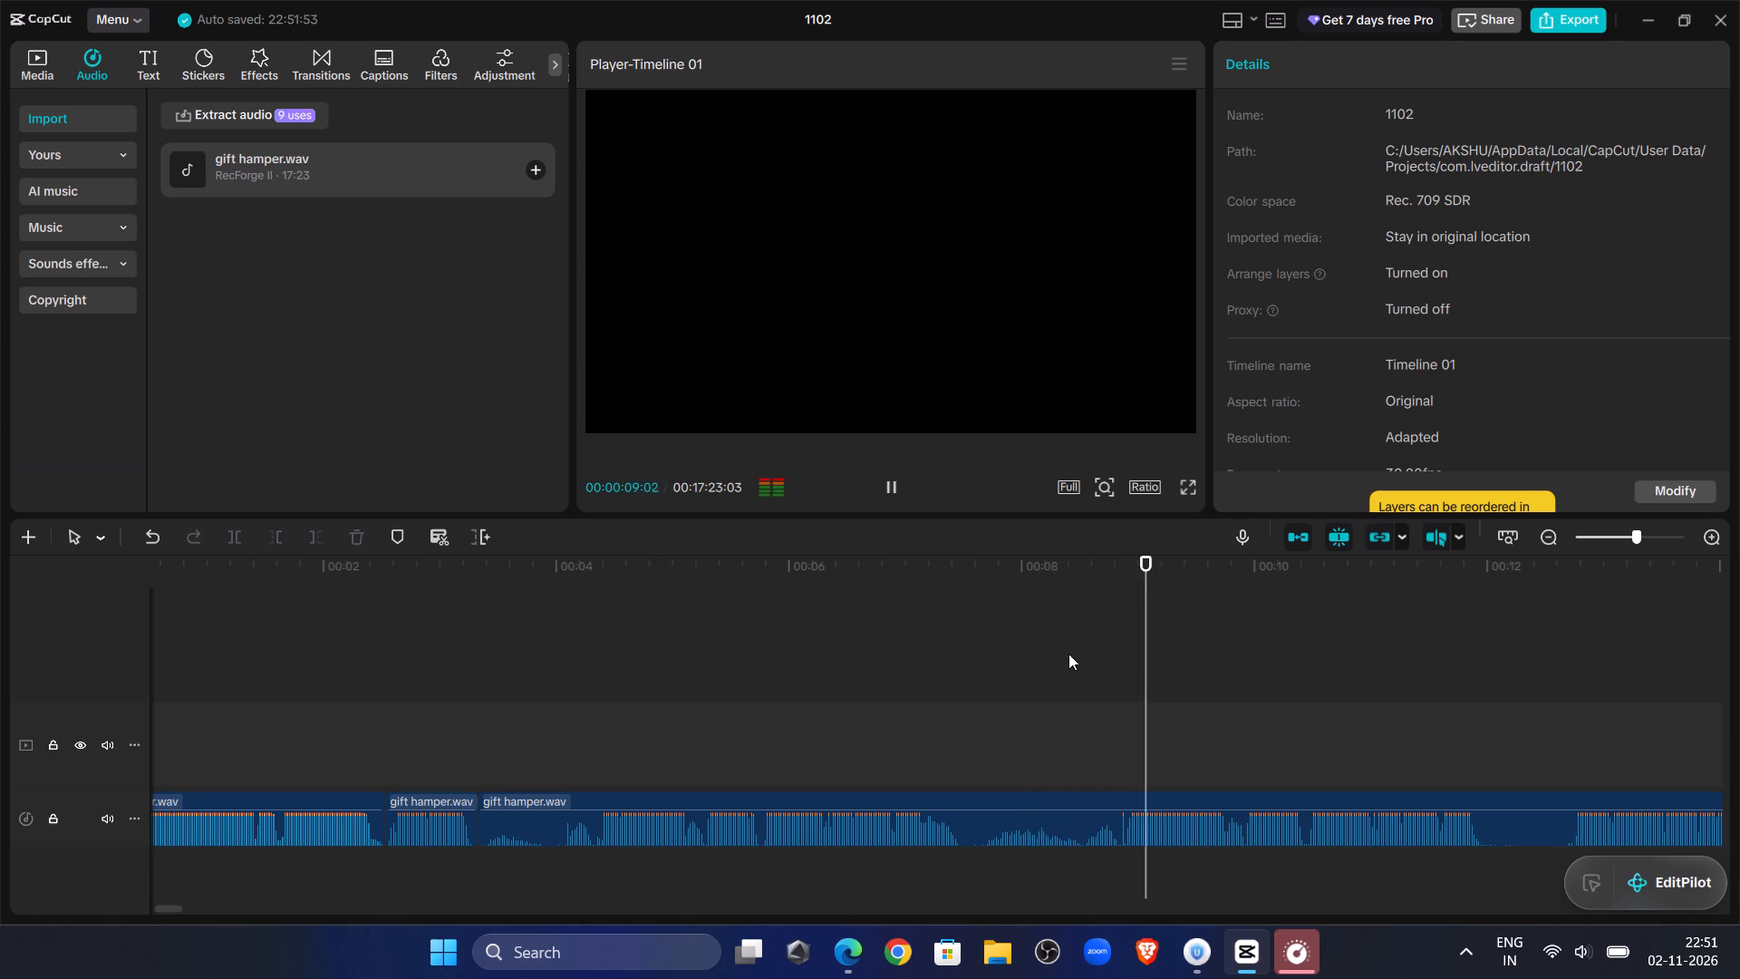
click(1086, 677)
drag(1077, 673, 1119, 718)
click(1072, 823)
click(266, 534)
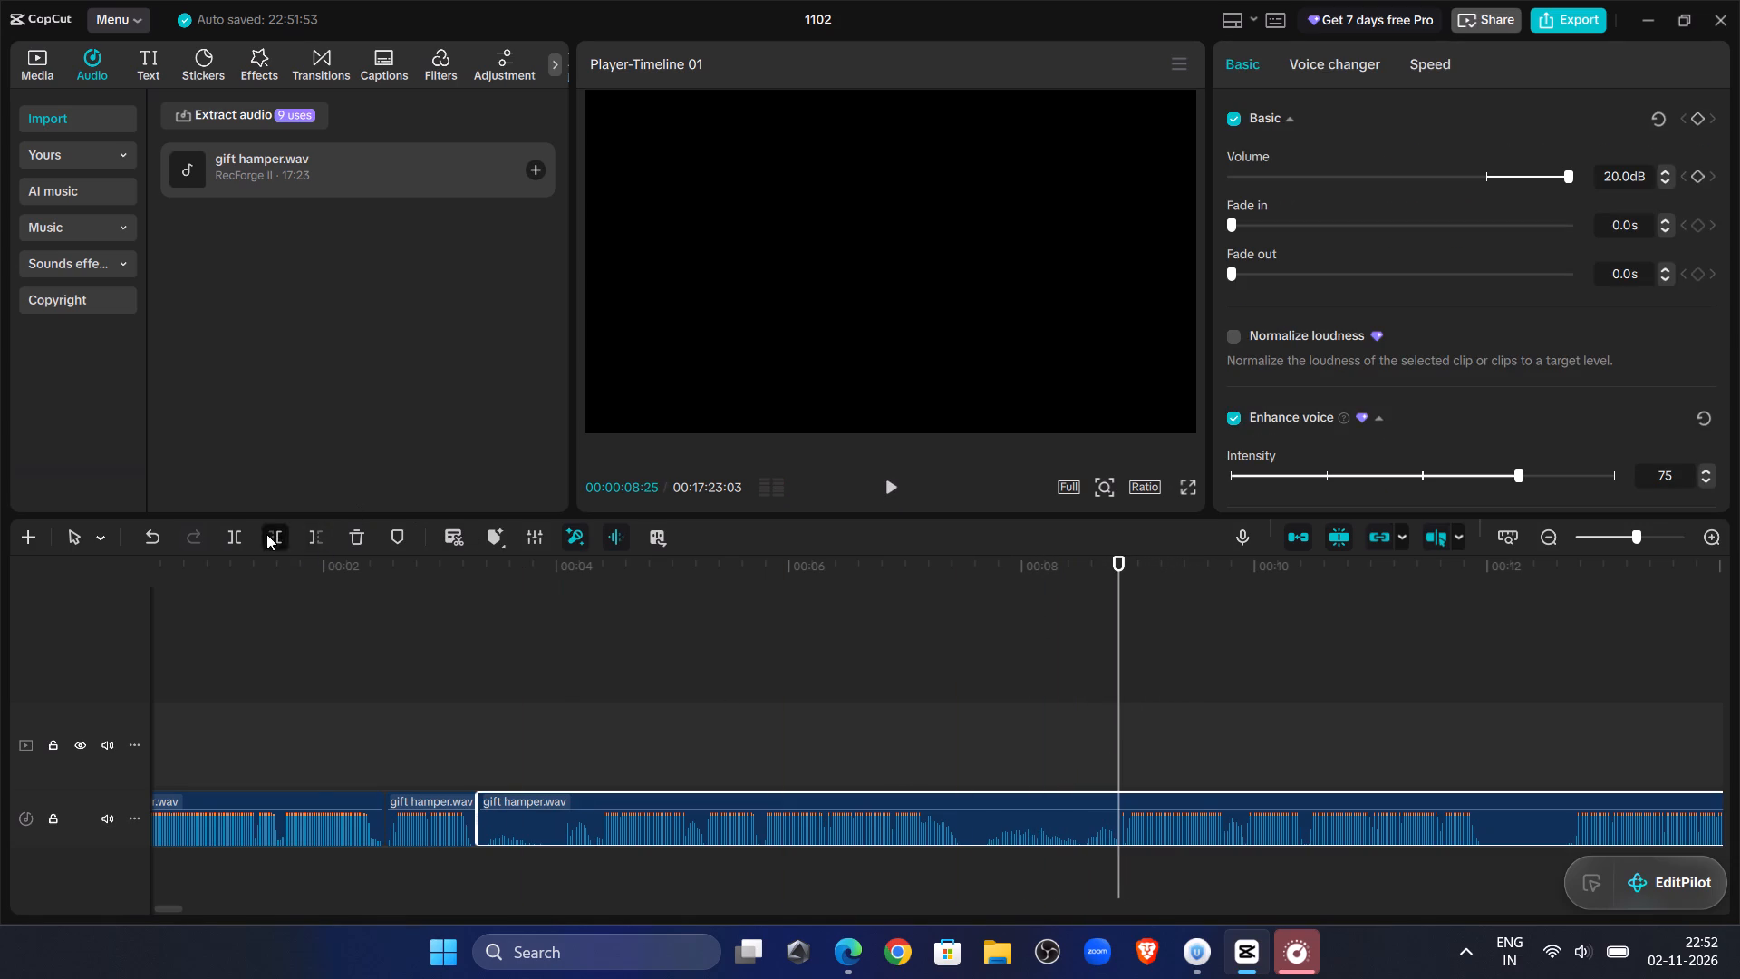
drag(1181, 800, 546, 805)
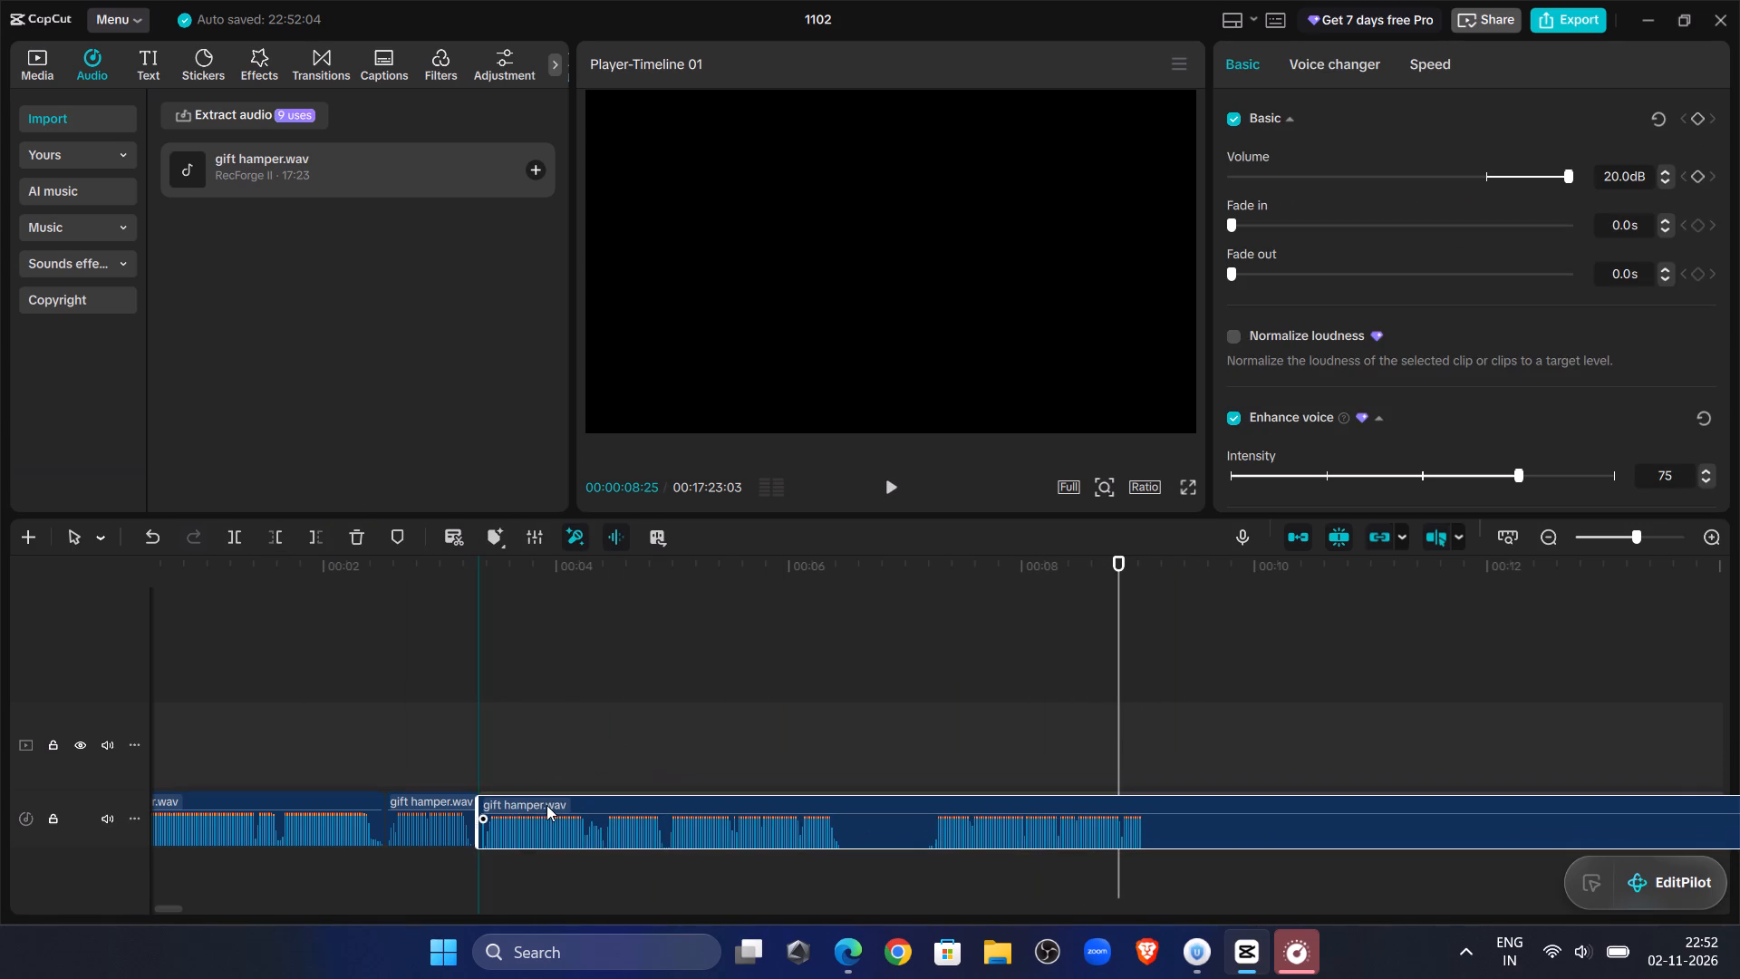
drag(546, 805, 544, 805)
Place the playhead at about 00:00:03:03, just before the newest join, for checking the cut.
click(462, 654)
click(452, 635)
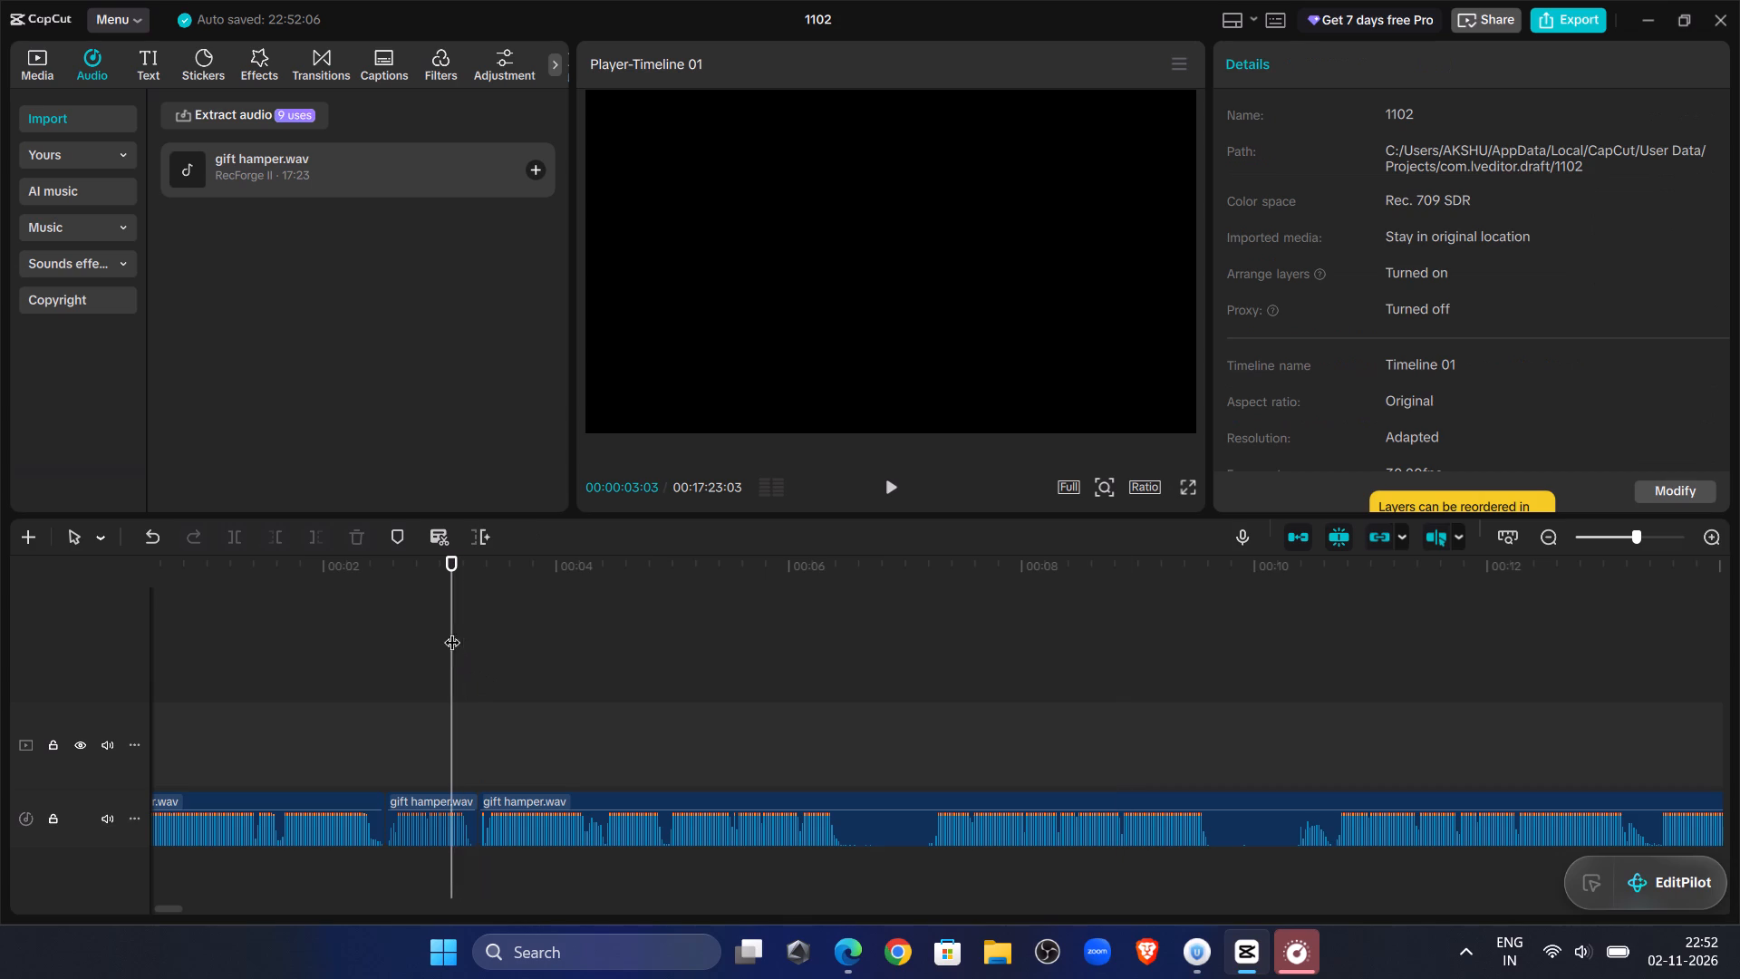
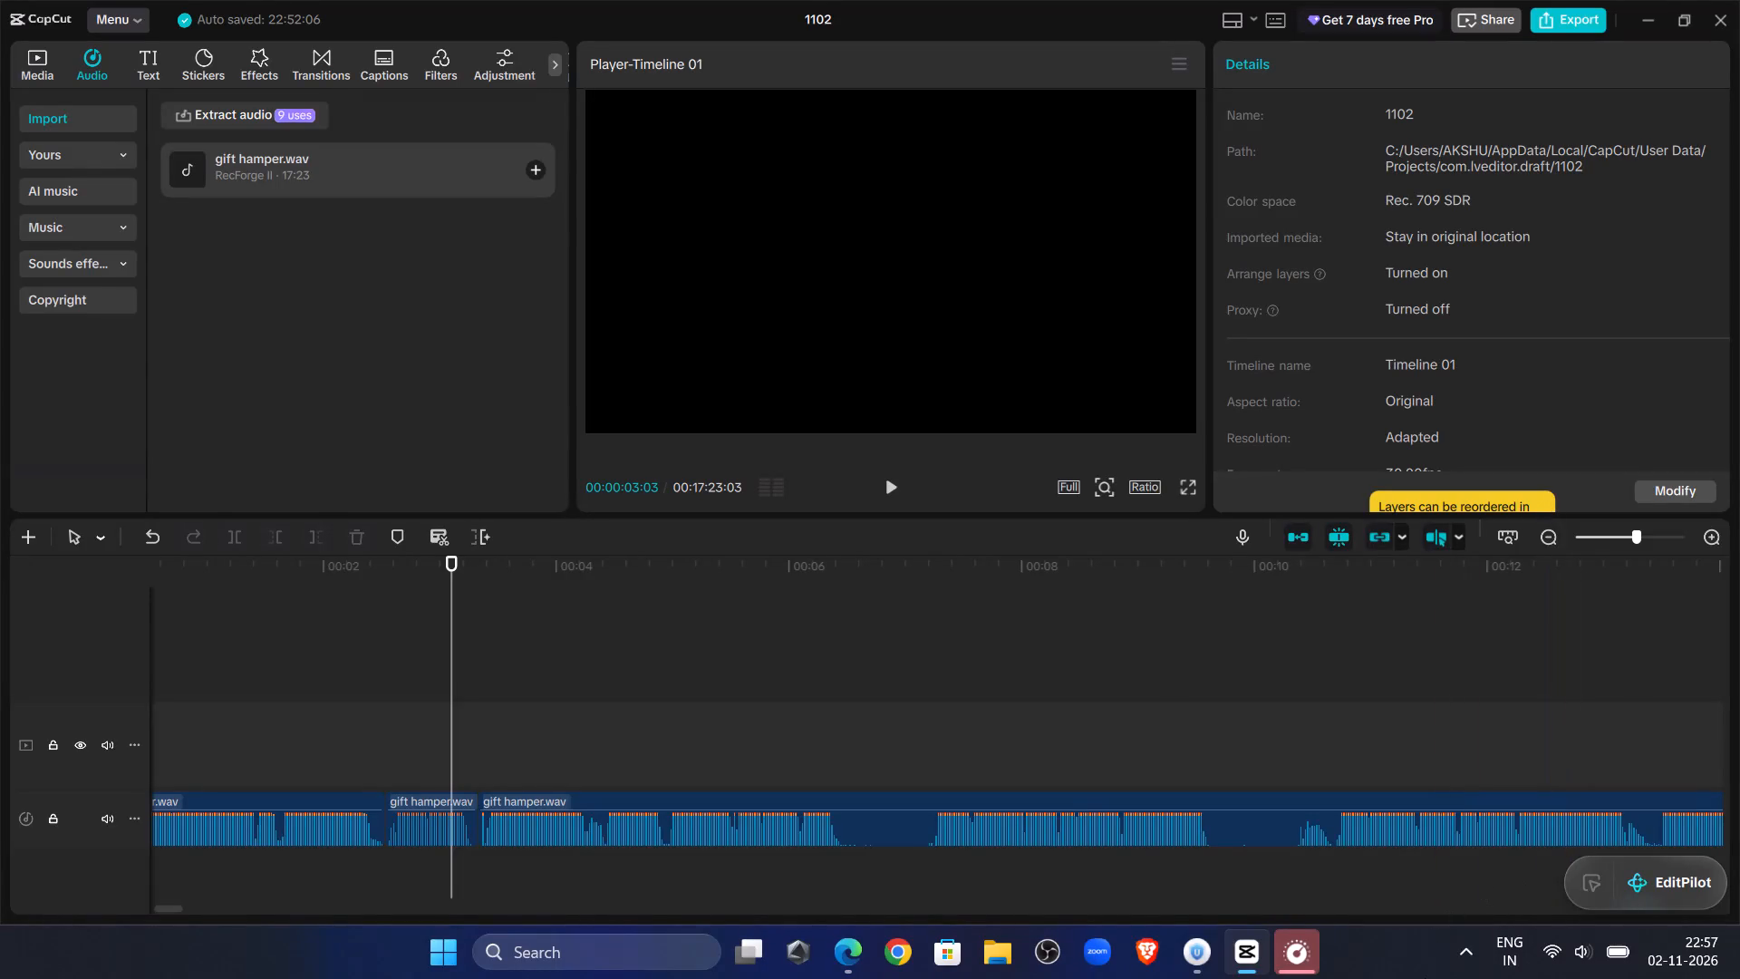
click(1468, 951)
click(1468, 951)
Play the opening from the start across the joins and split the last clip at about 00:00:04:07.
click(351, 625)
drag(351, 625, 213, 625)
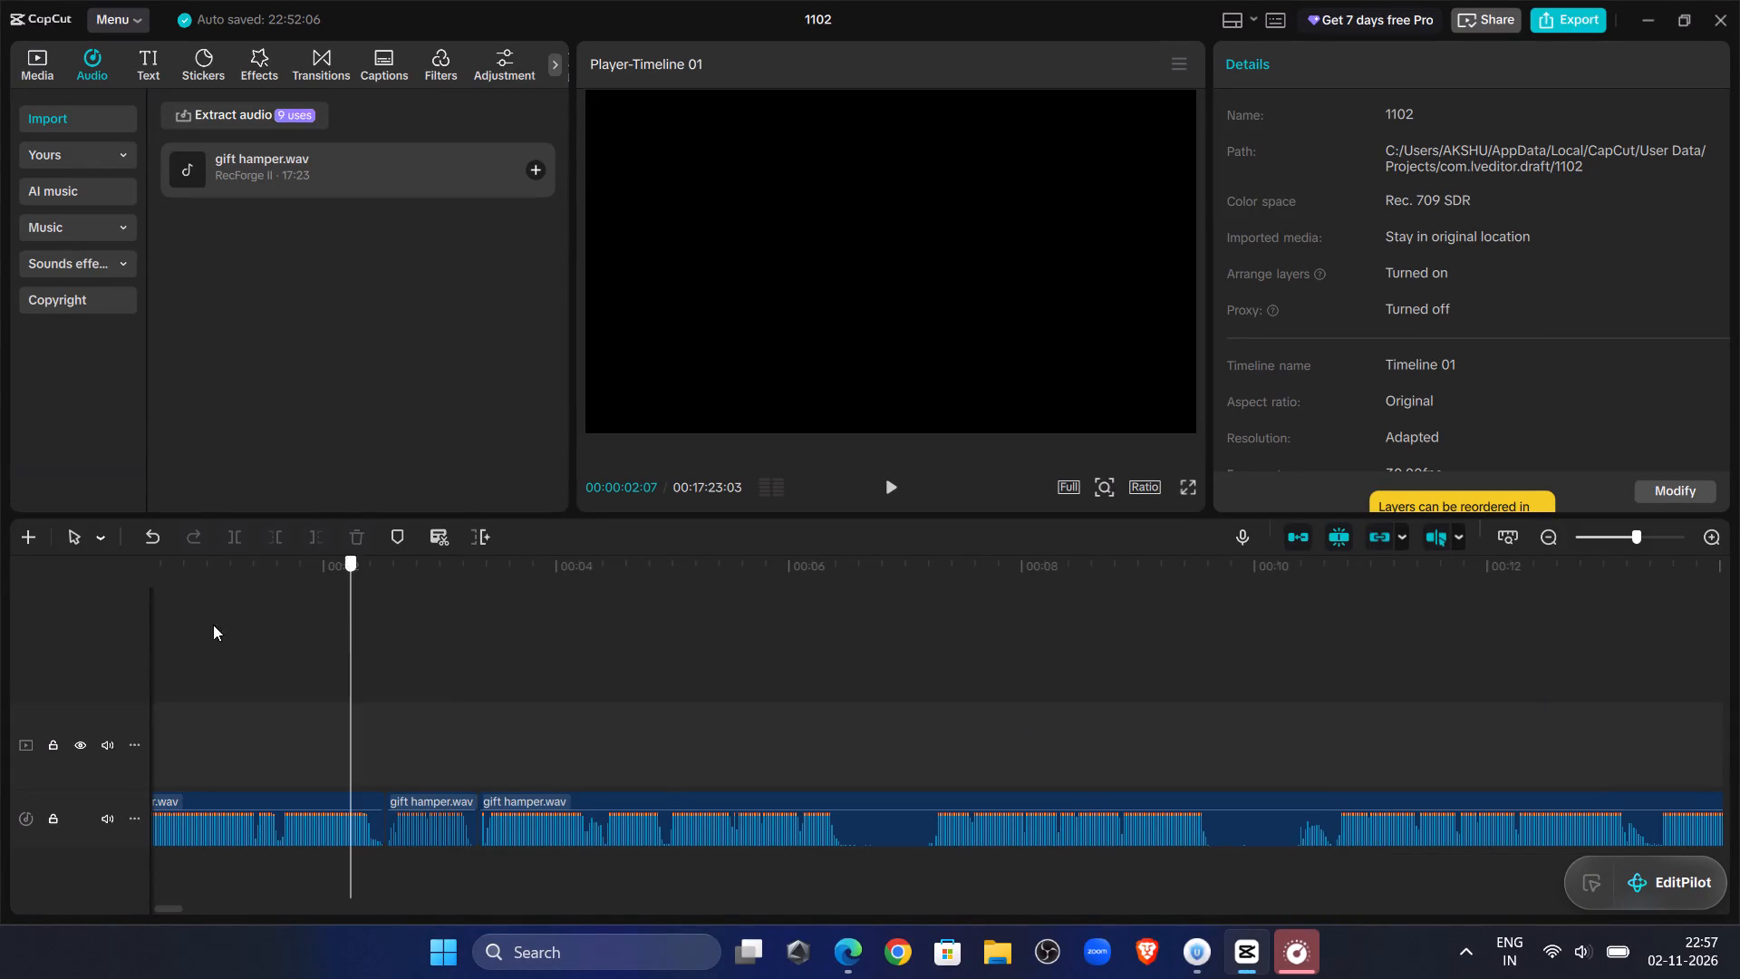
drag(213, 625, 0, 625)
click(893, 487)
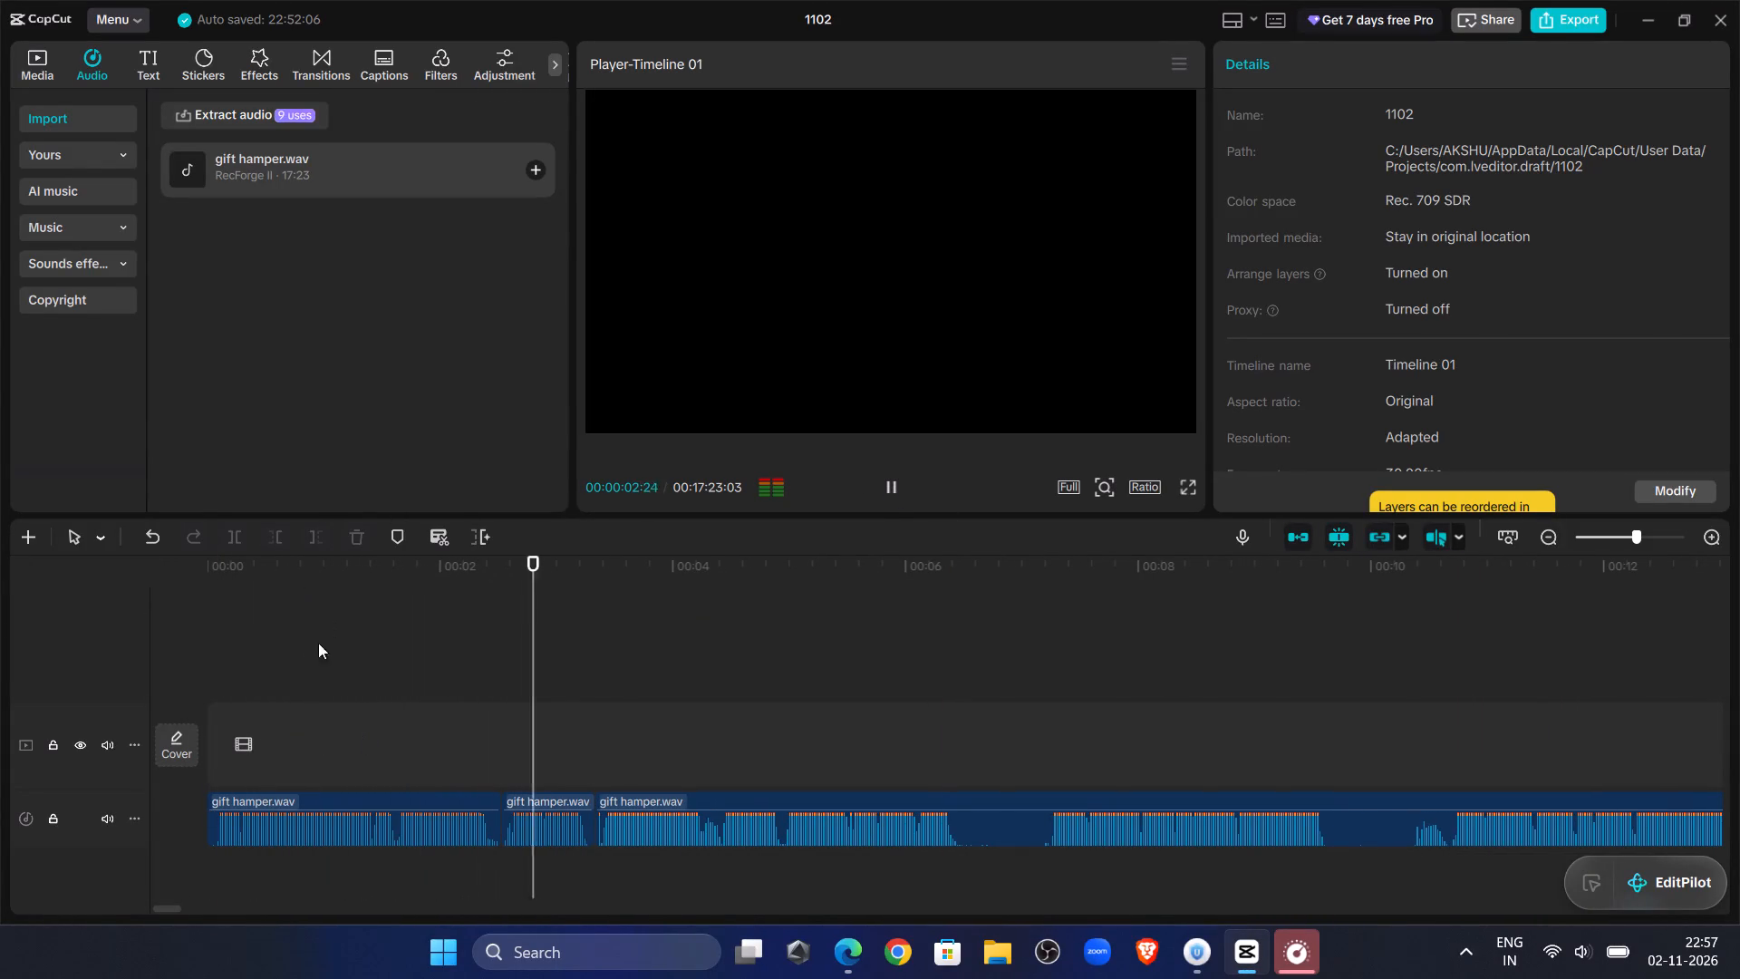
click(256, 662)
drag(254, 662, 98, 663)
click(896, 499)
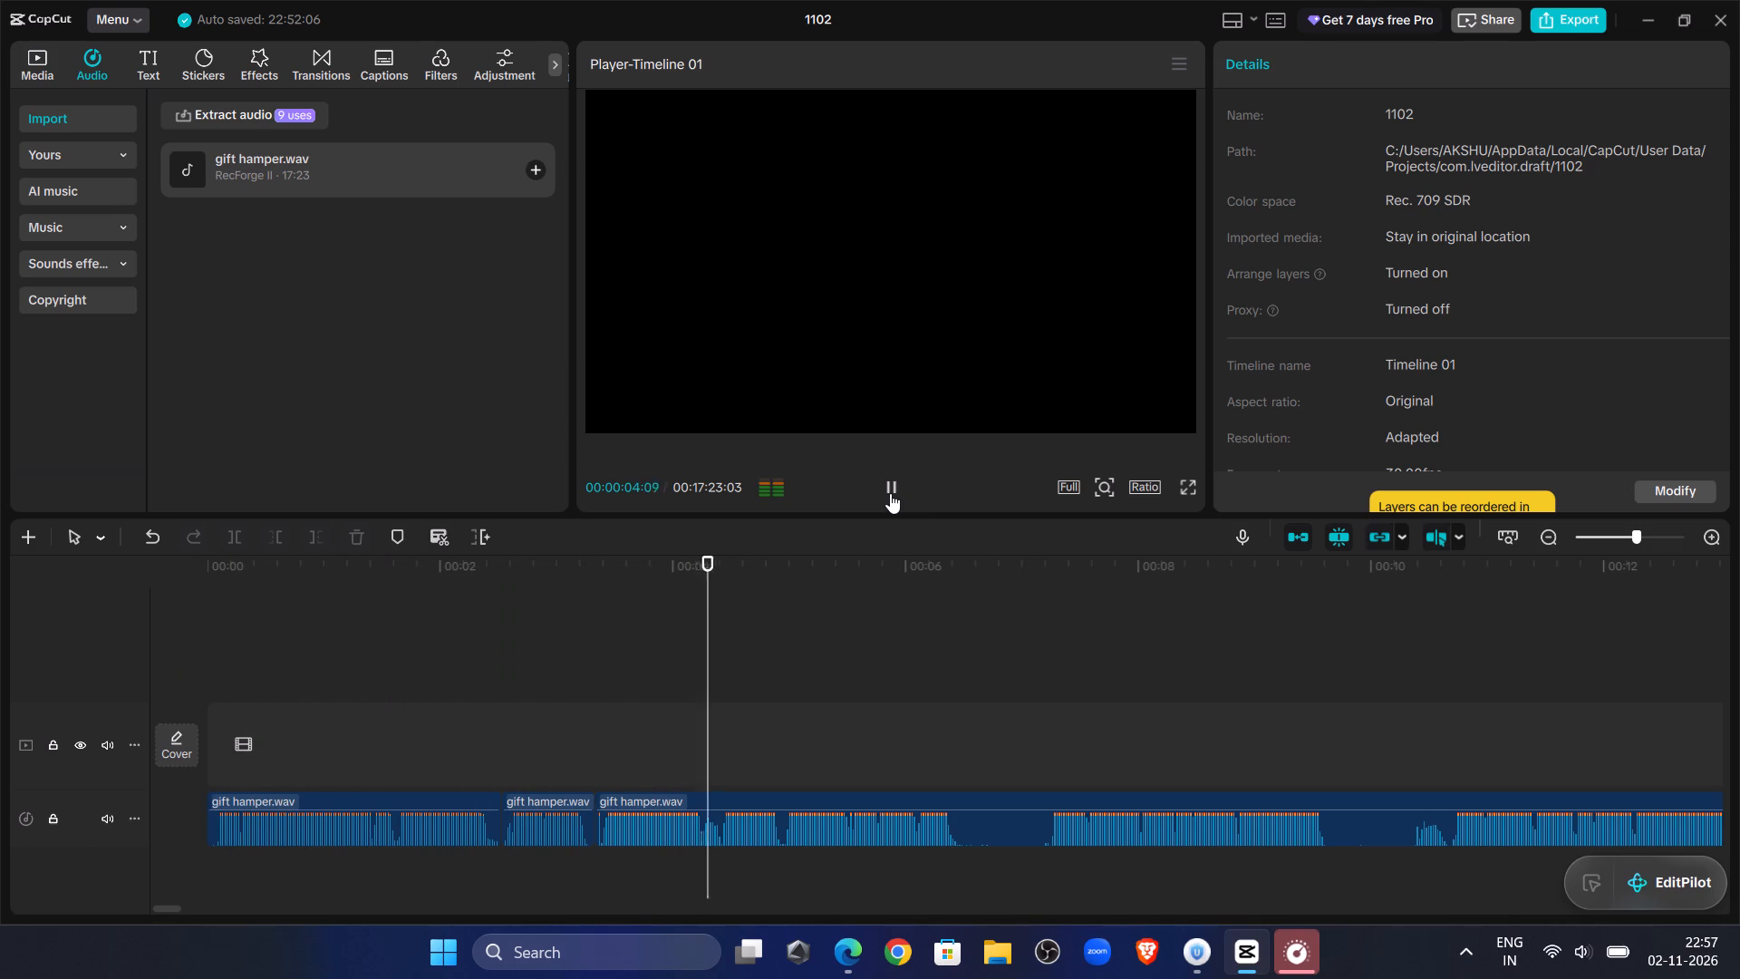
click(658, 635)
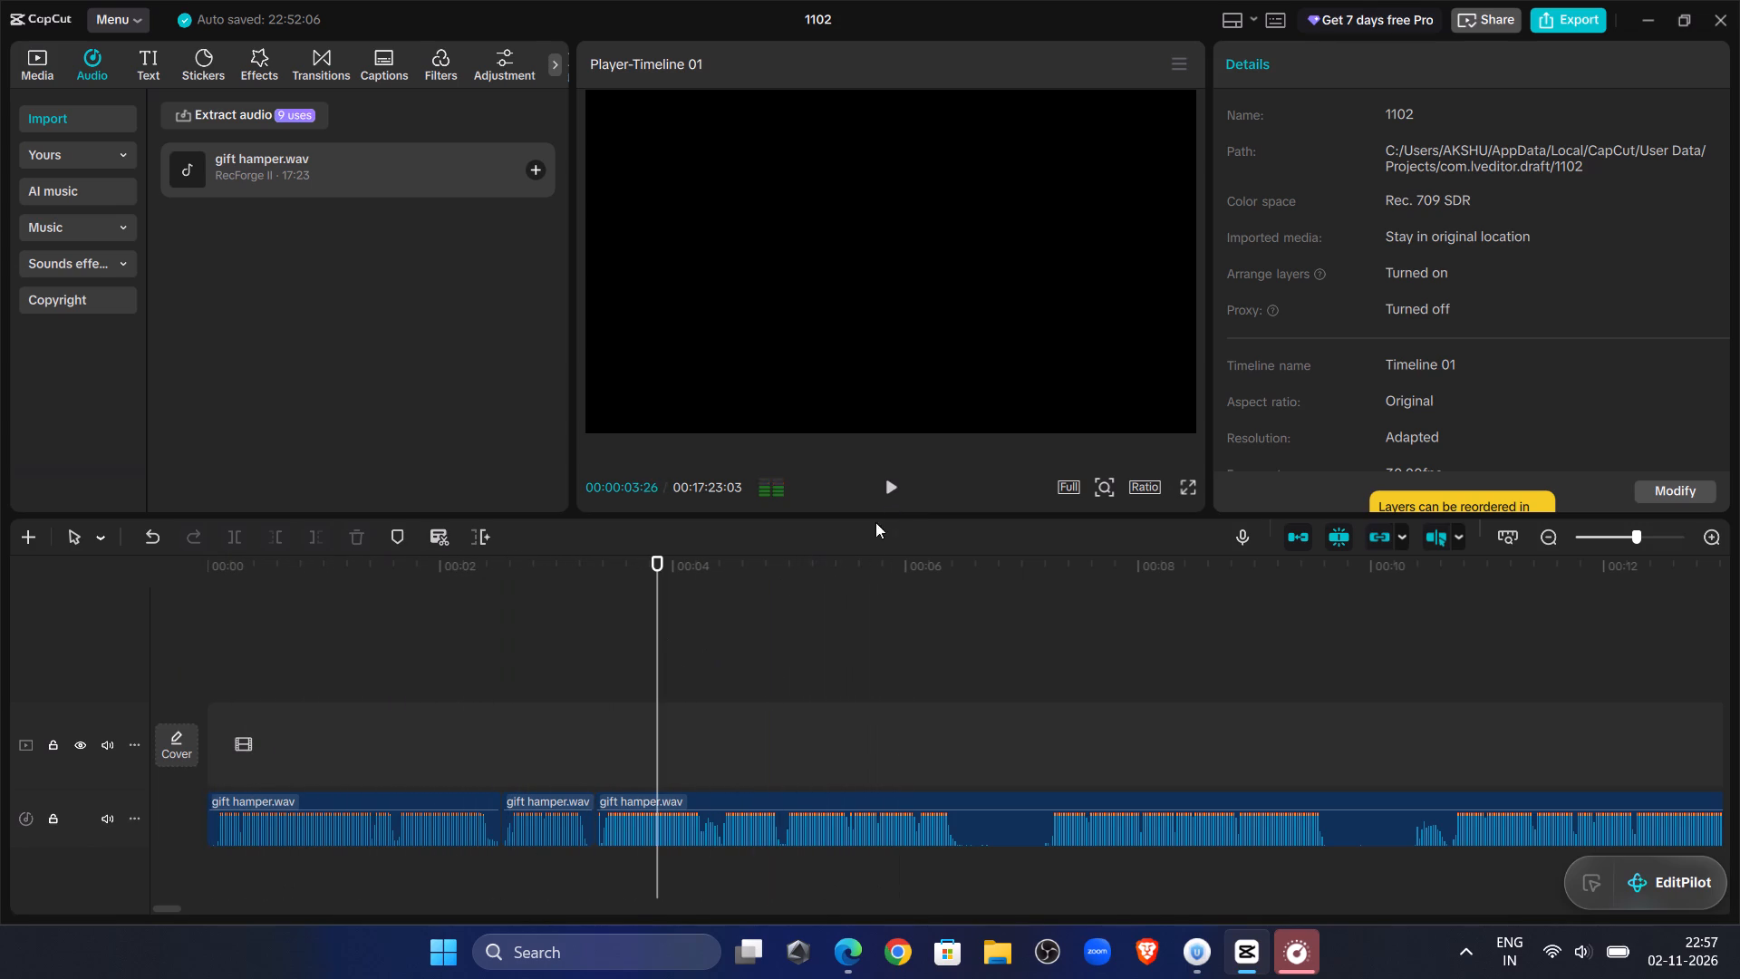
click(888, 492)
click(888, 492)
click(1656, 538)
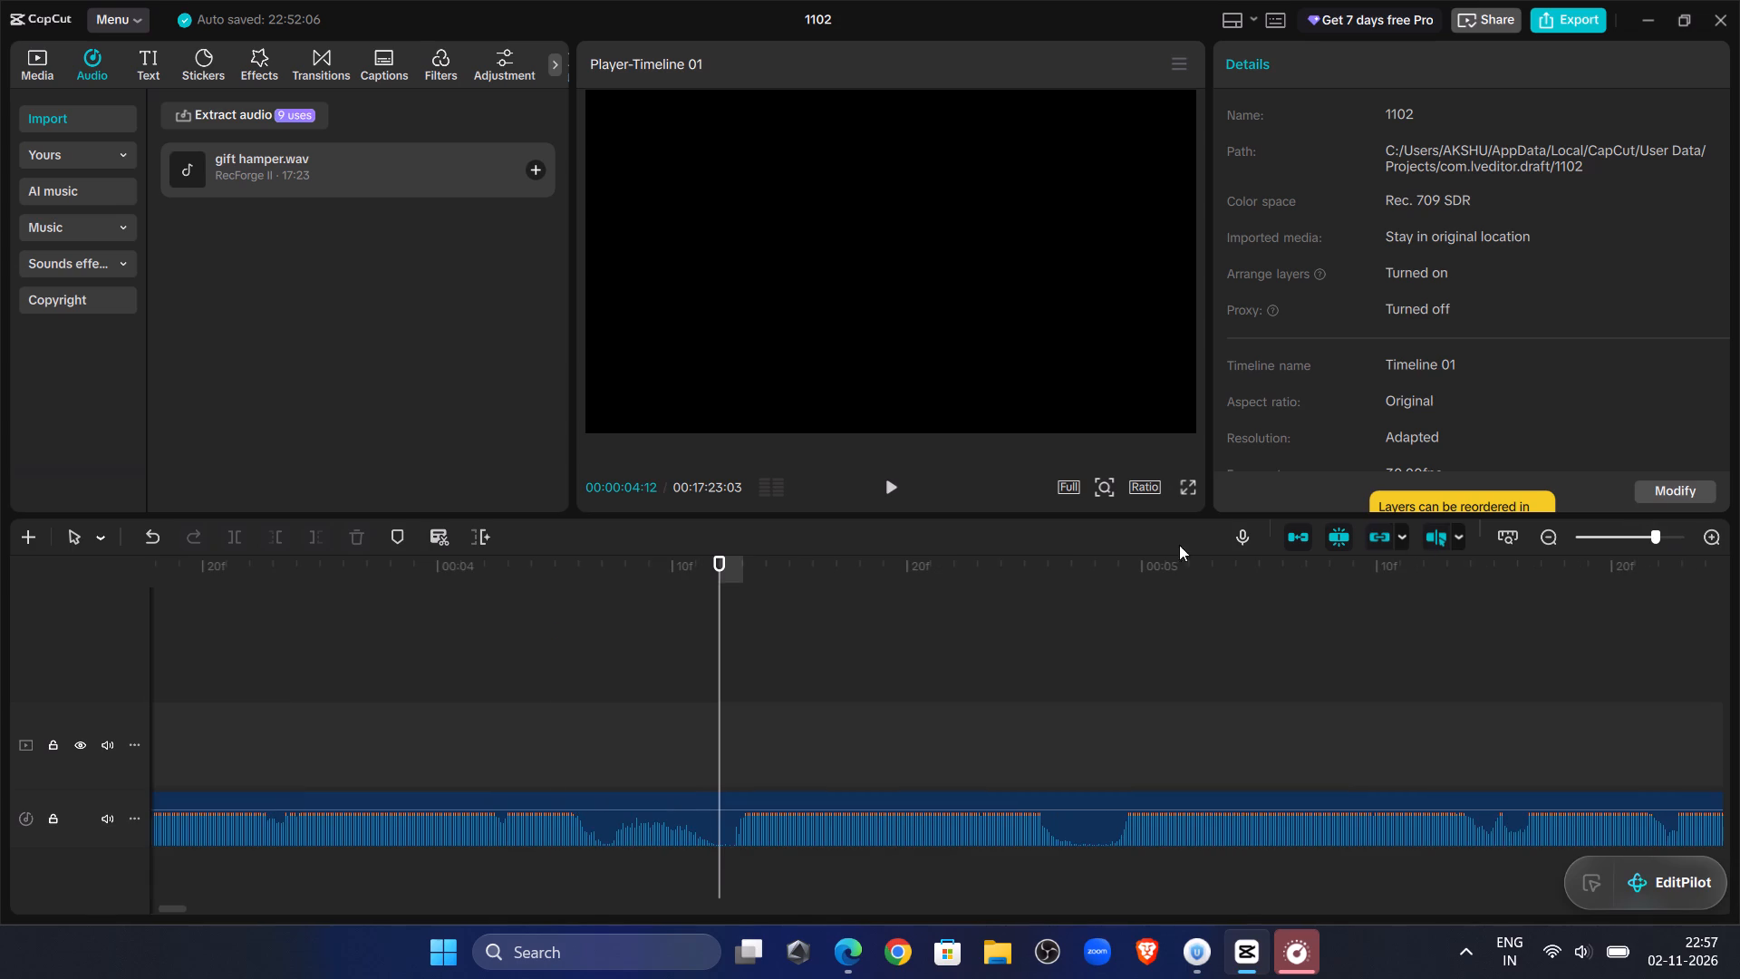
click(611, 665)
click(641, 807)
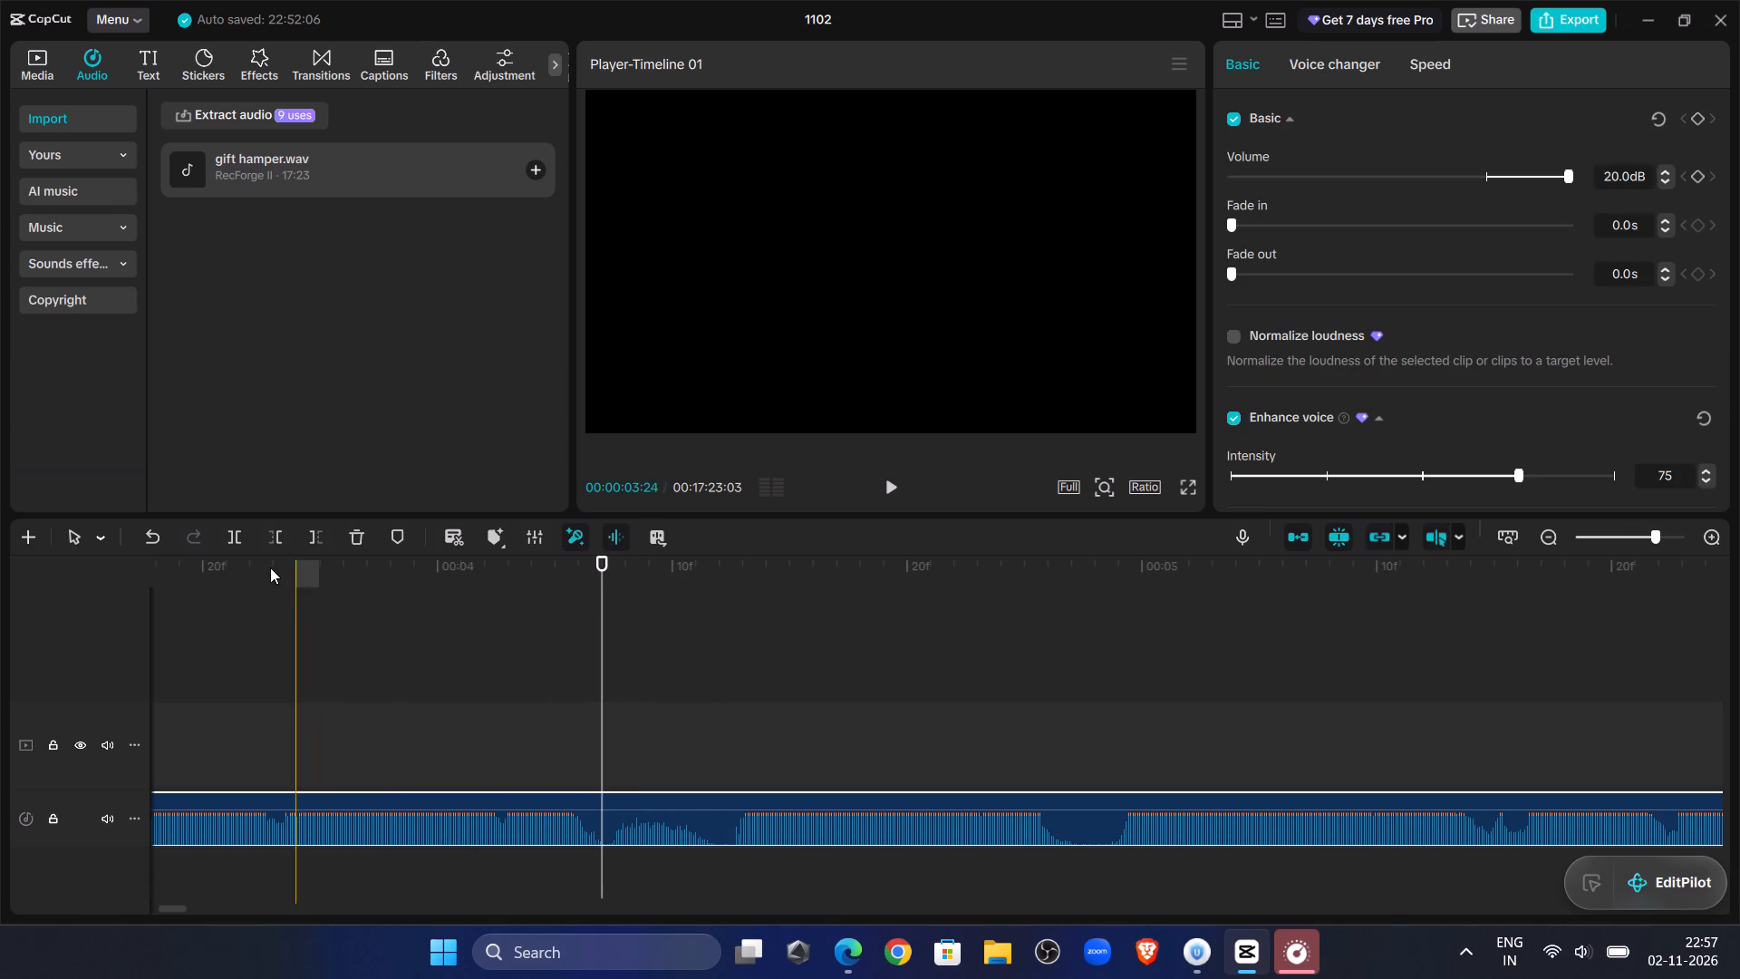
click(245, 546)
Trim the start of the newly split clip up to about 00:00:04:12 and slide it back against the previous clip.
double_click(890, 476)
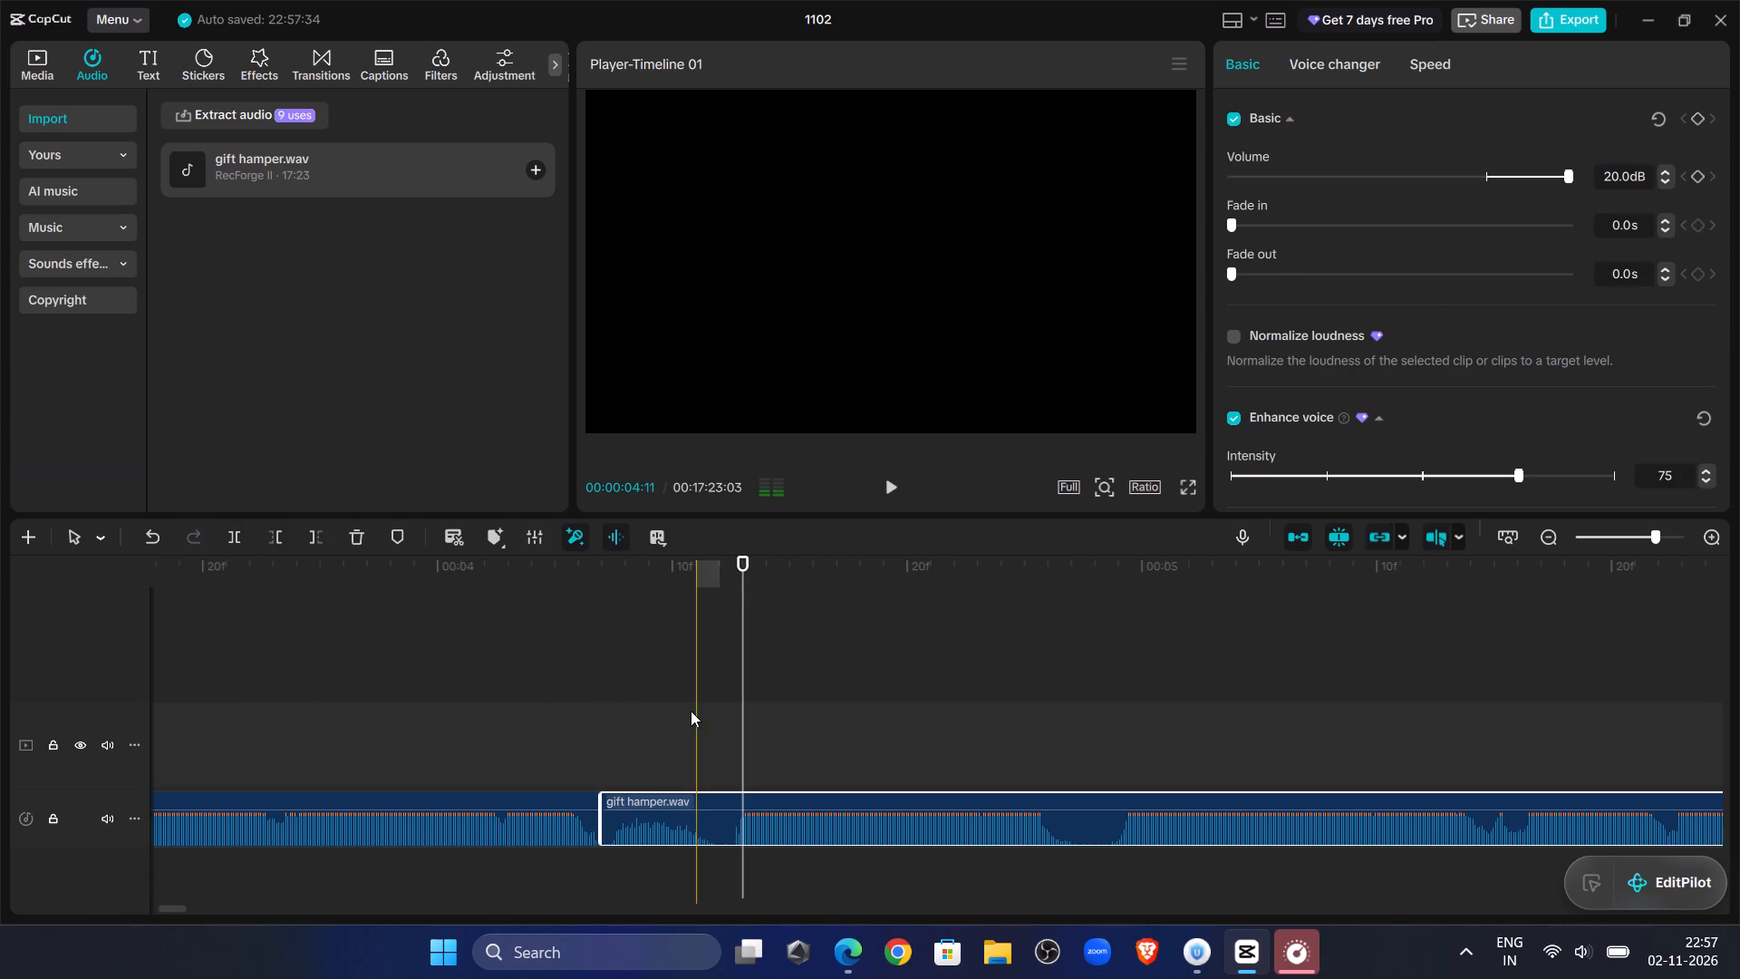
click(724, 699)
click(711, 800)
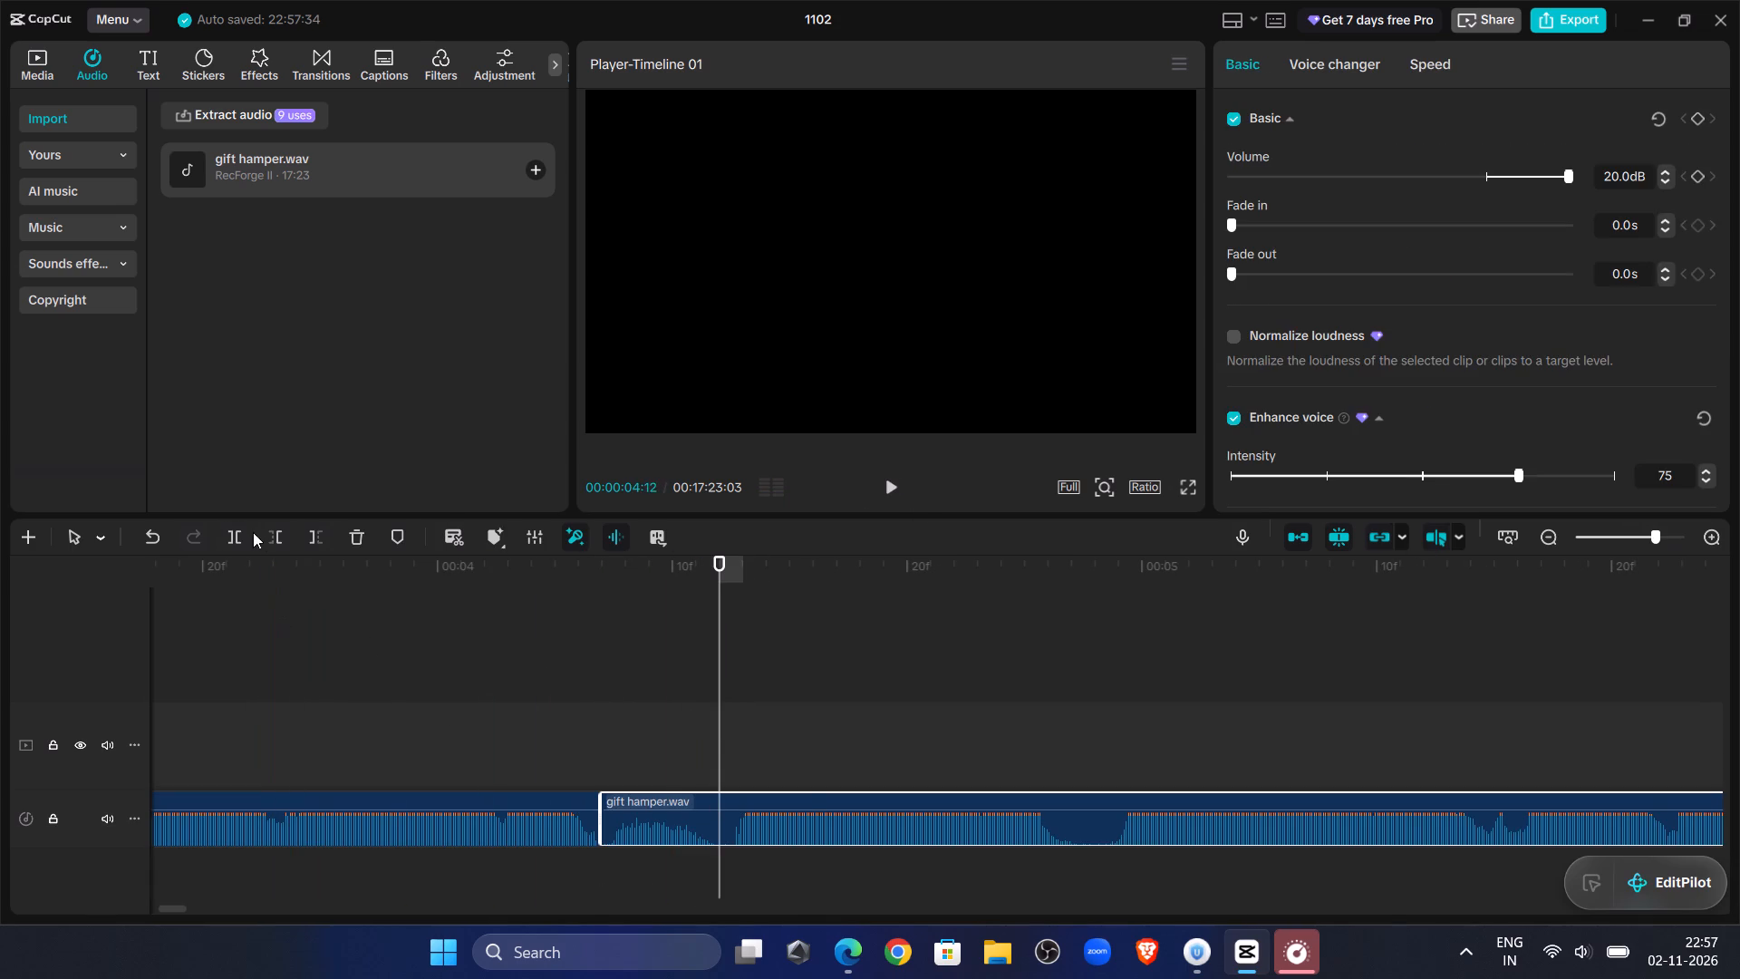
click(269, 538)
drag(747, 798, 628, 807)
Trim the silent start of the first clip up to about 00:00:00:02 and move the clip back to 00:00:00:00.
click(593, 641)
drag(593, 641, 0, 743)
click(418, 673)
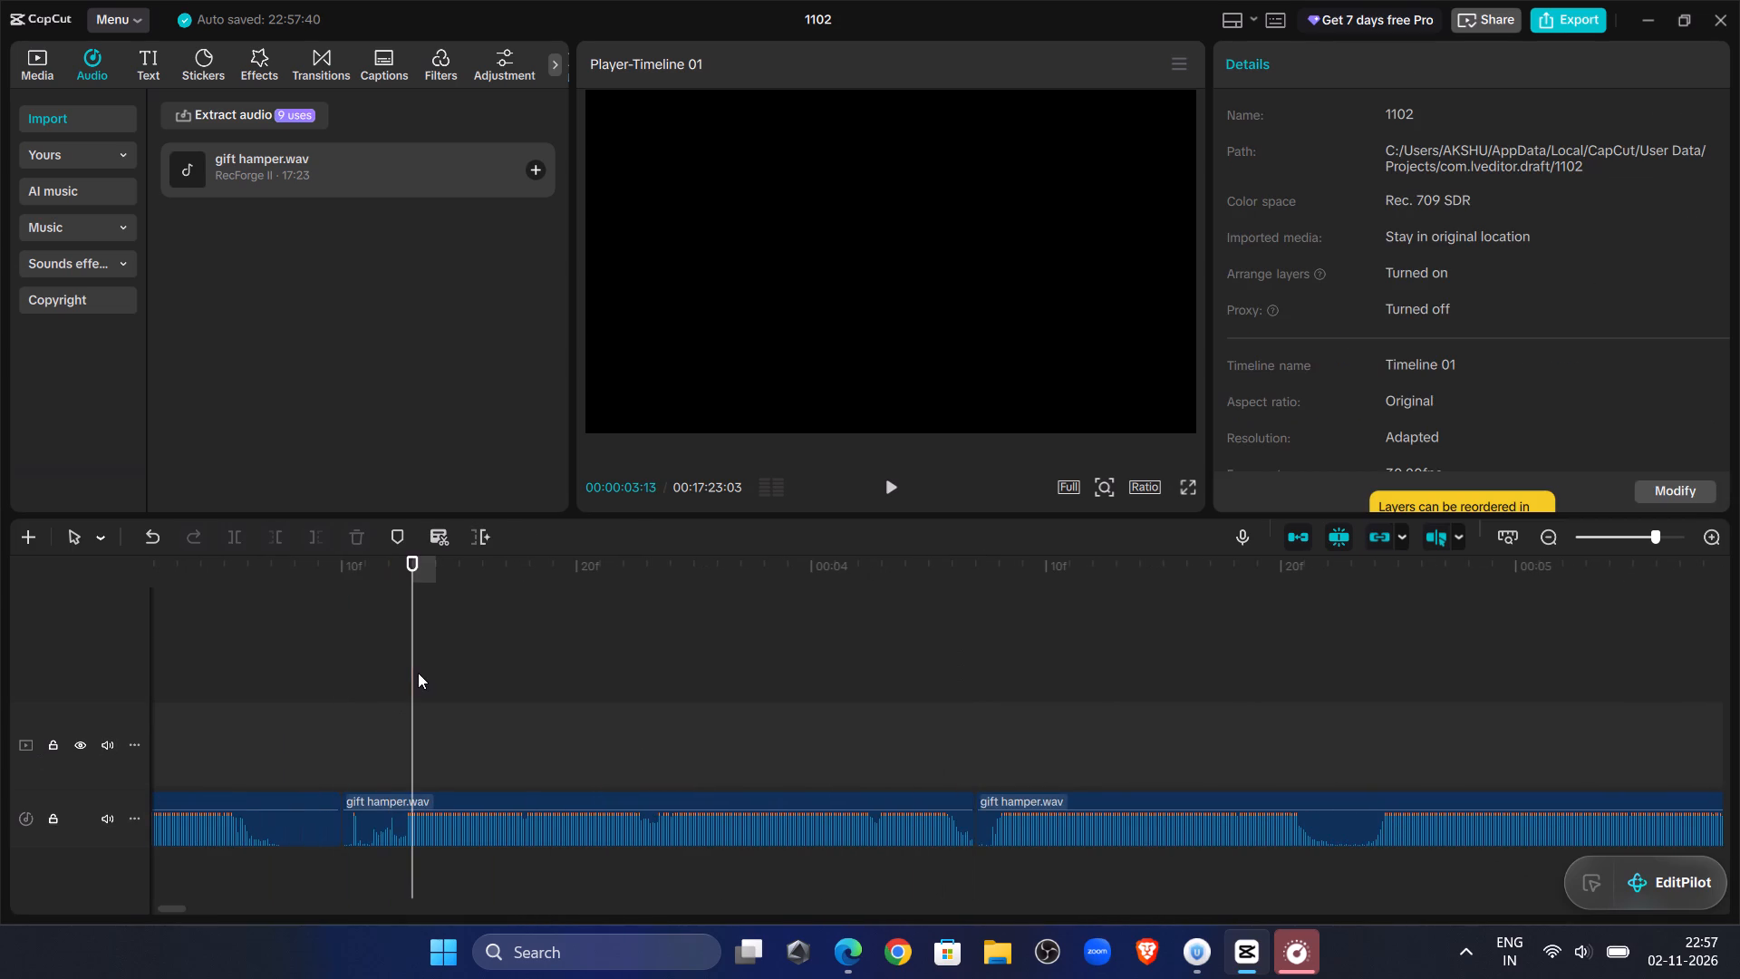
drag(405, 673, 191, 724)
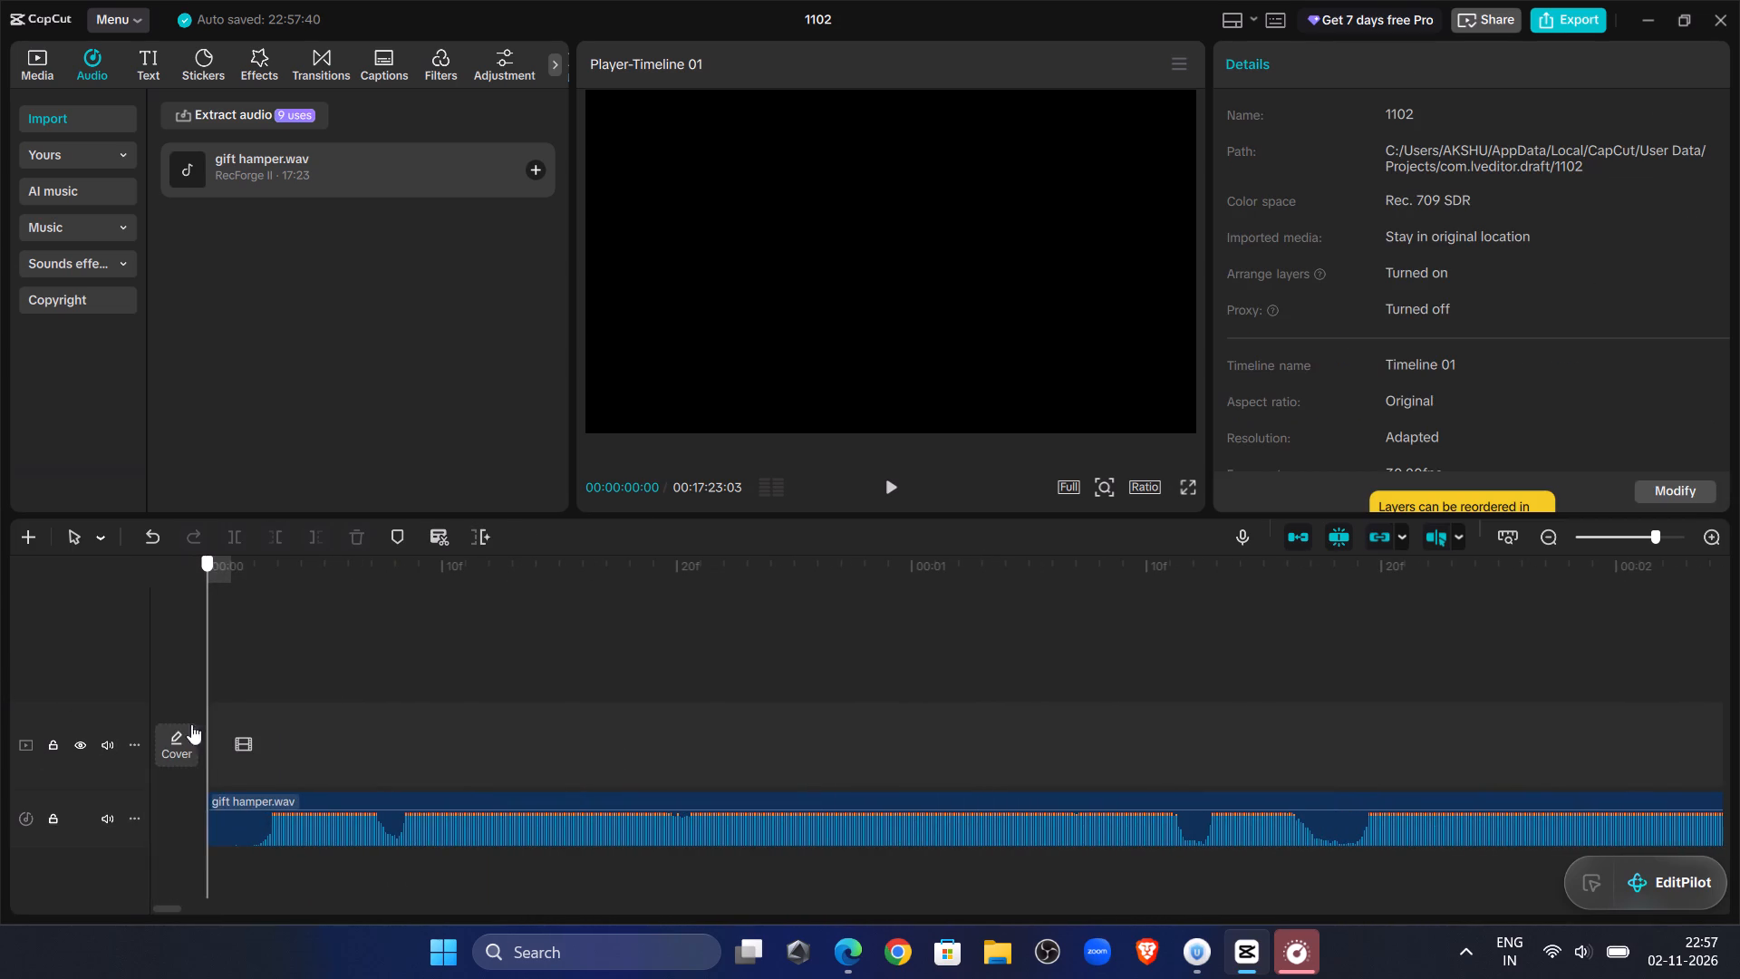
drag(191, 724, 246, 767)
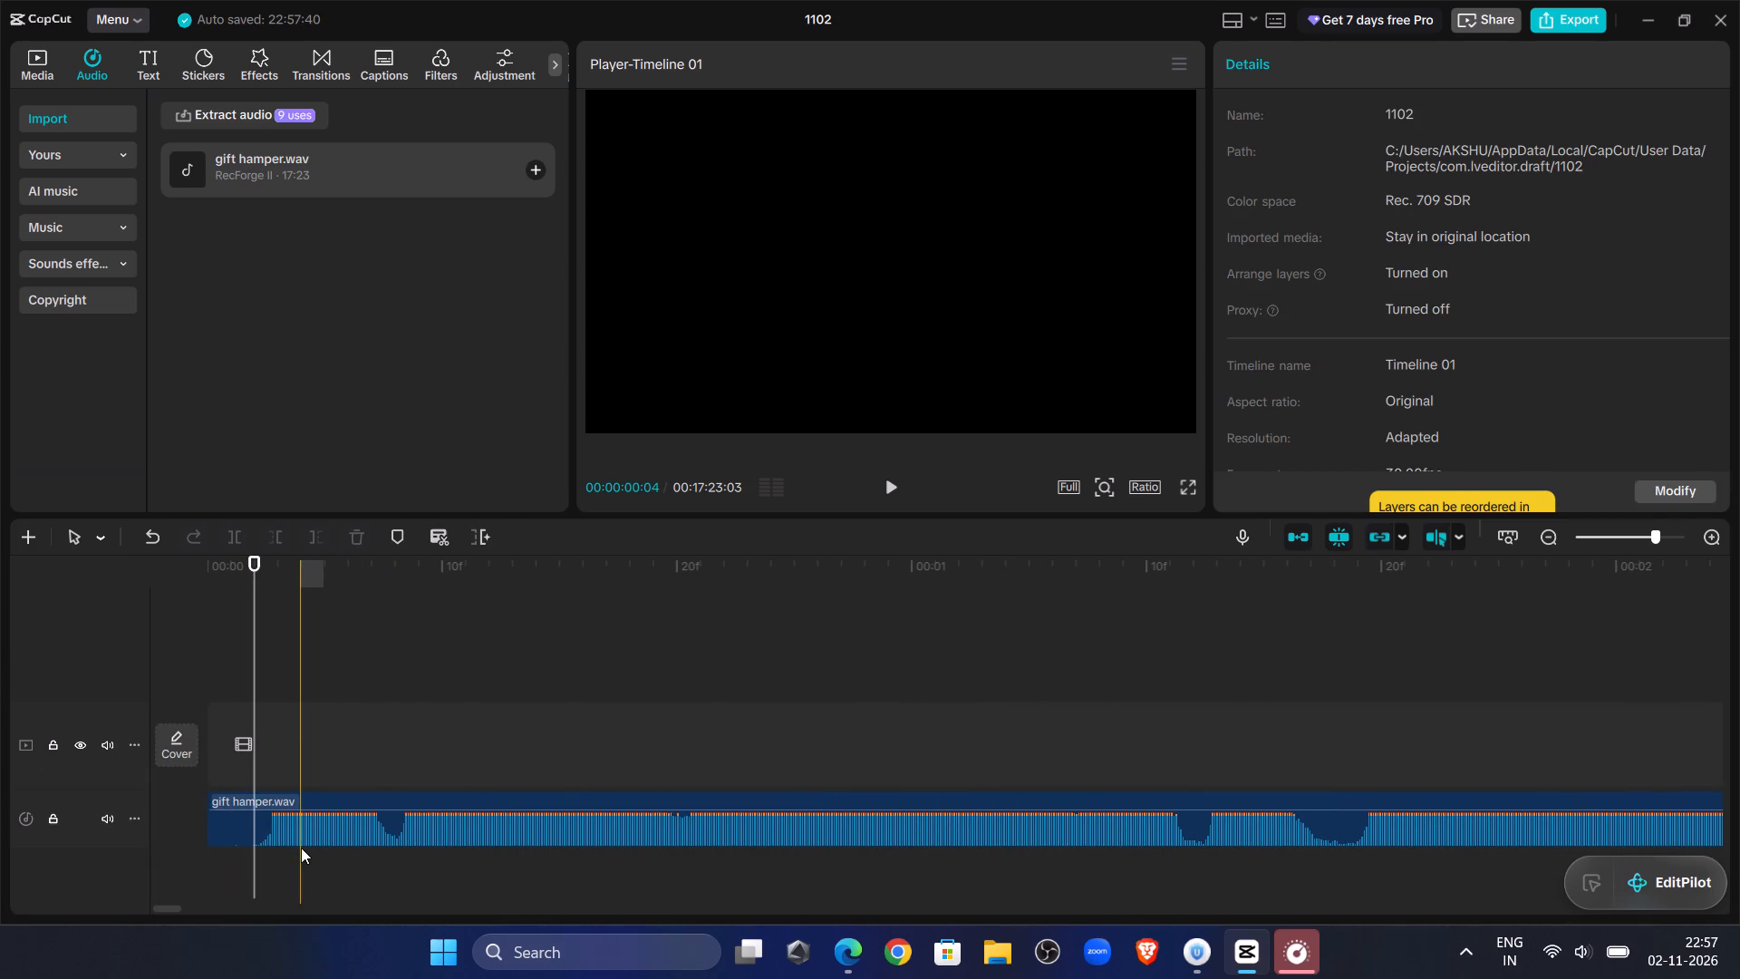
click(298, 837)
click(285, 531)
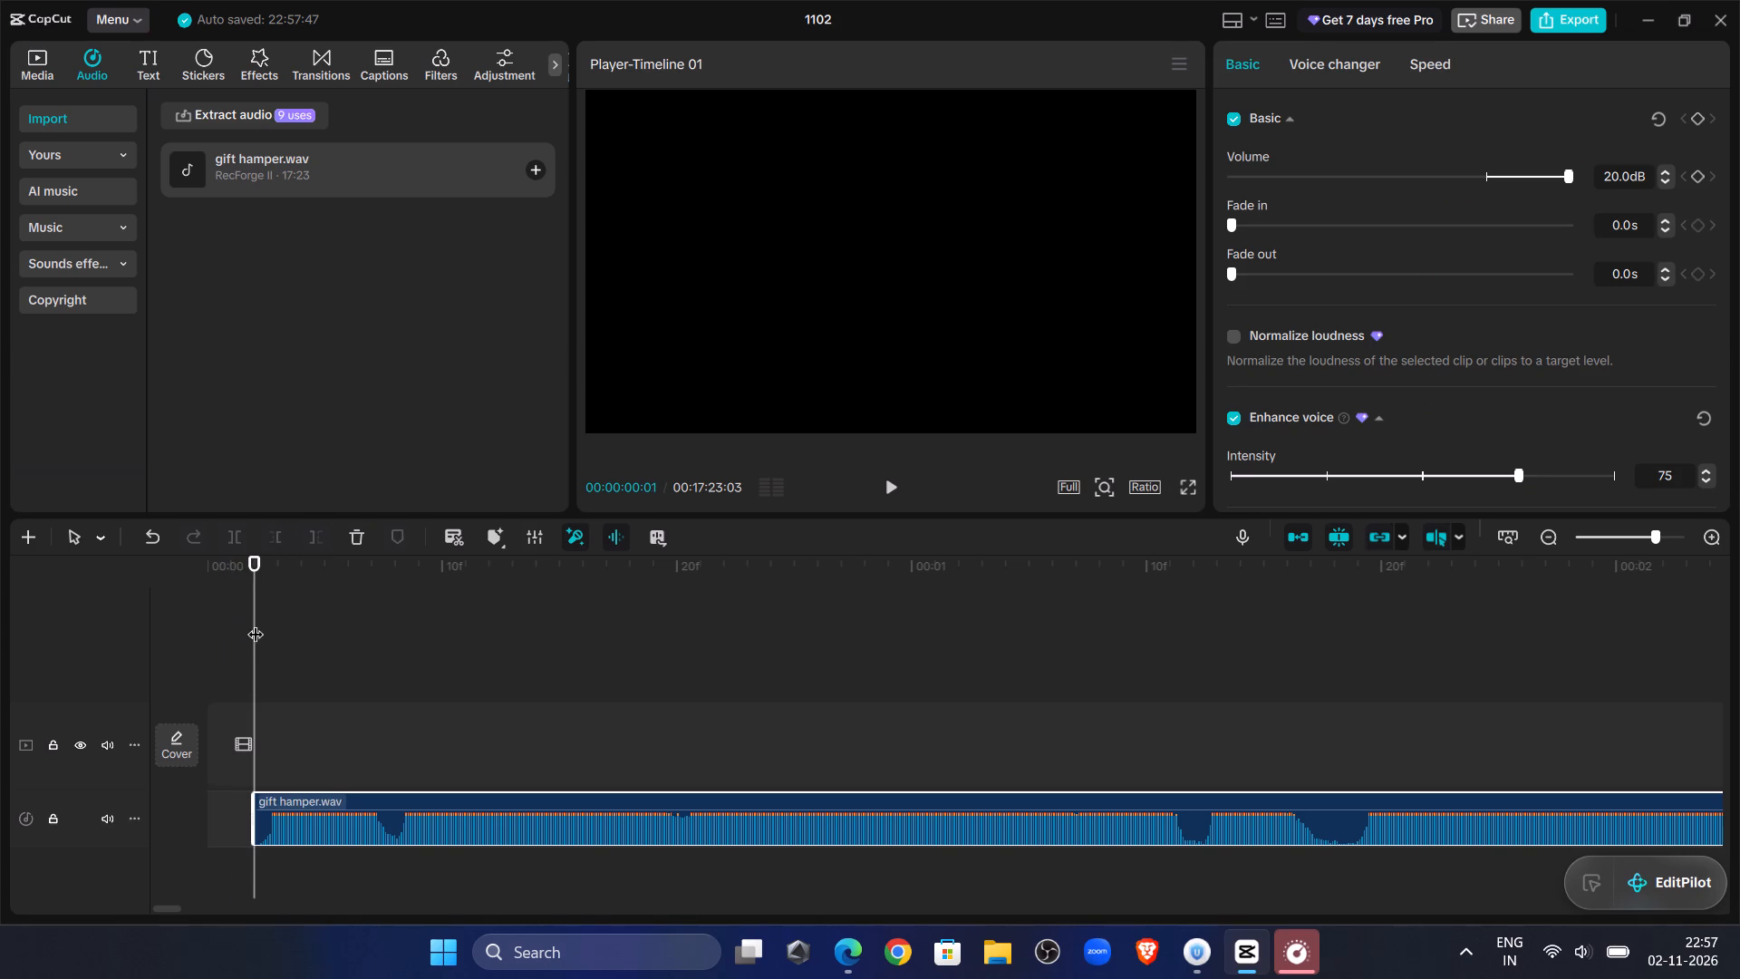
drag(256, 622, 0, 709)
drag(336, 801, 295, 803)
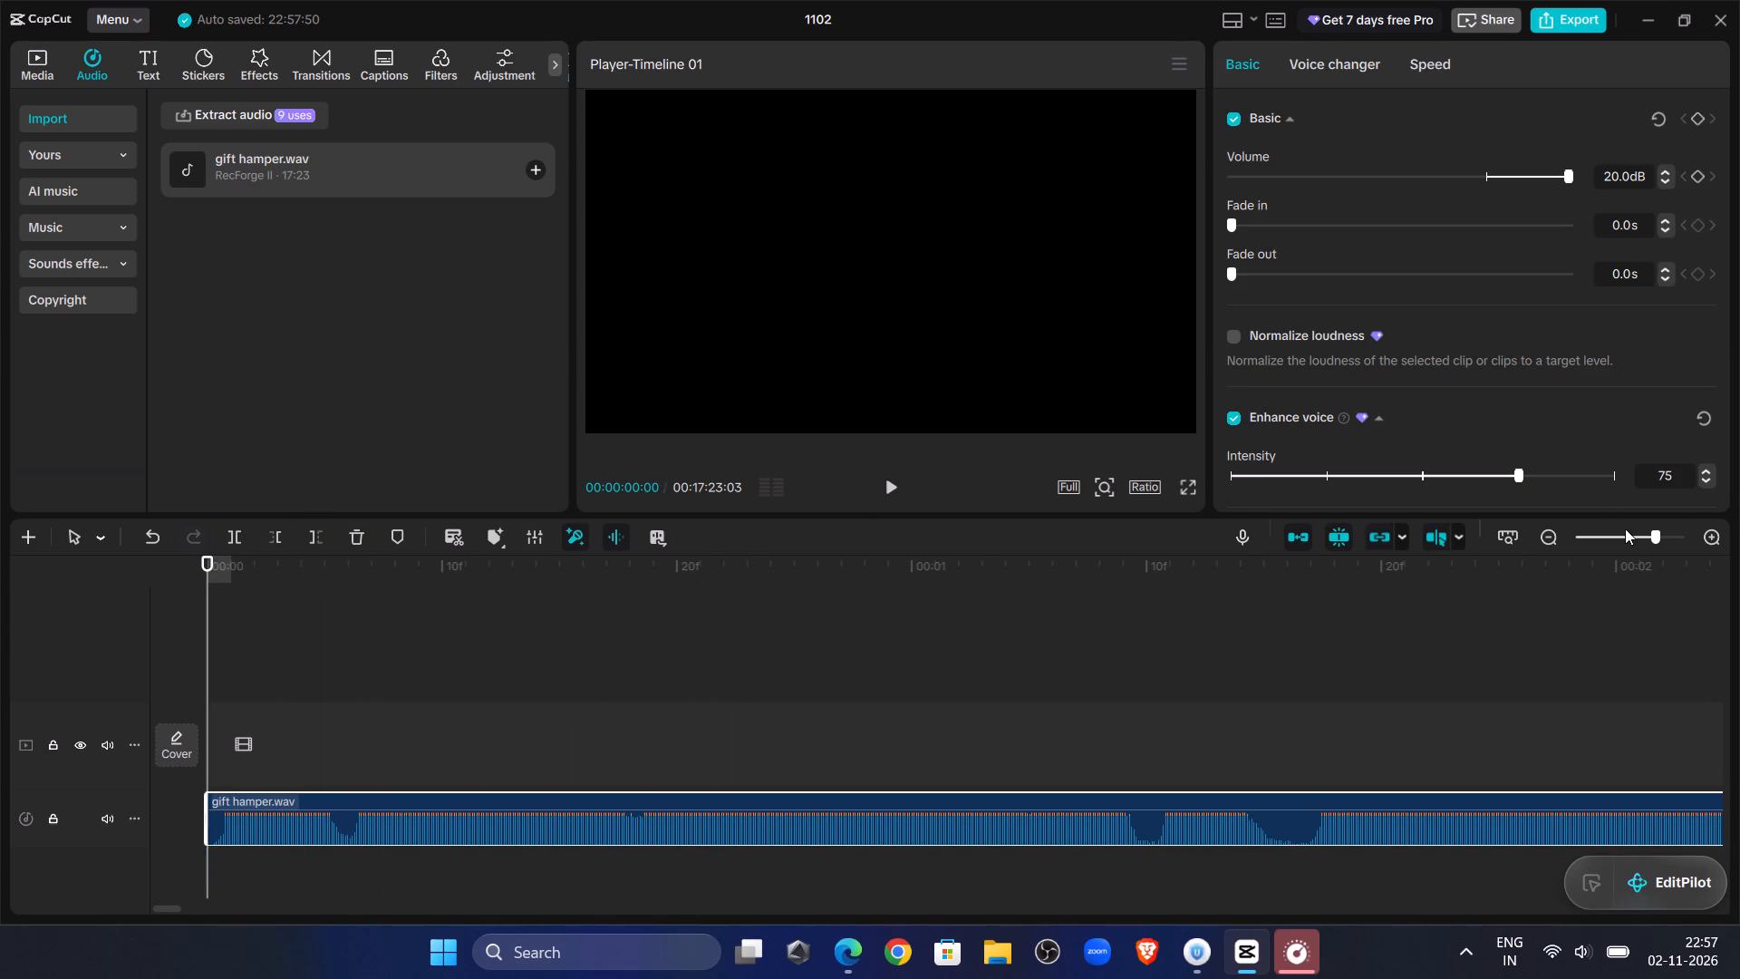
Slide the second, third and fourth clips back in turn, each against the clip before it, to close the gaps.
click(1612, 535)
click(1628, 535)
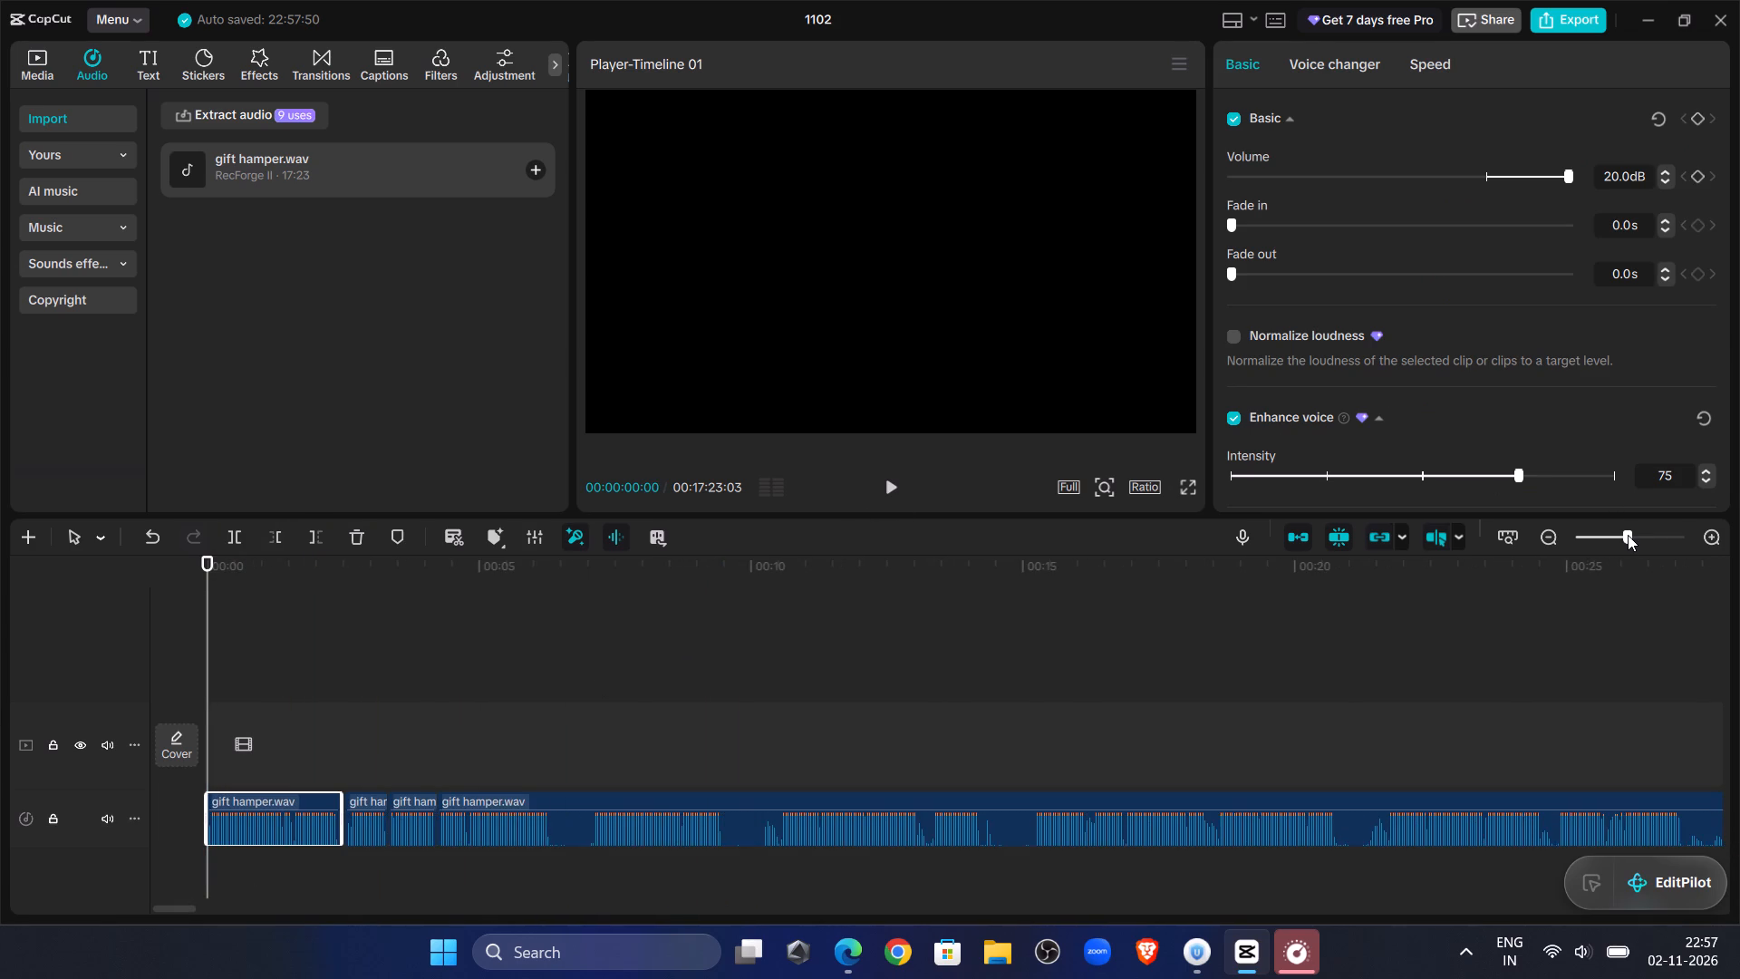
click(1649, 539)
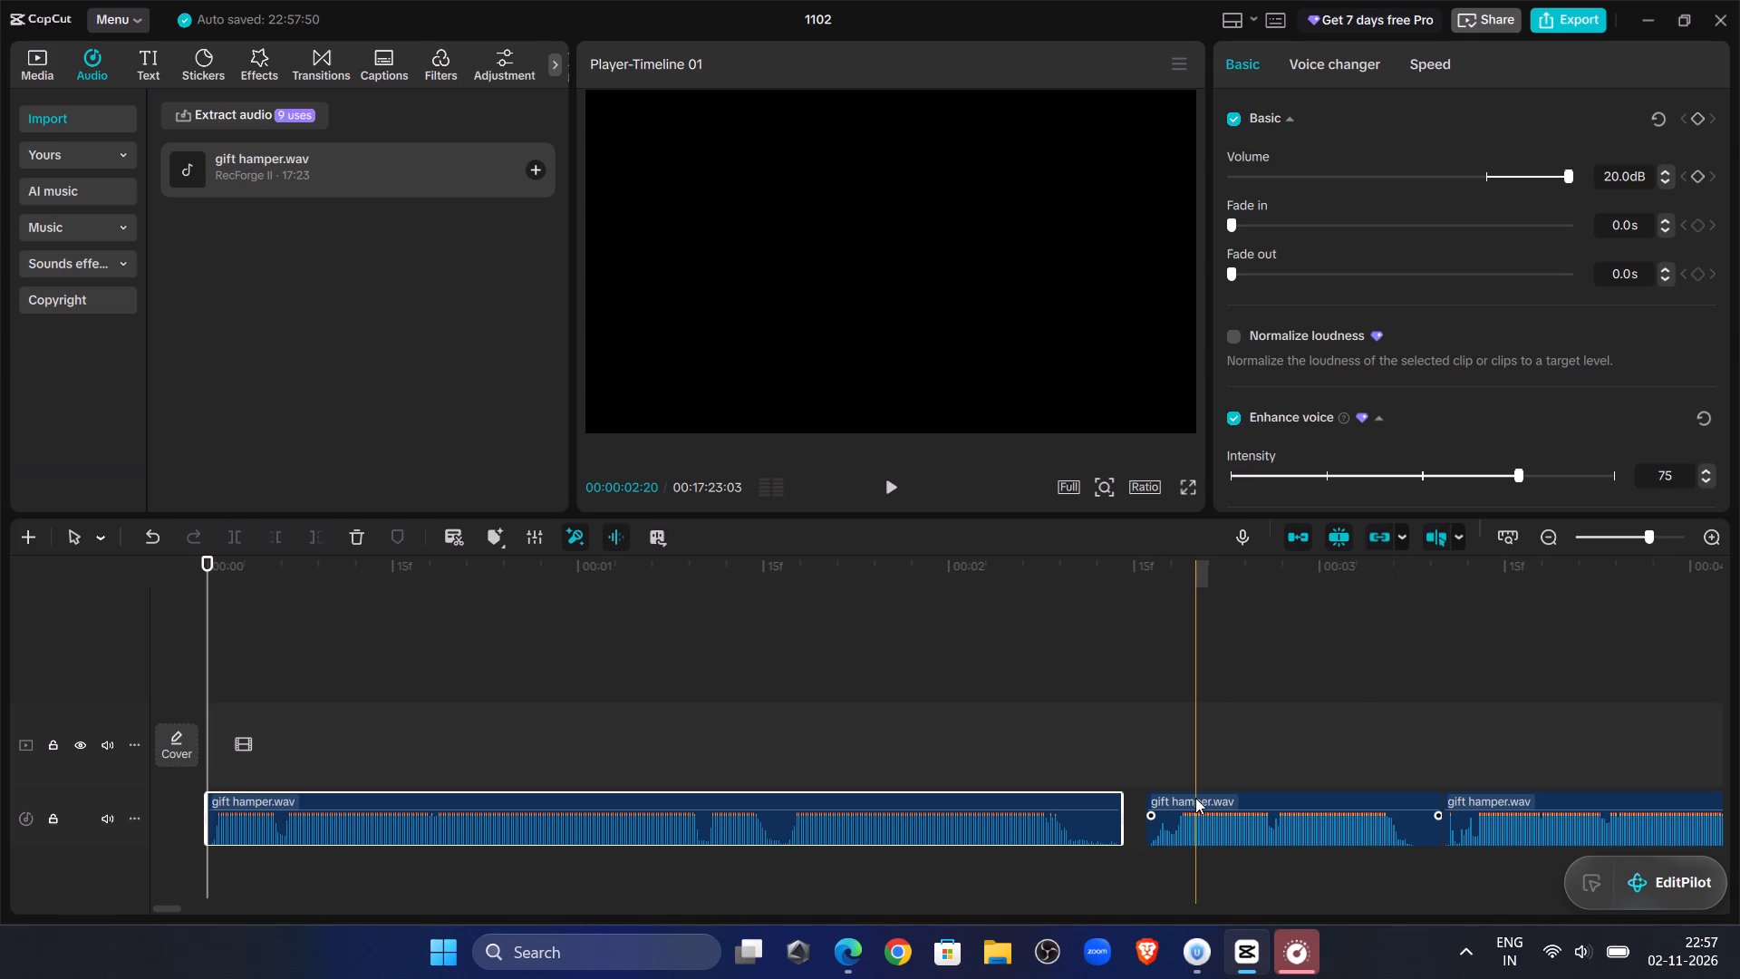
click(1196, 798)
drag(1199, 797, 1179, 800)
click(1119, 642)
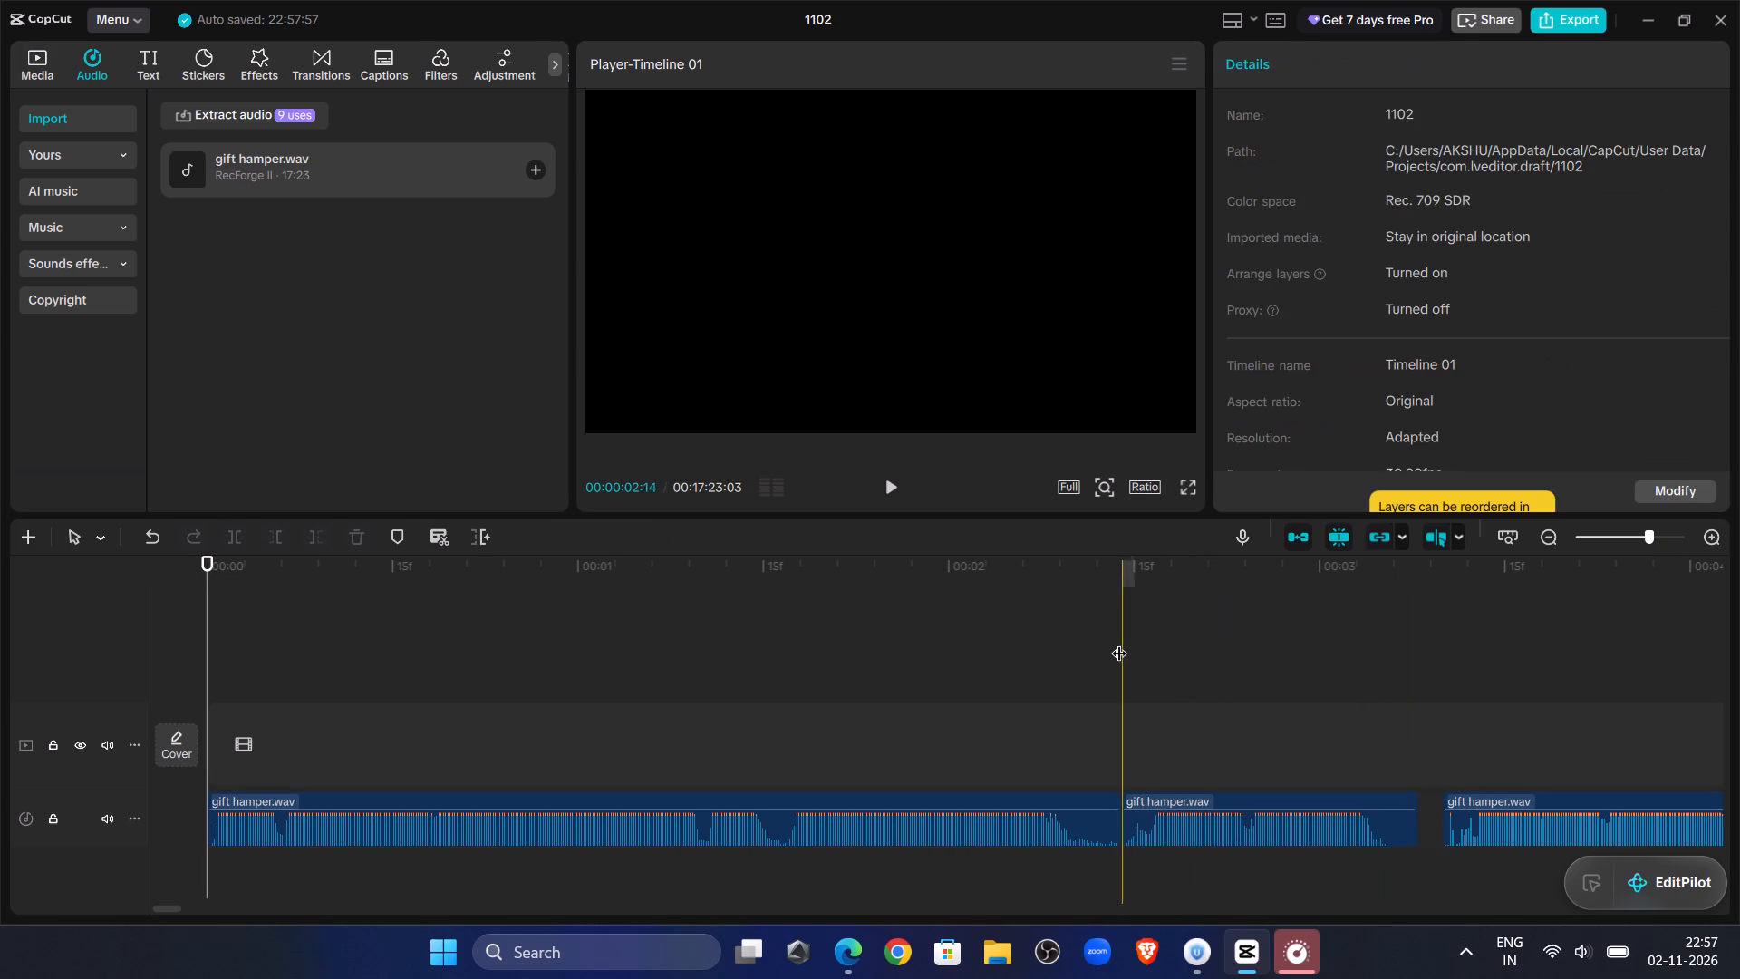
drag(1119, 642, 614, 613)
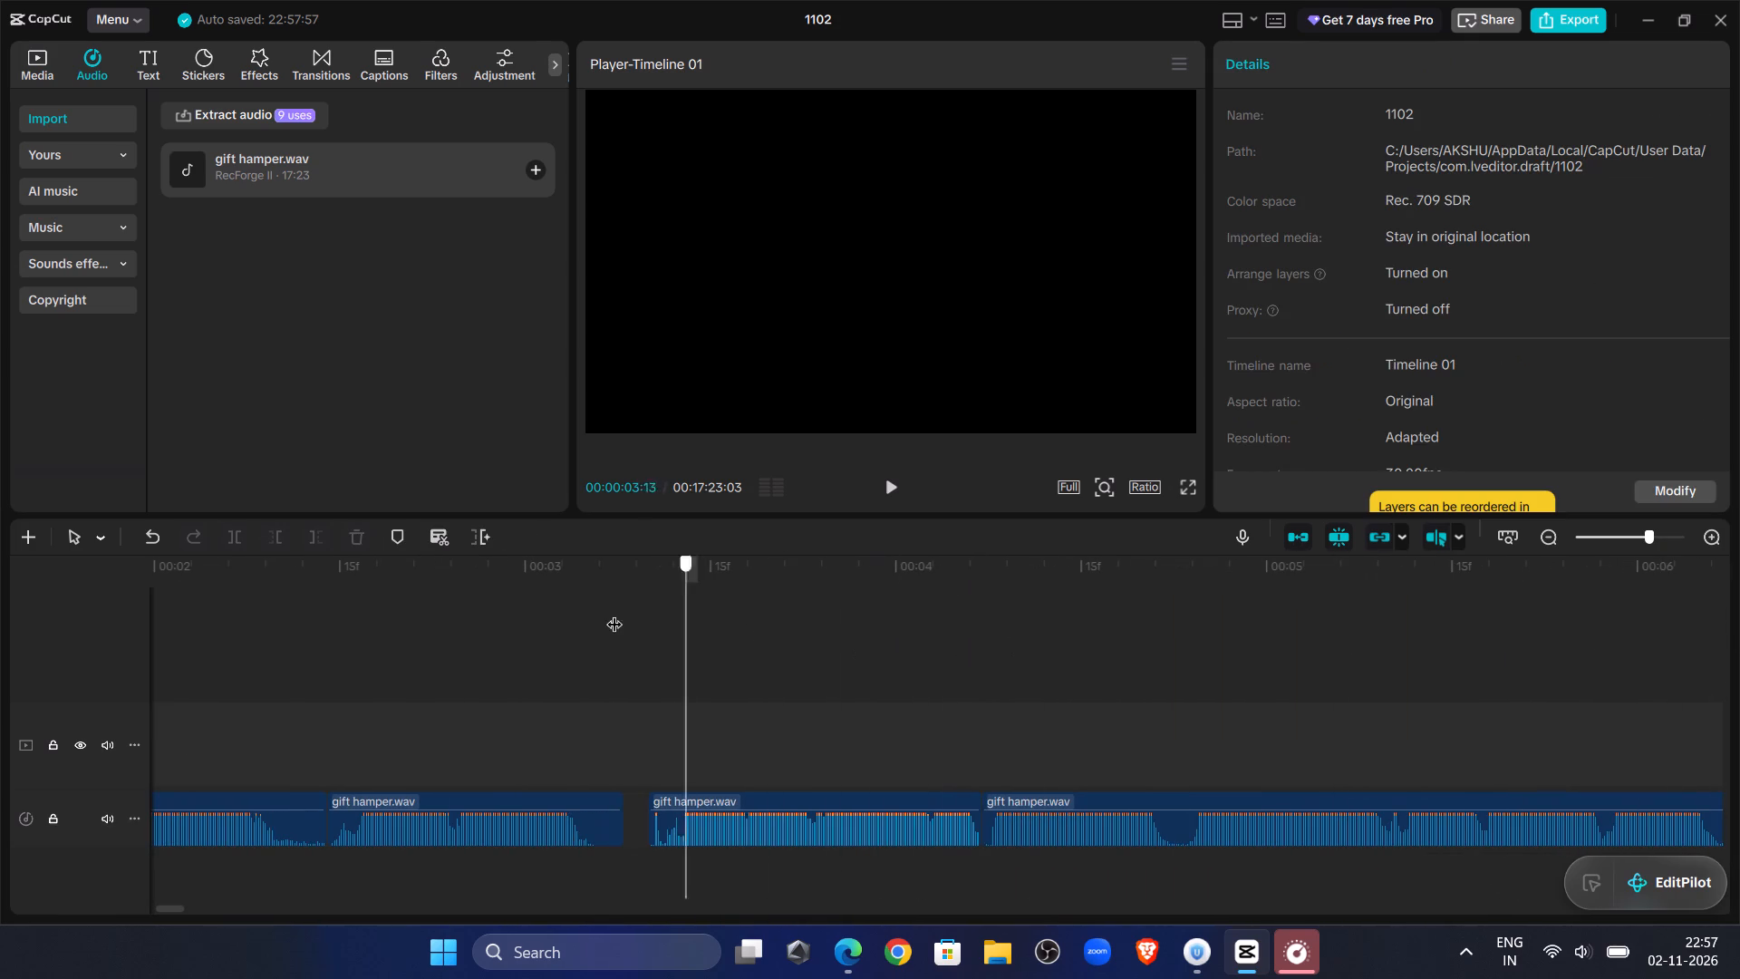
drag(614, 613, 574, 617)
click(686, 801)
drag(688, 801, 656, 809)
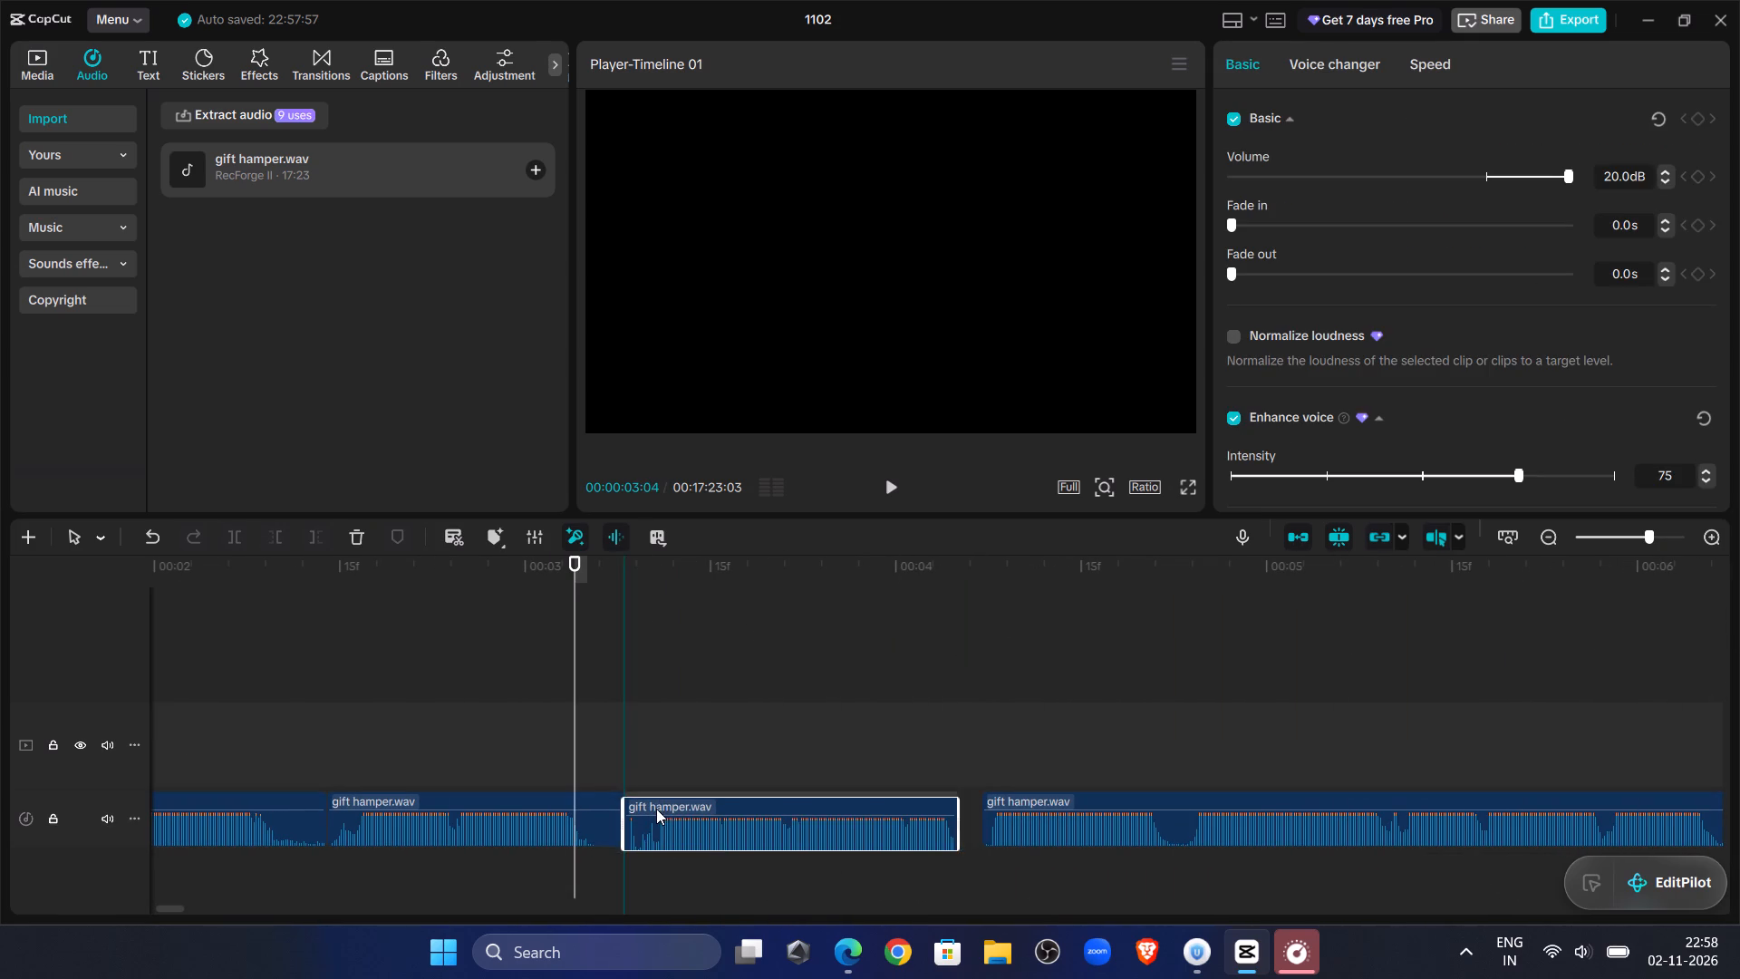
drag(656, 809, 665, 809)
click(1074, 801)
drag(1093, 799, 1060, 803)
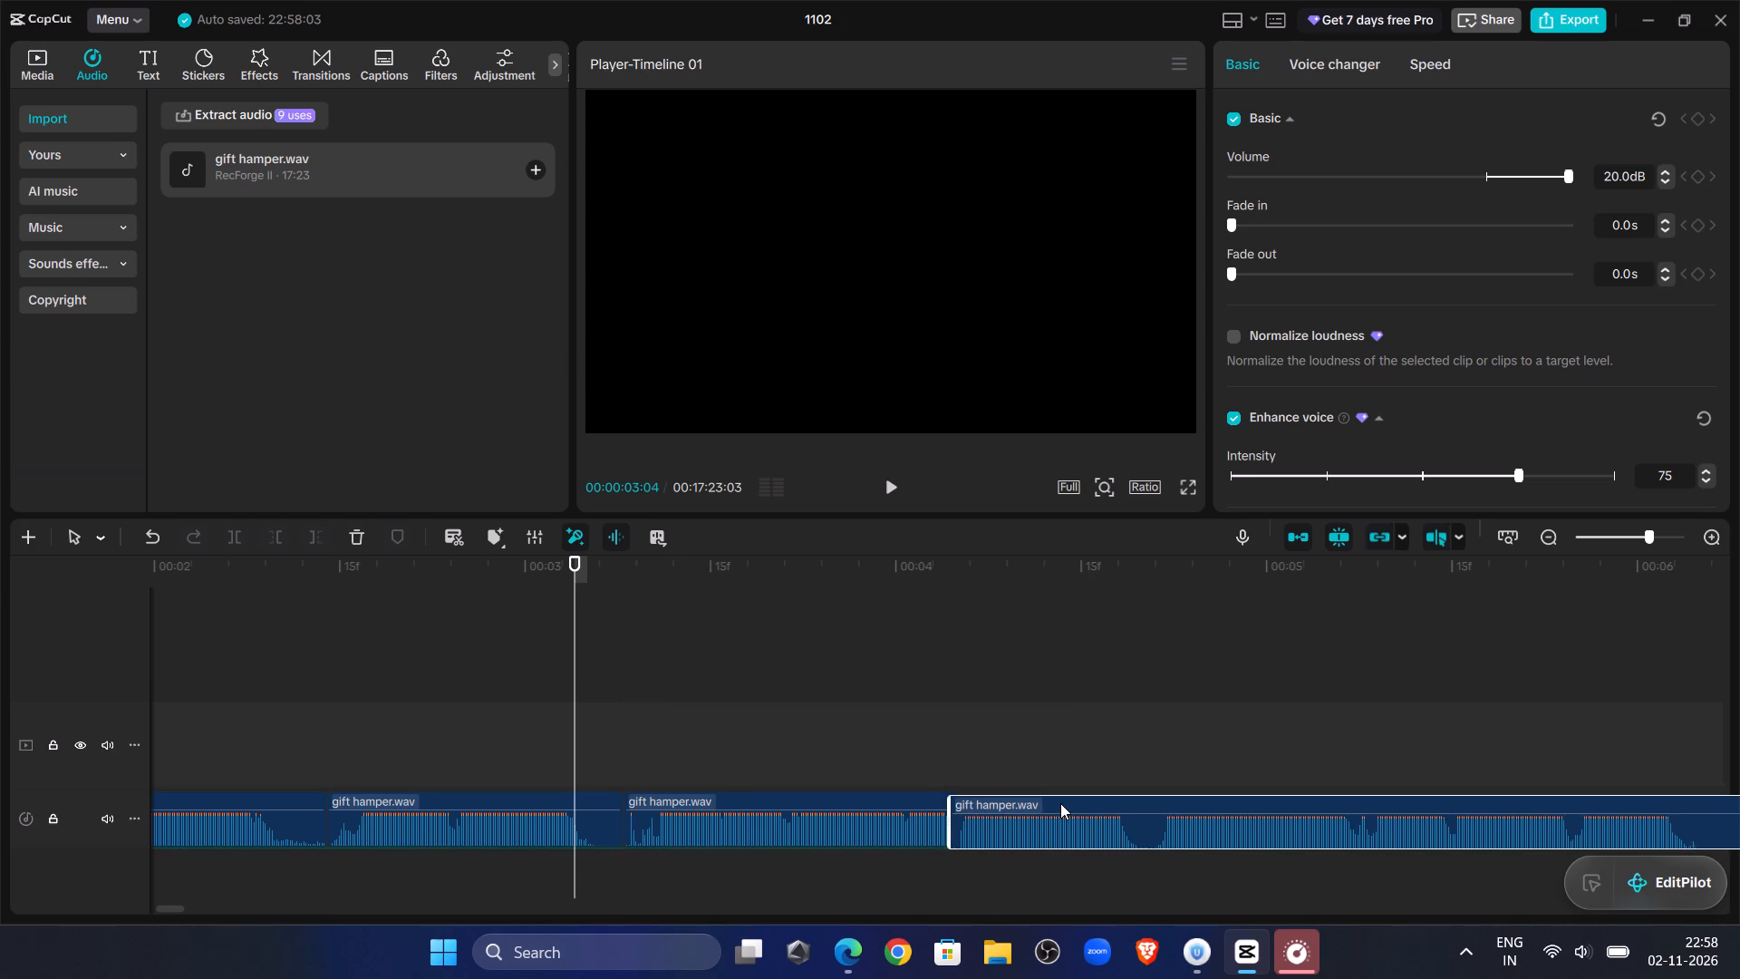
drag(1060, 803, 1066, 804)
Play from the start and trim the quiet end of the first clip back to about 00:00:02:11.
click(771, 611)
drag(771, 611, 0, 778)
click(884, 494)
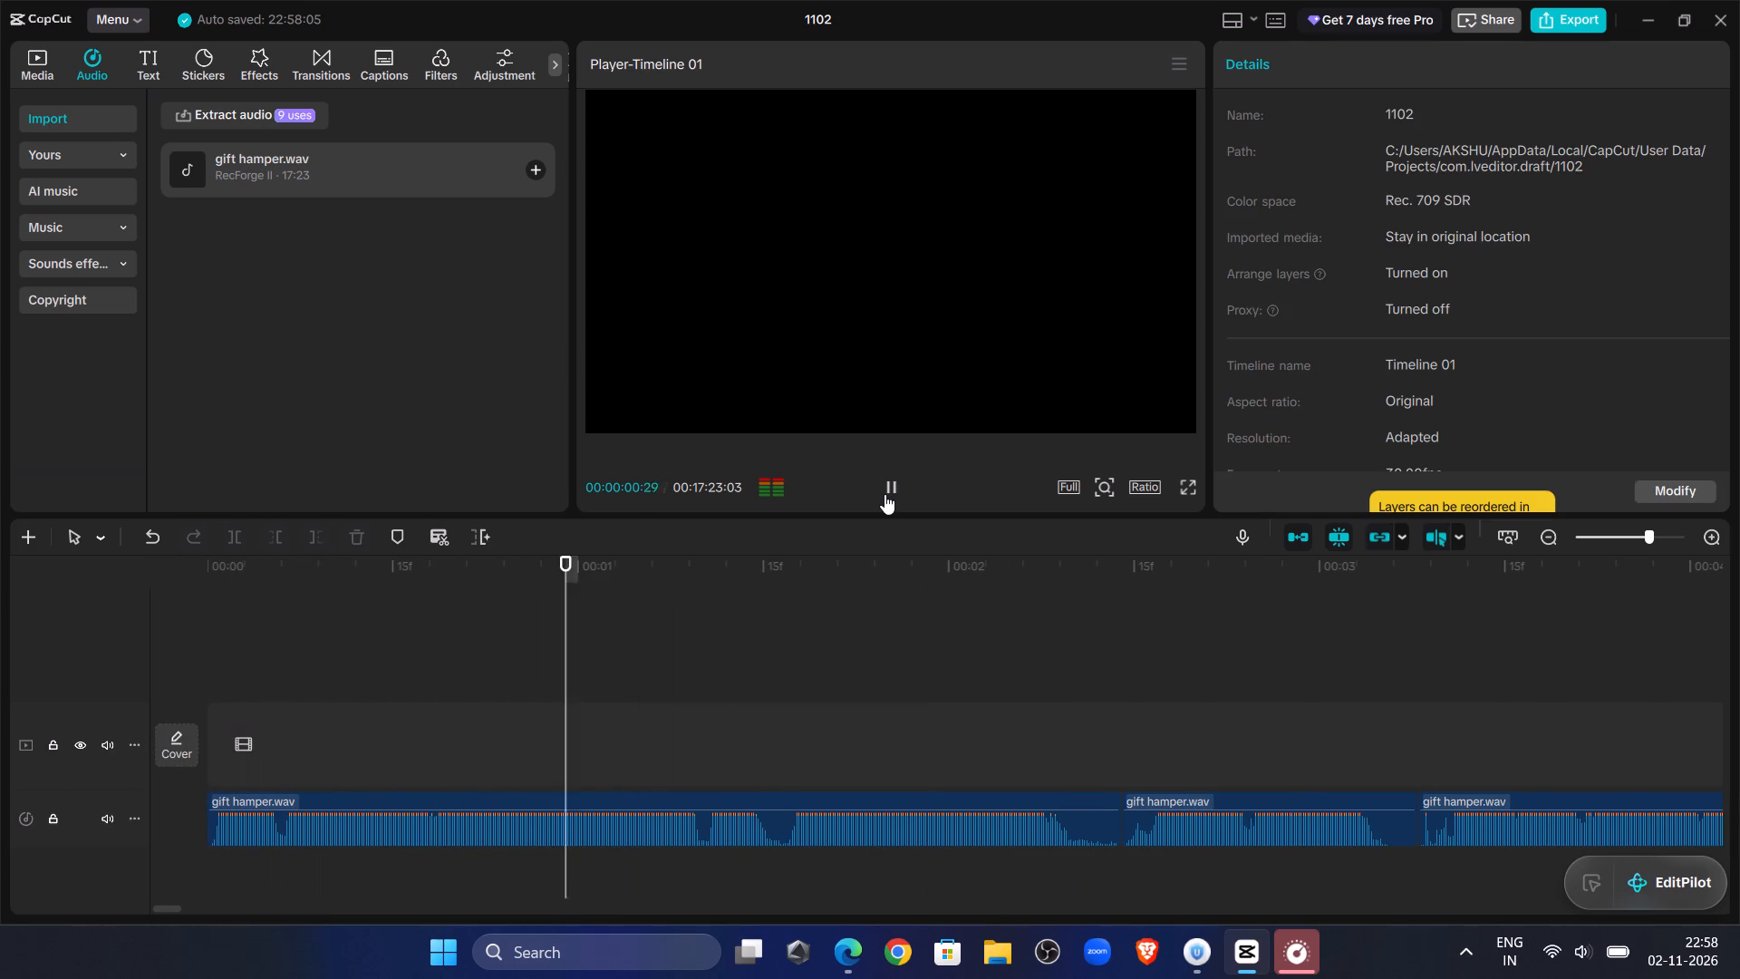
click(1078, 699)
drag(1078, 699, 1088, 712)
click(1082, 821)
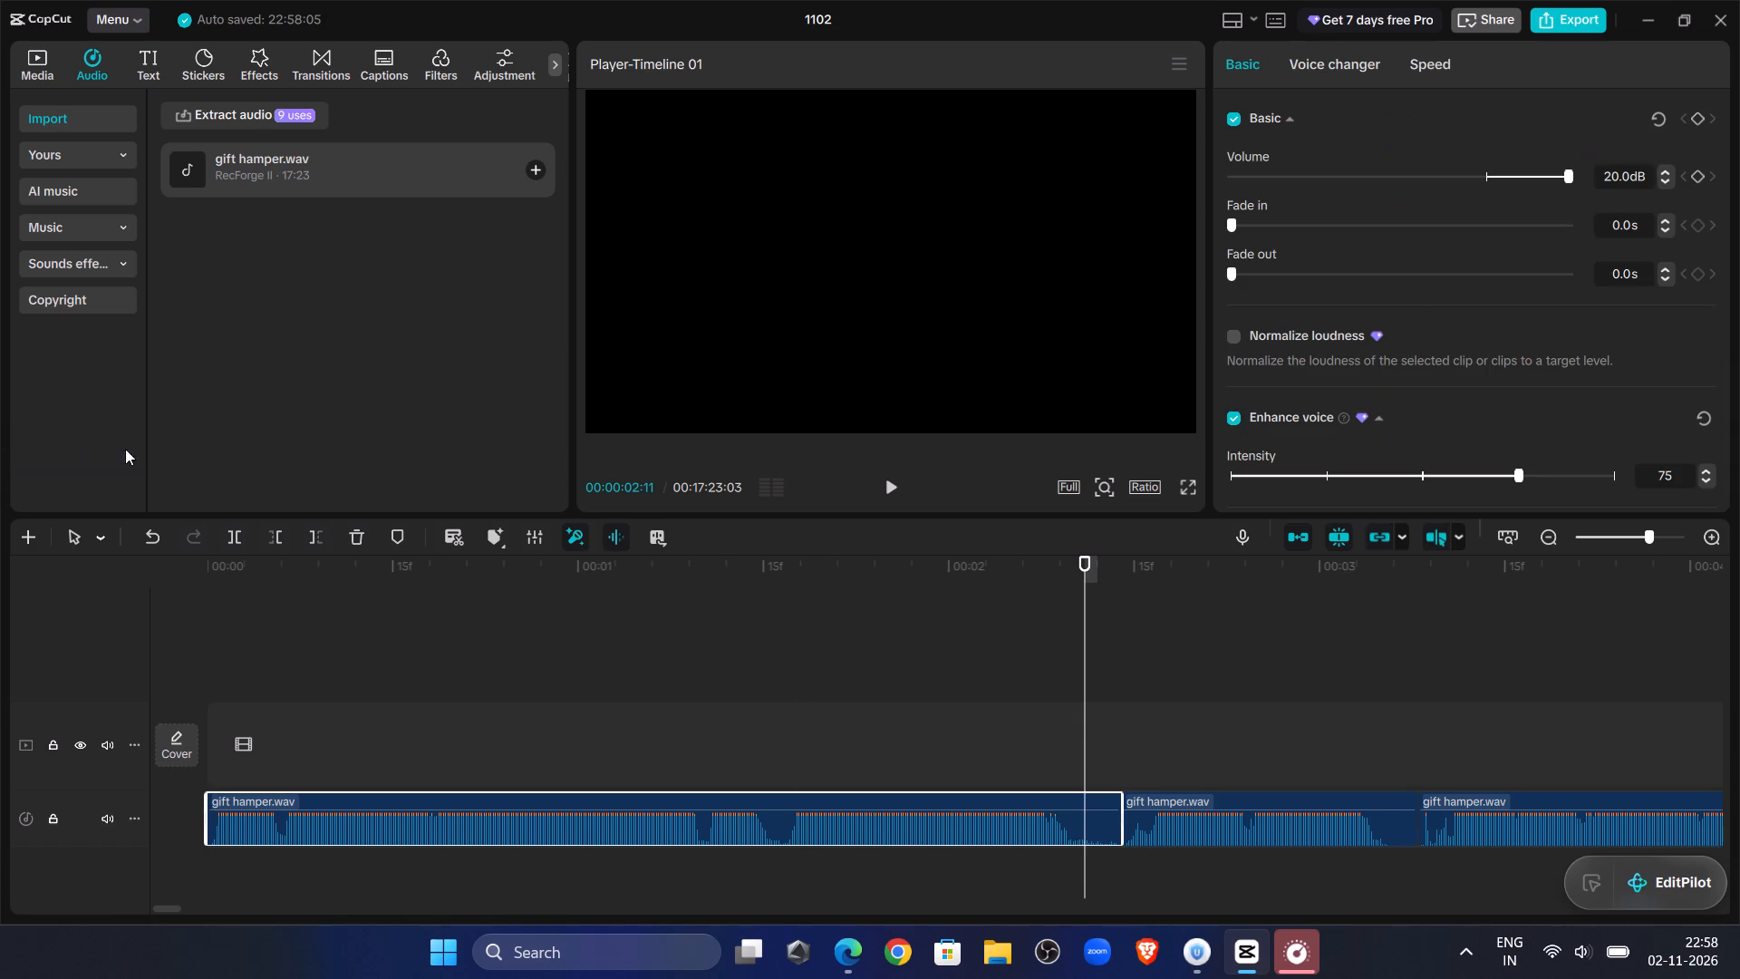
click(307, 542)
Slide the second clip against the shortened first clip and the third clip against the second, on the same audio track.
click(1168, 794)
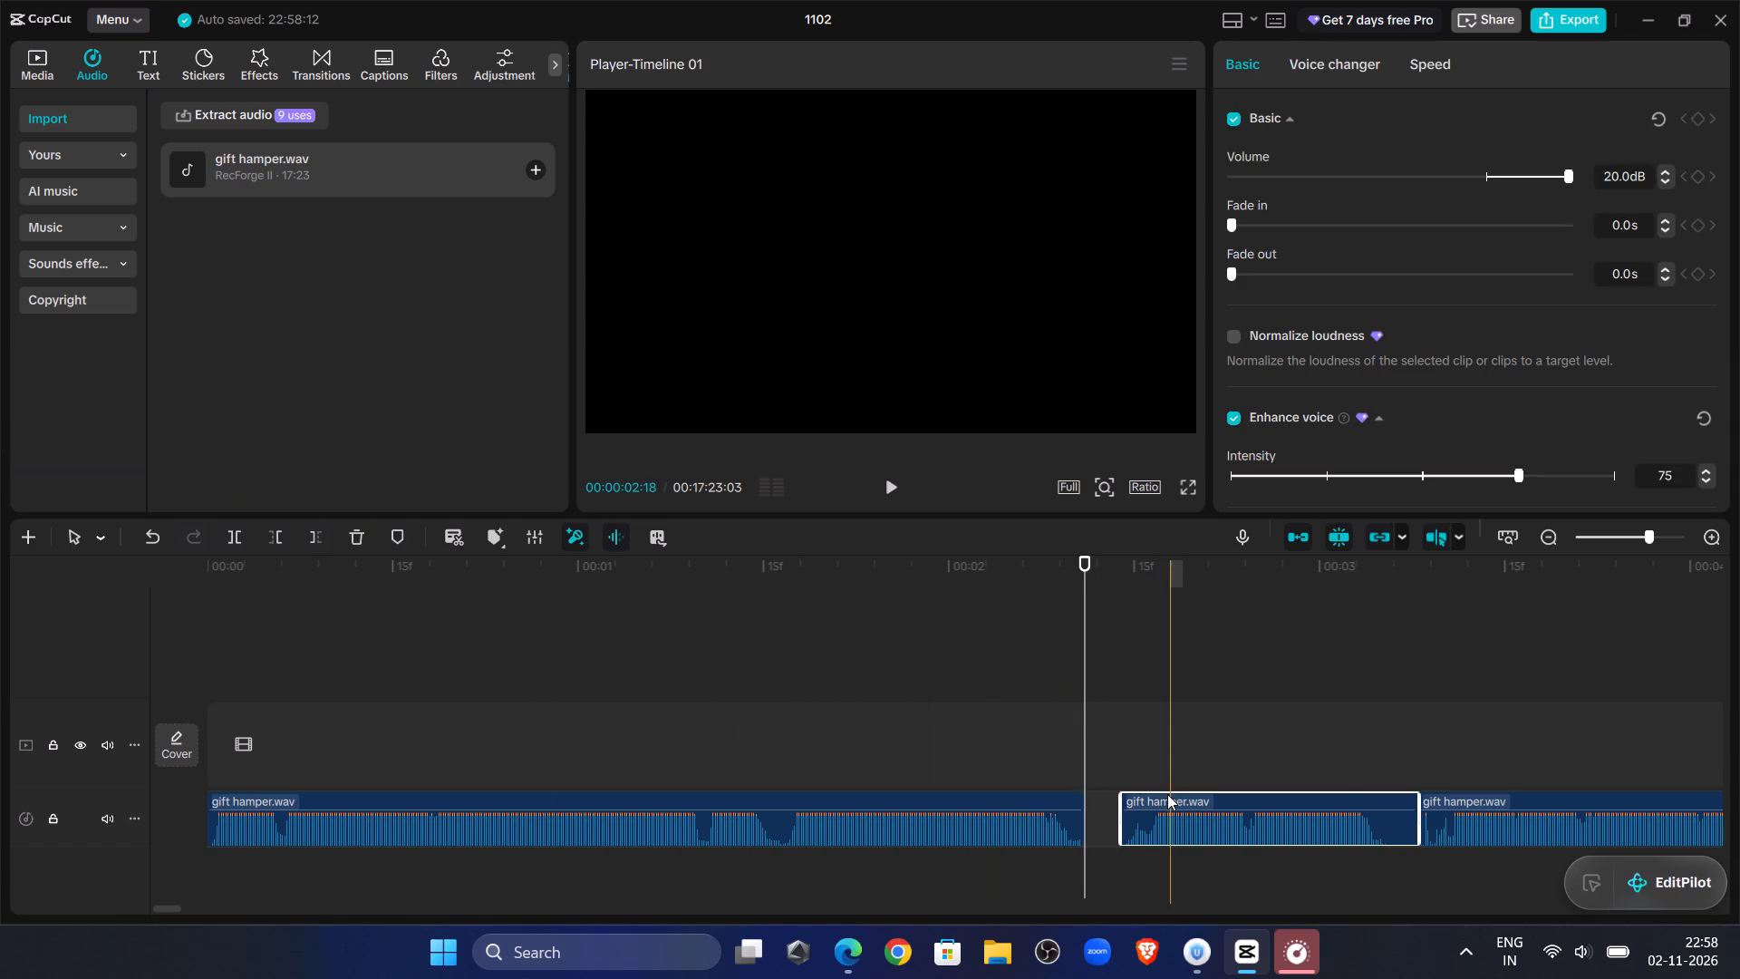
drag(1167, 794, 1129, 799)
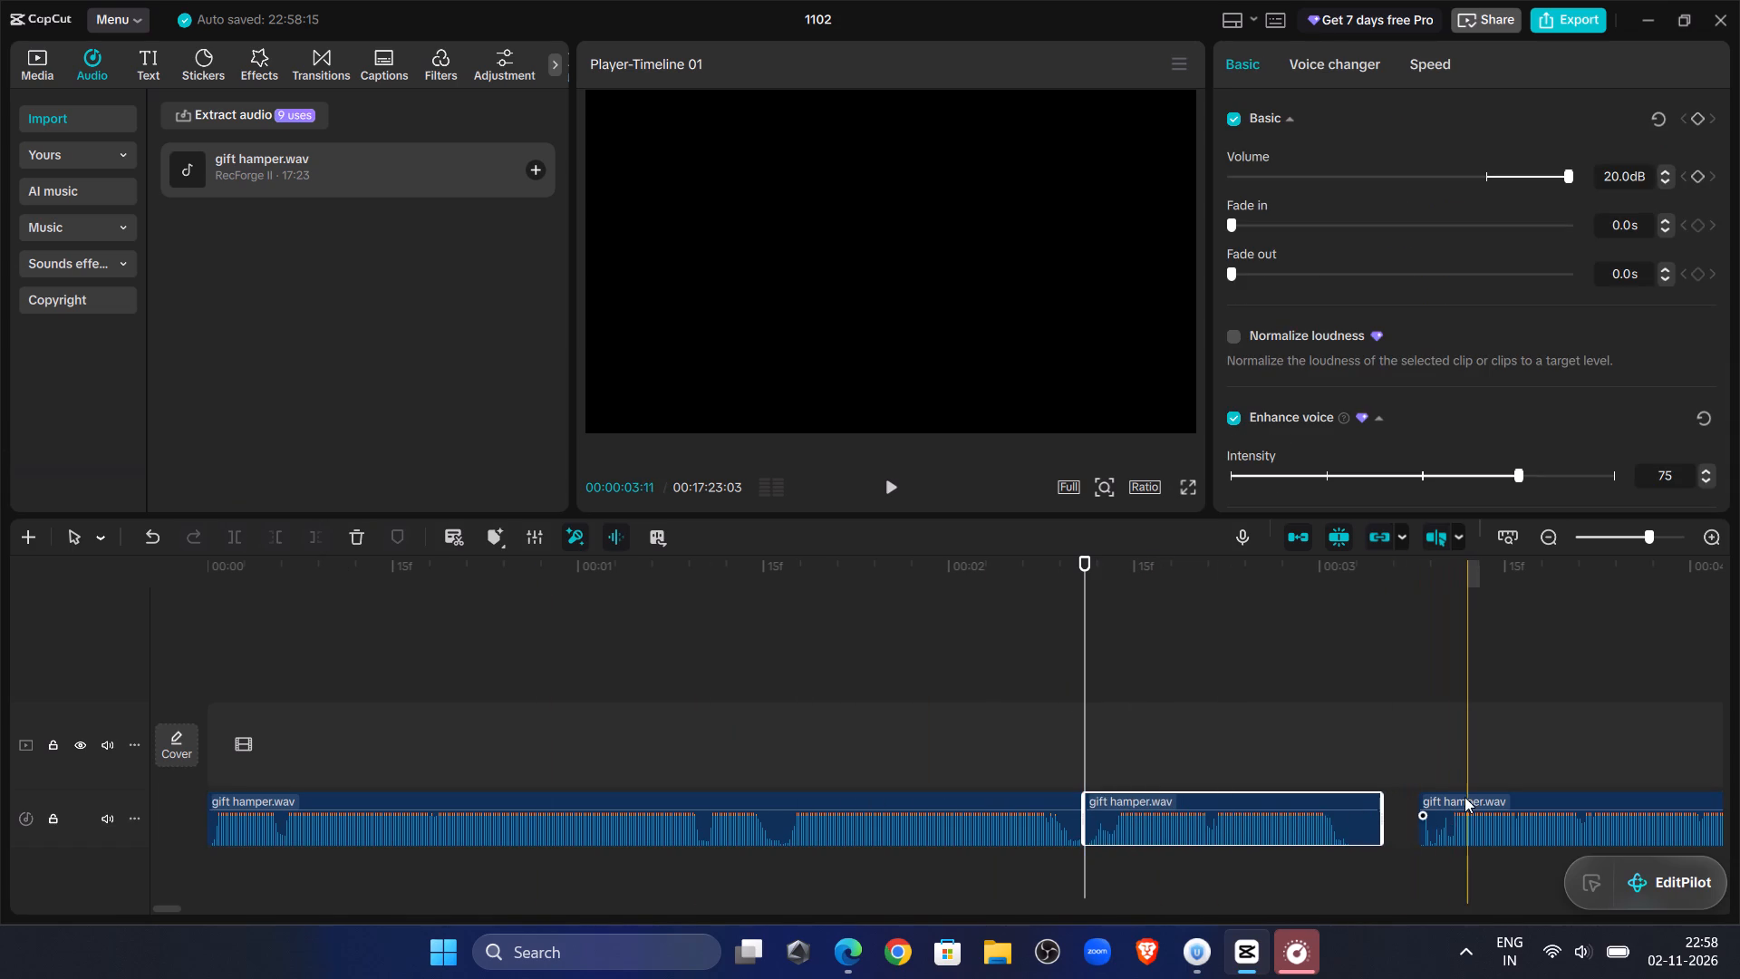
click(1464, 797)
drag(1470, 797, 1420, 803)
click(1153, 545)
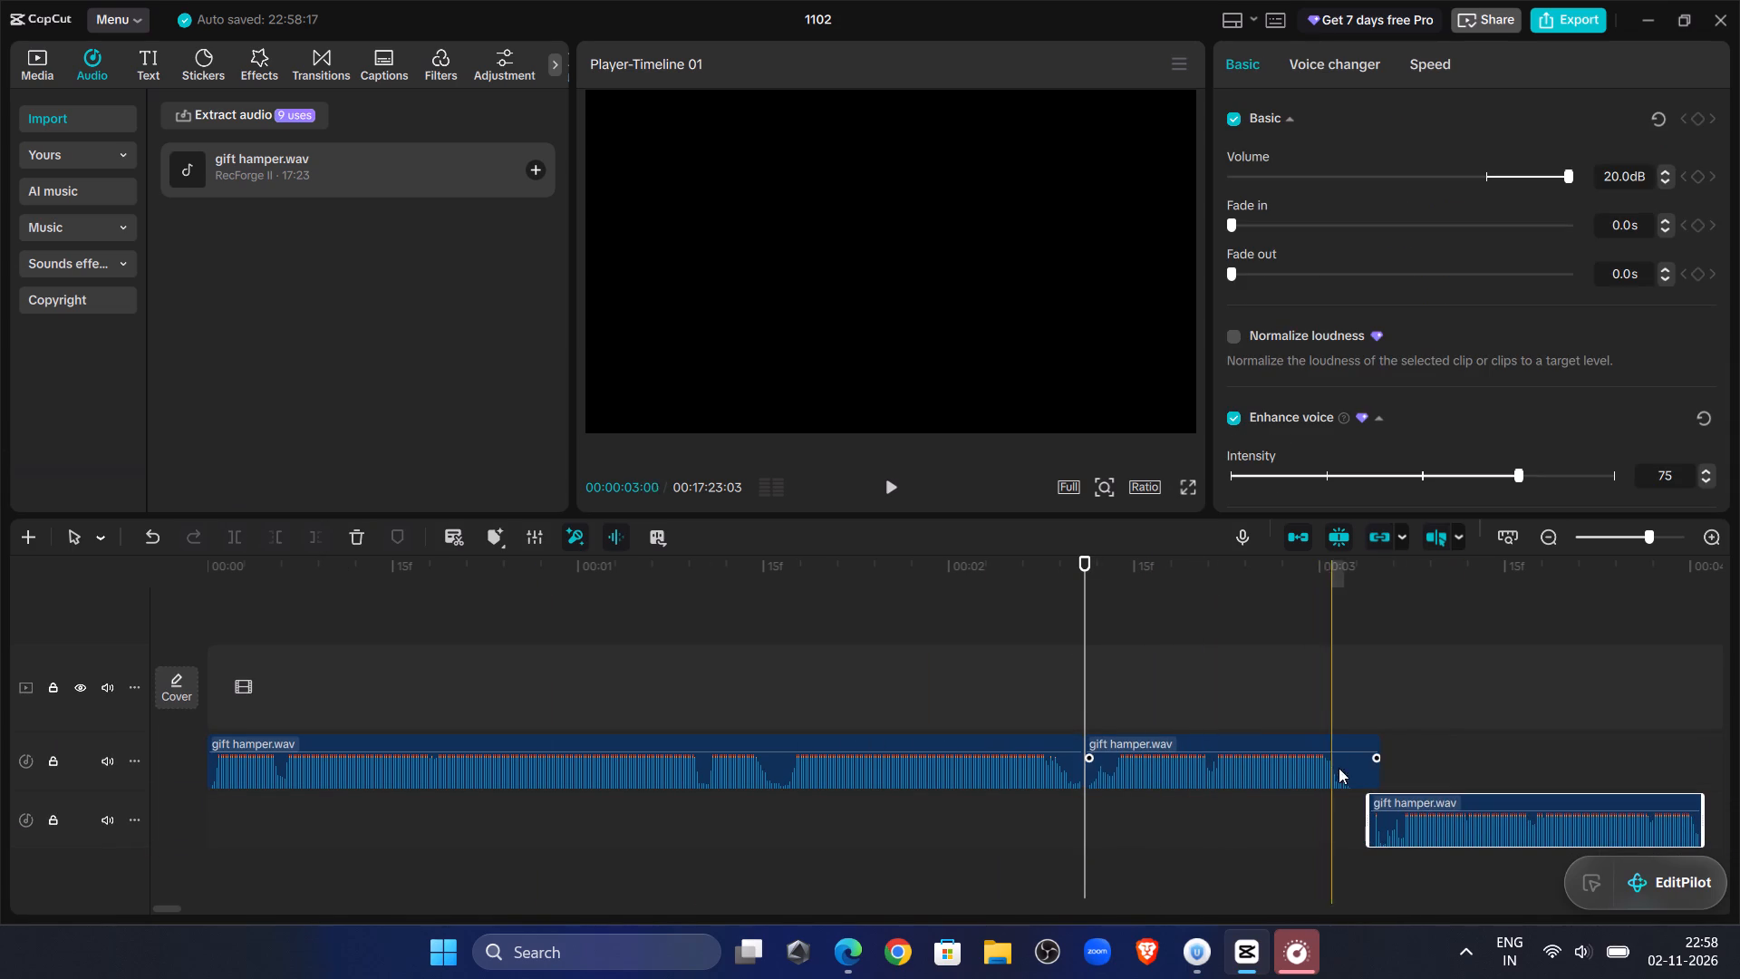
drag(1398, 798, 1414, 759)
Replay the first joins and trim the quiet end of the second clip back to about 00:00:03:03.
click(1250, 610)
drag(1250, 610, 0, 583)
click(882, 498)
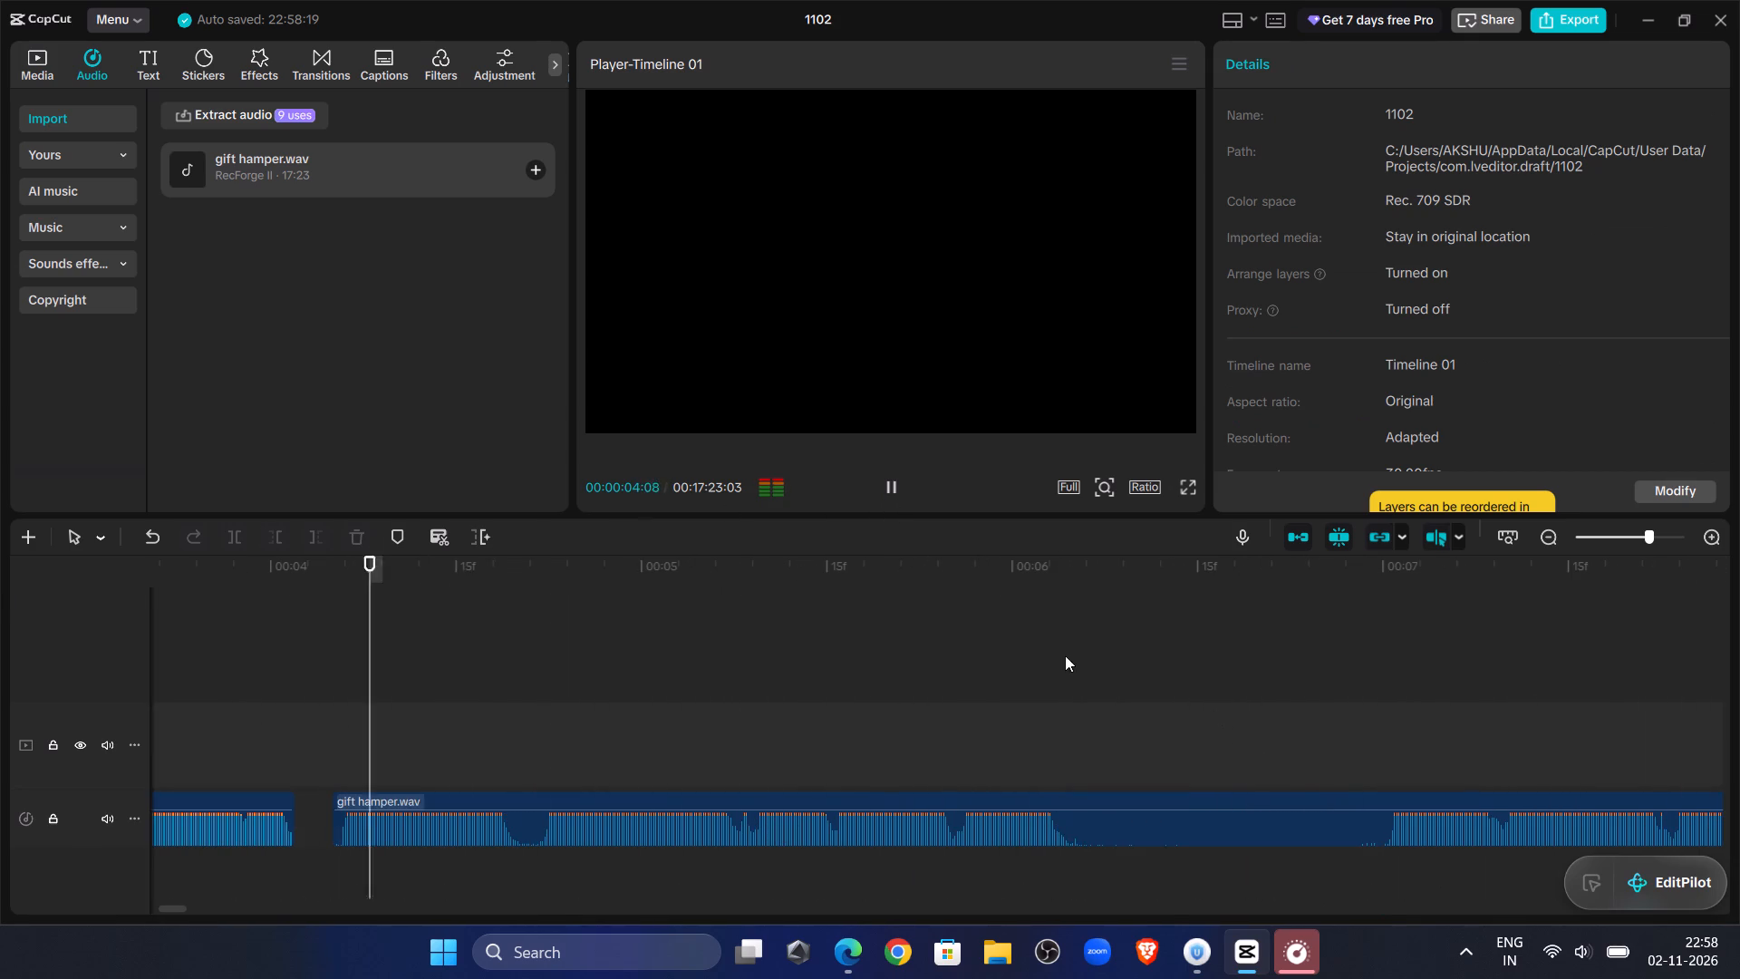
click(409, 708)
drag(409, 708, 480, 775)
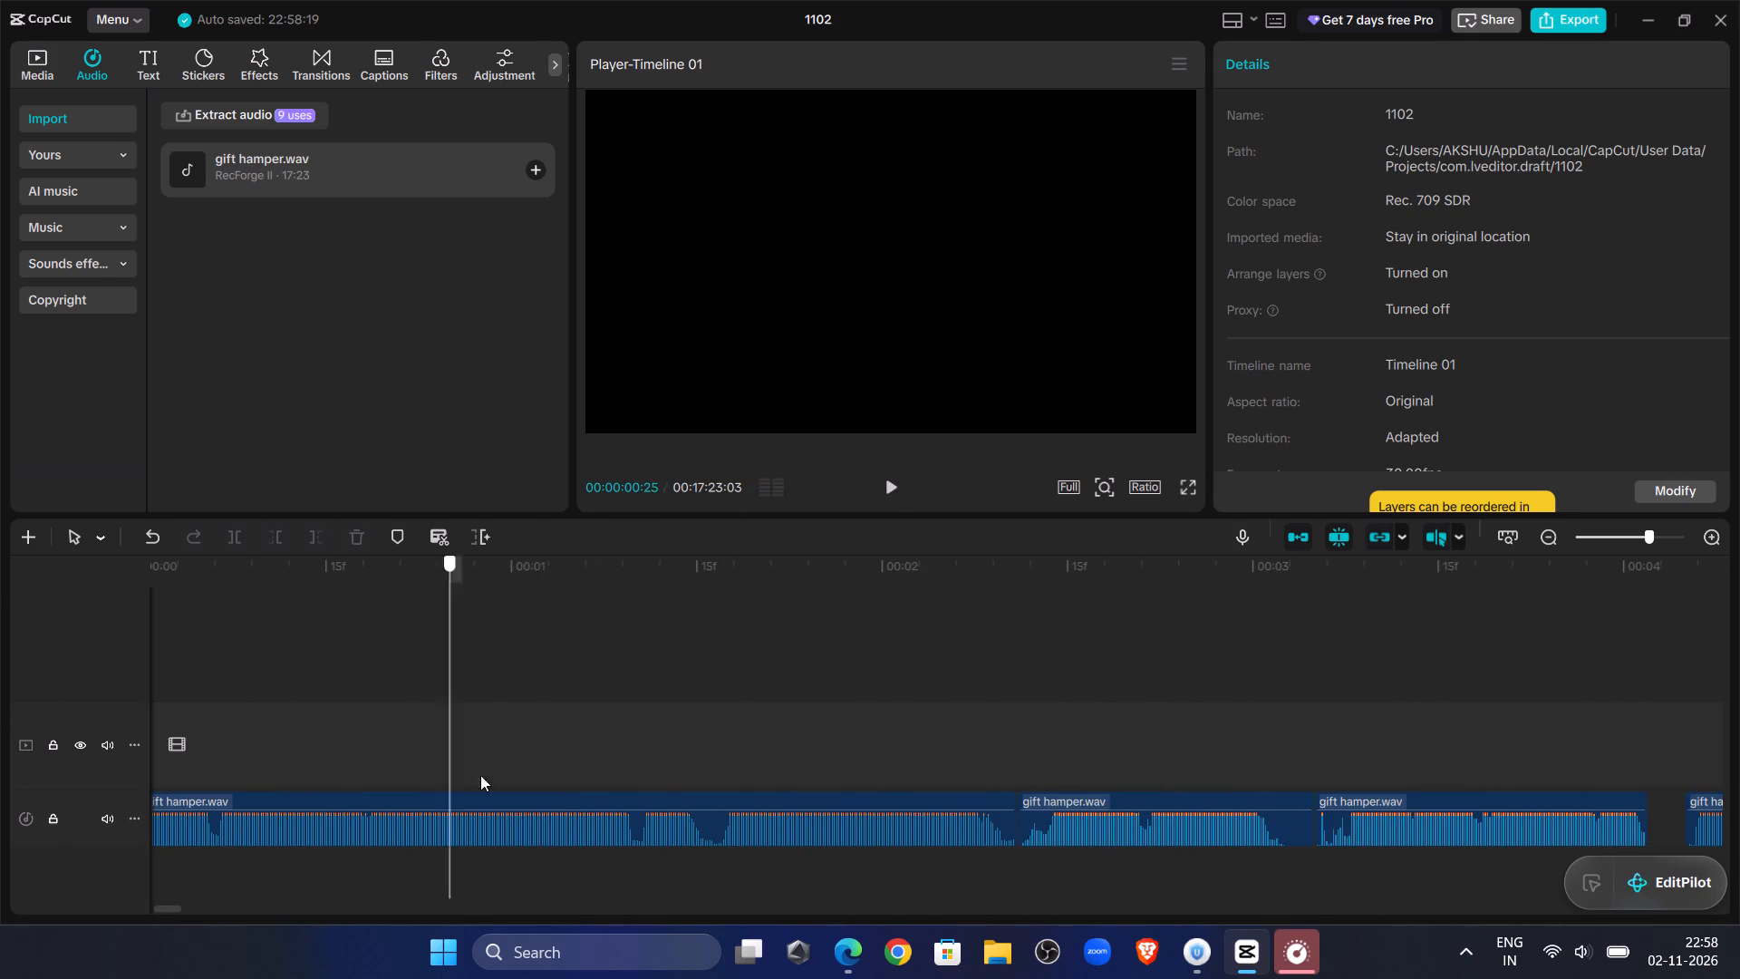
drag(480, 775, 786, 772)
click(872, 495)
click(888, 492)
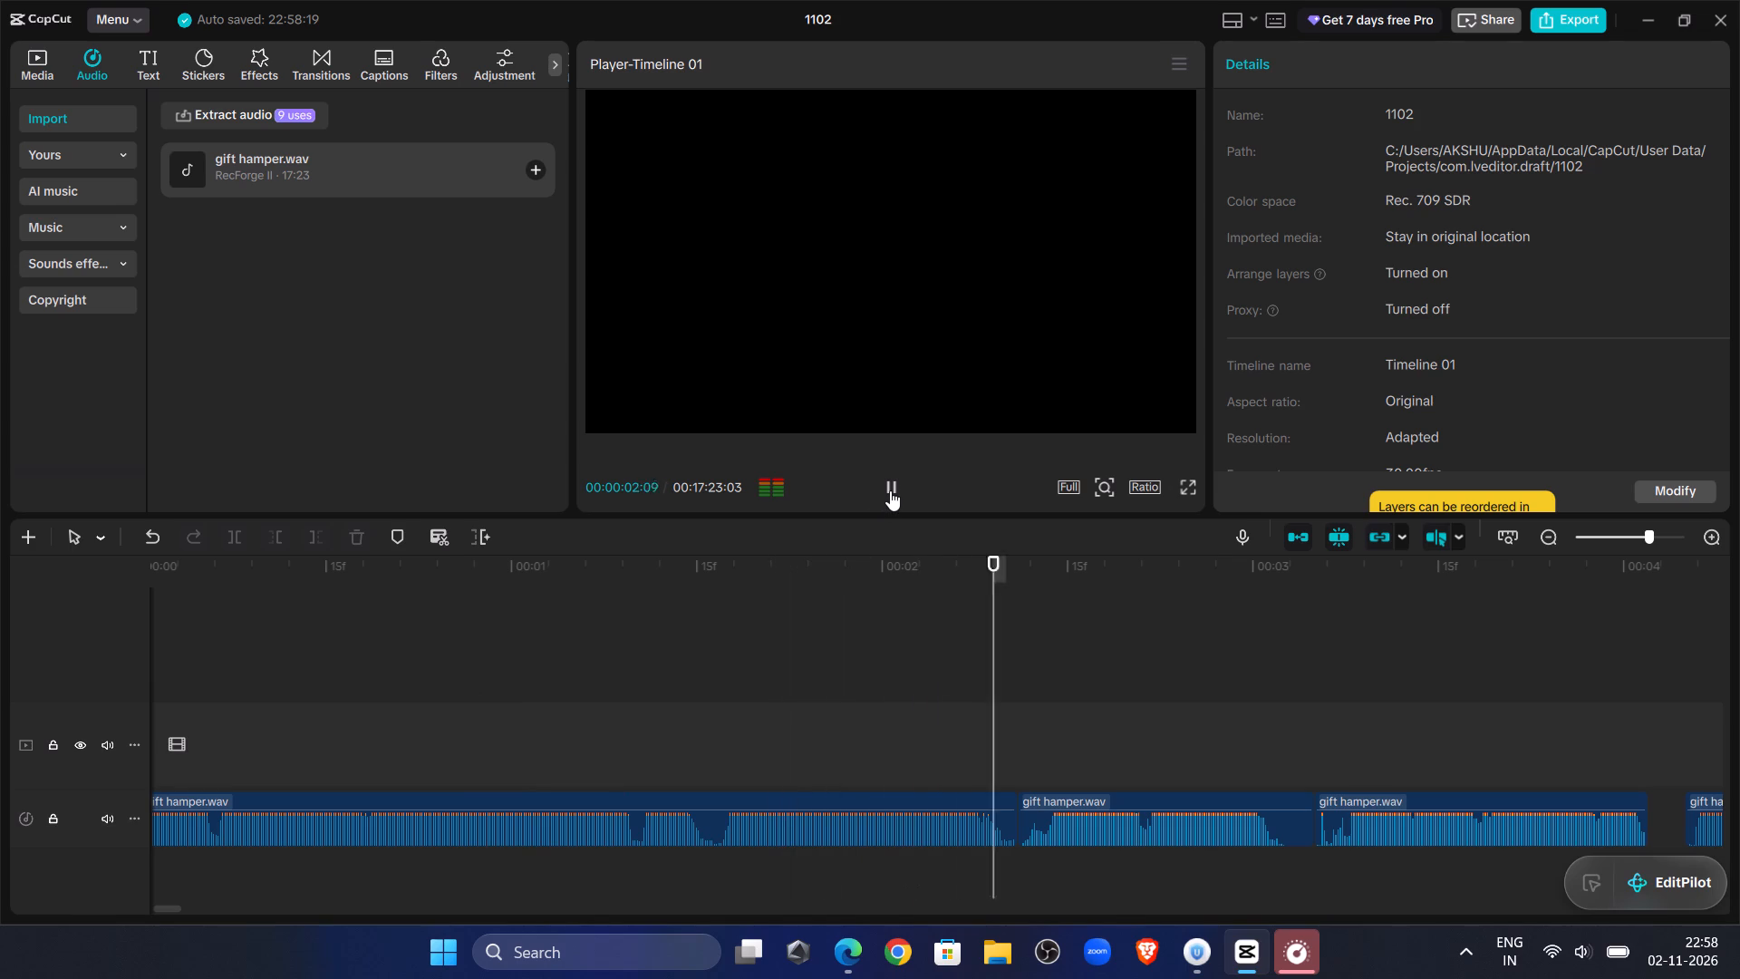
click(1271, 696)
drag(1271, 695, 1299, 721)
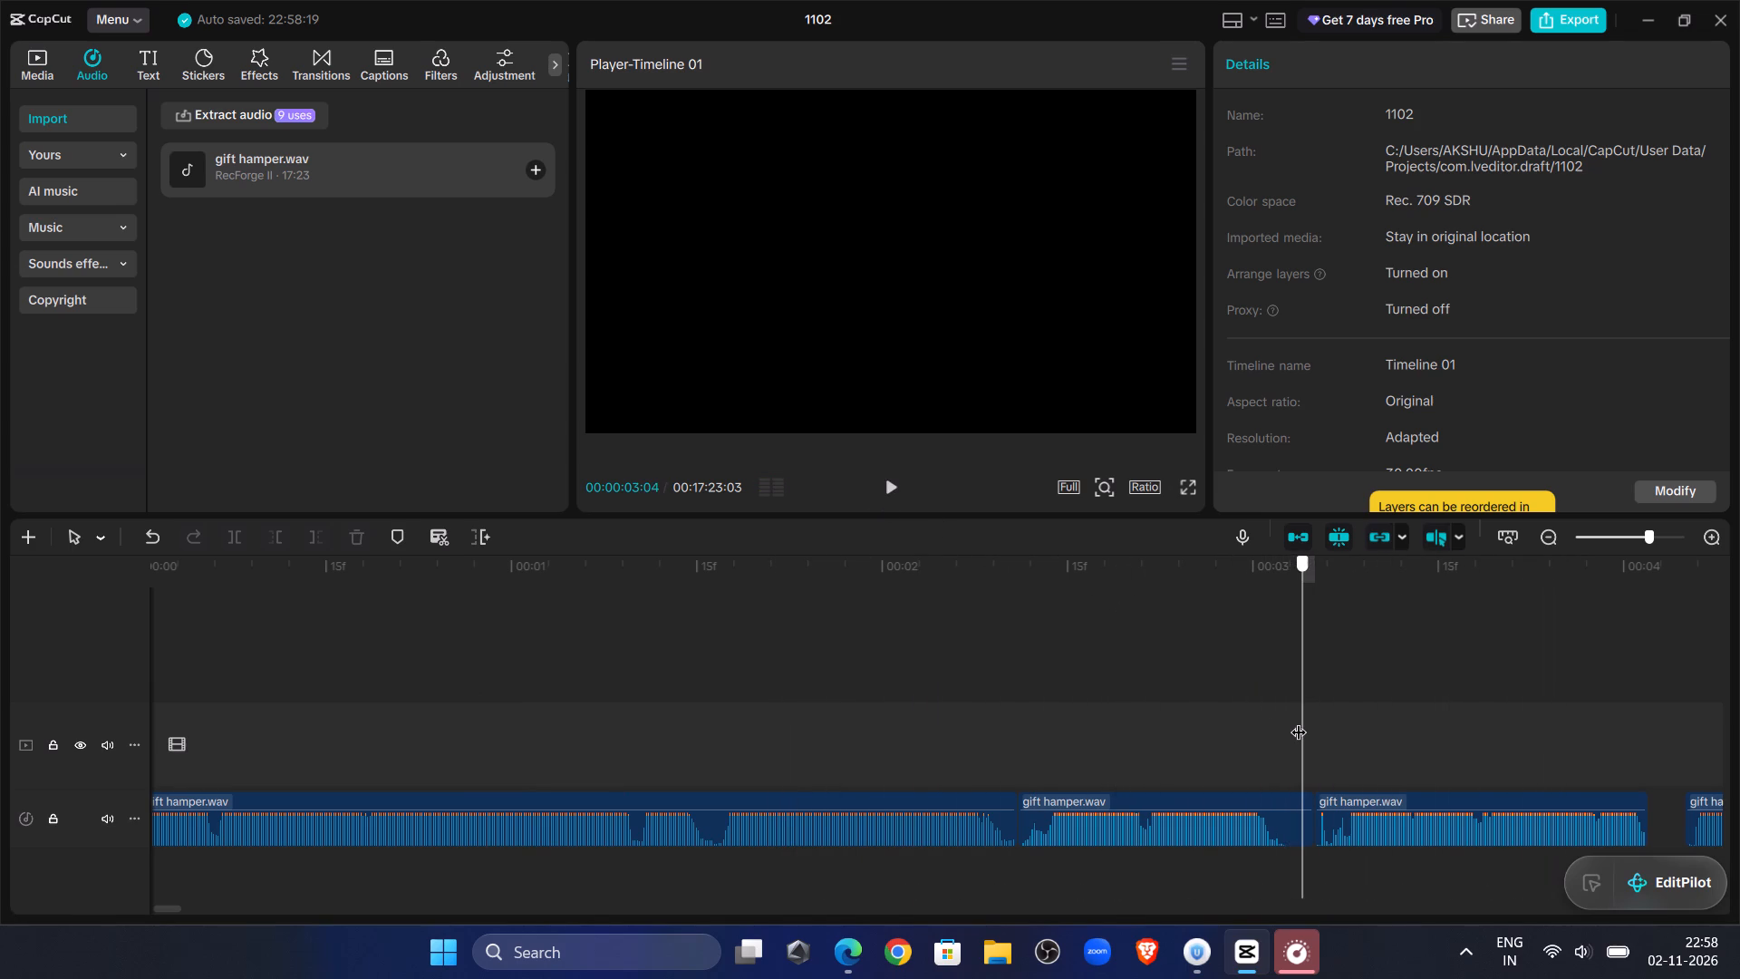
drag(1299, 721, 1294, 724)
click(1257, 802)
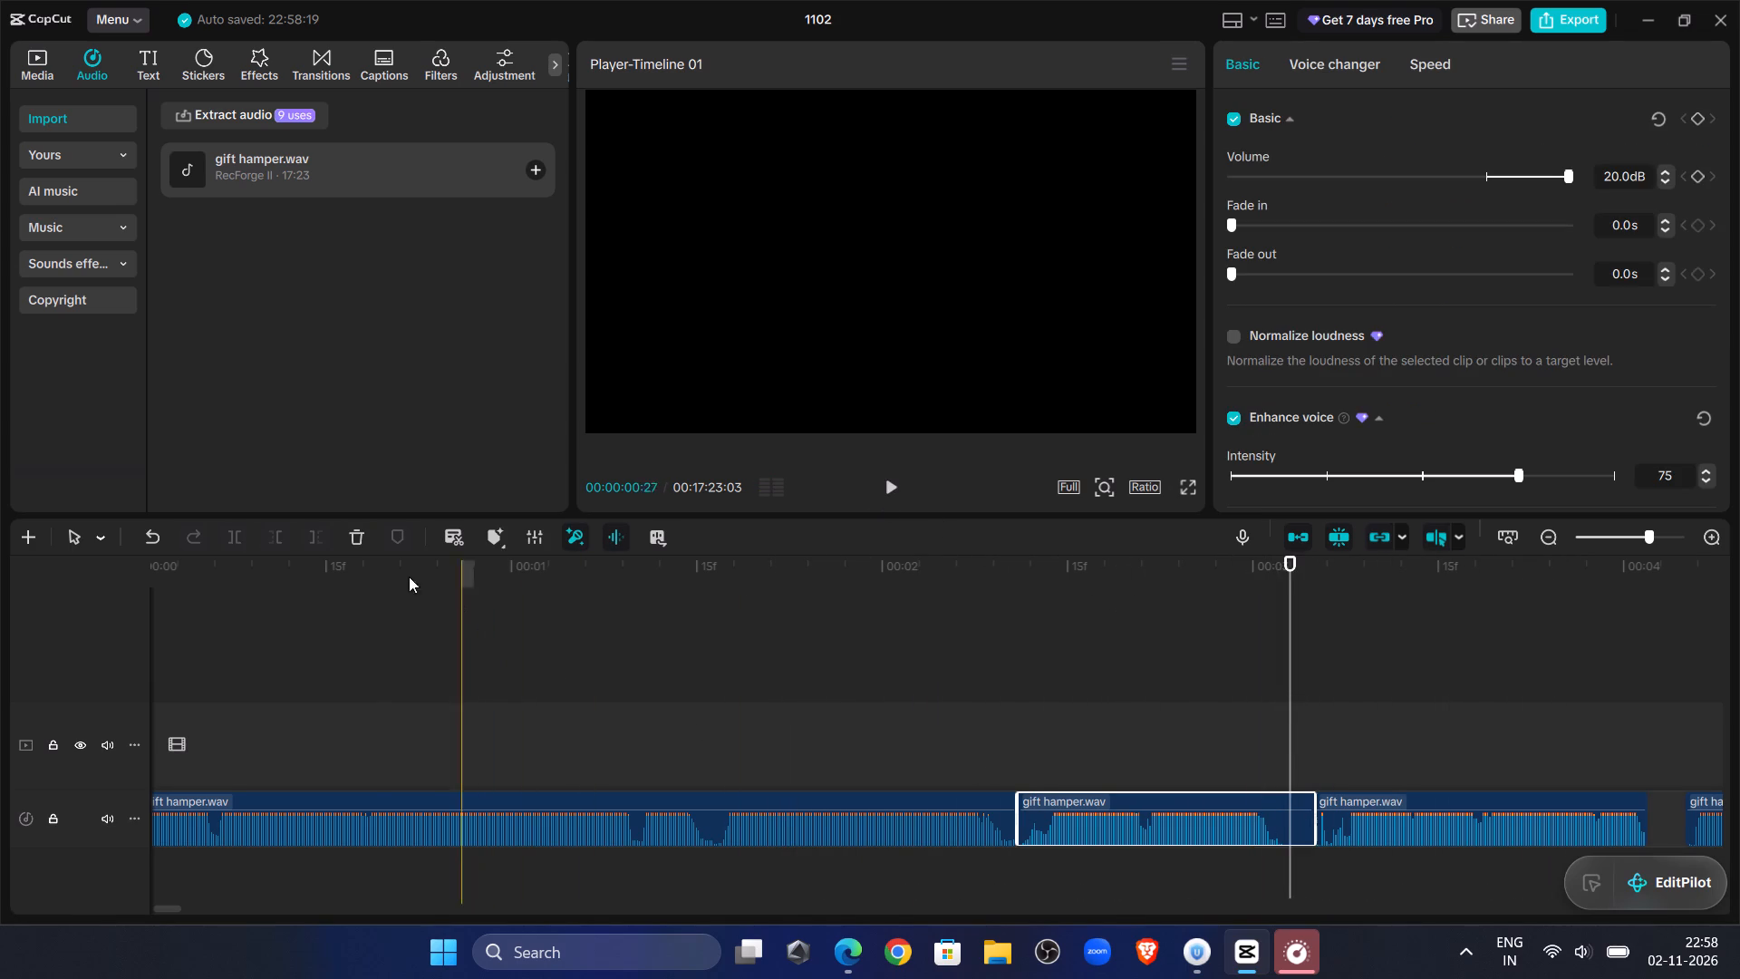
click(320, 544)
Slide the third clip back against the shortened second clip.
click(1354, 795)
drag(1354, 795, 1329, 800)
Play across the second-to-third clip join and slide the fourth clip back against the third clip's end.
click(1070, 630)
click(917, 490)
click(875, 499)
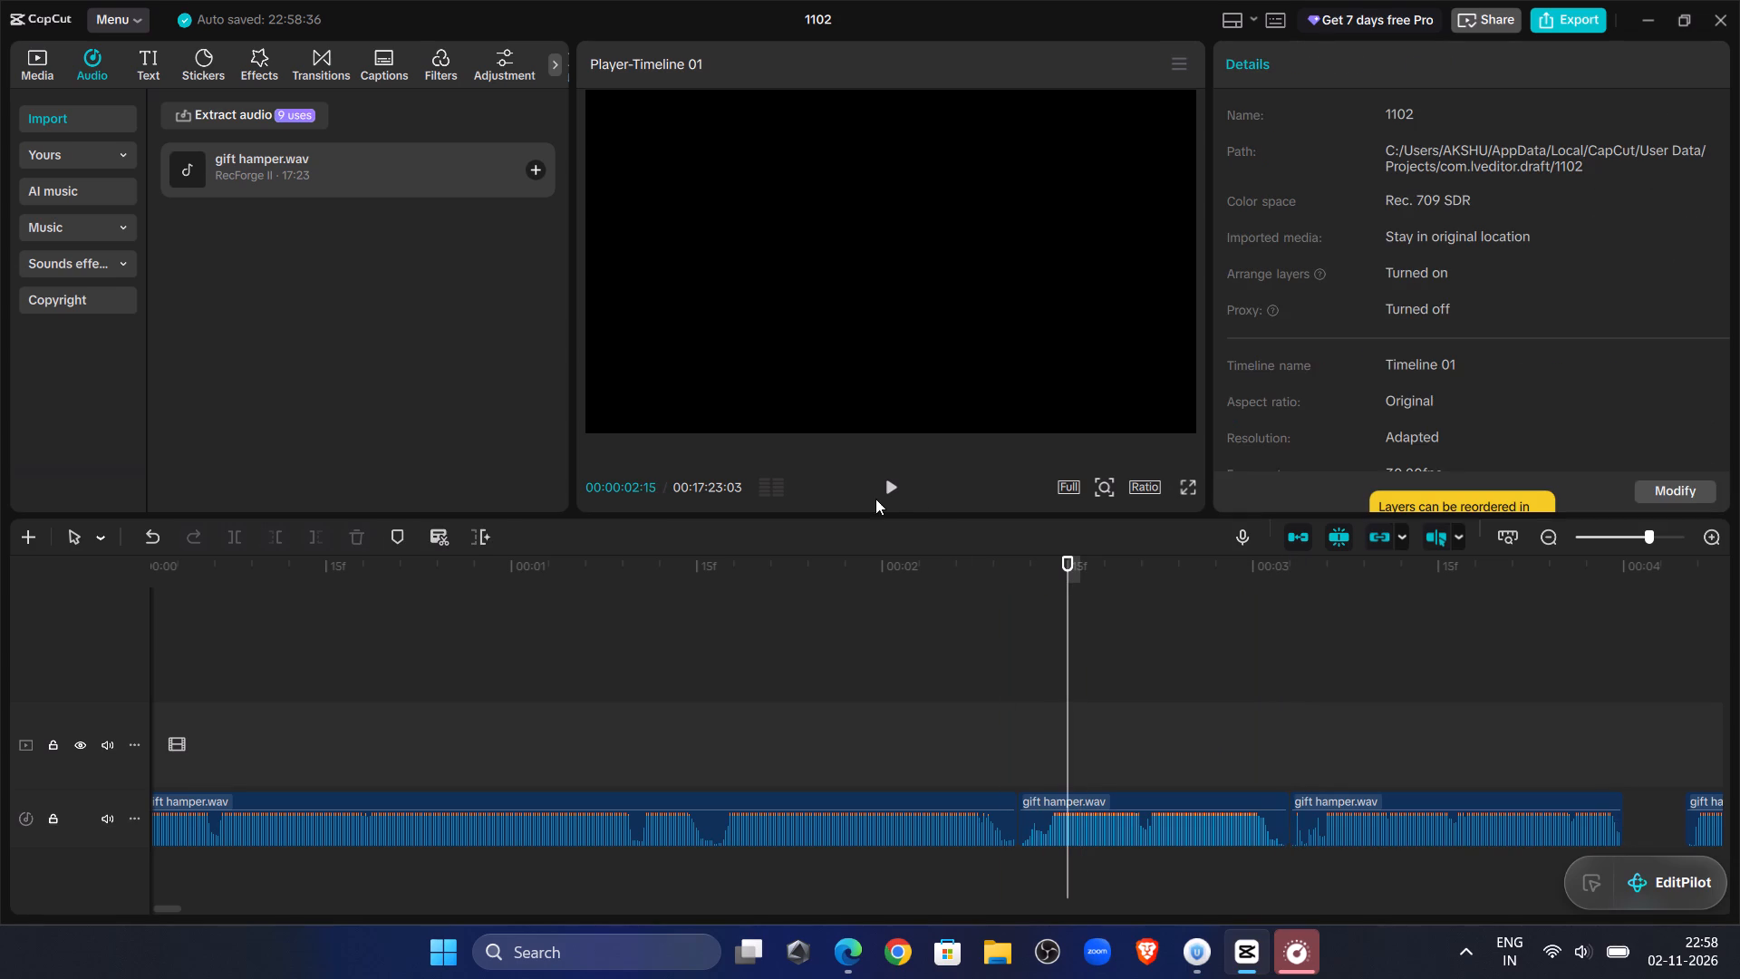
click(884, 503)
click(887, 502)
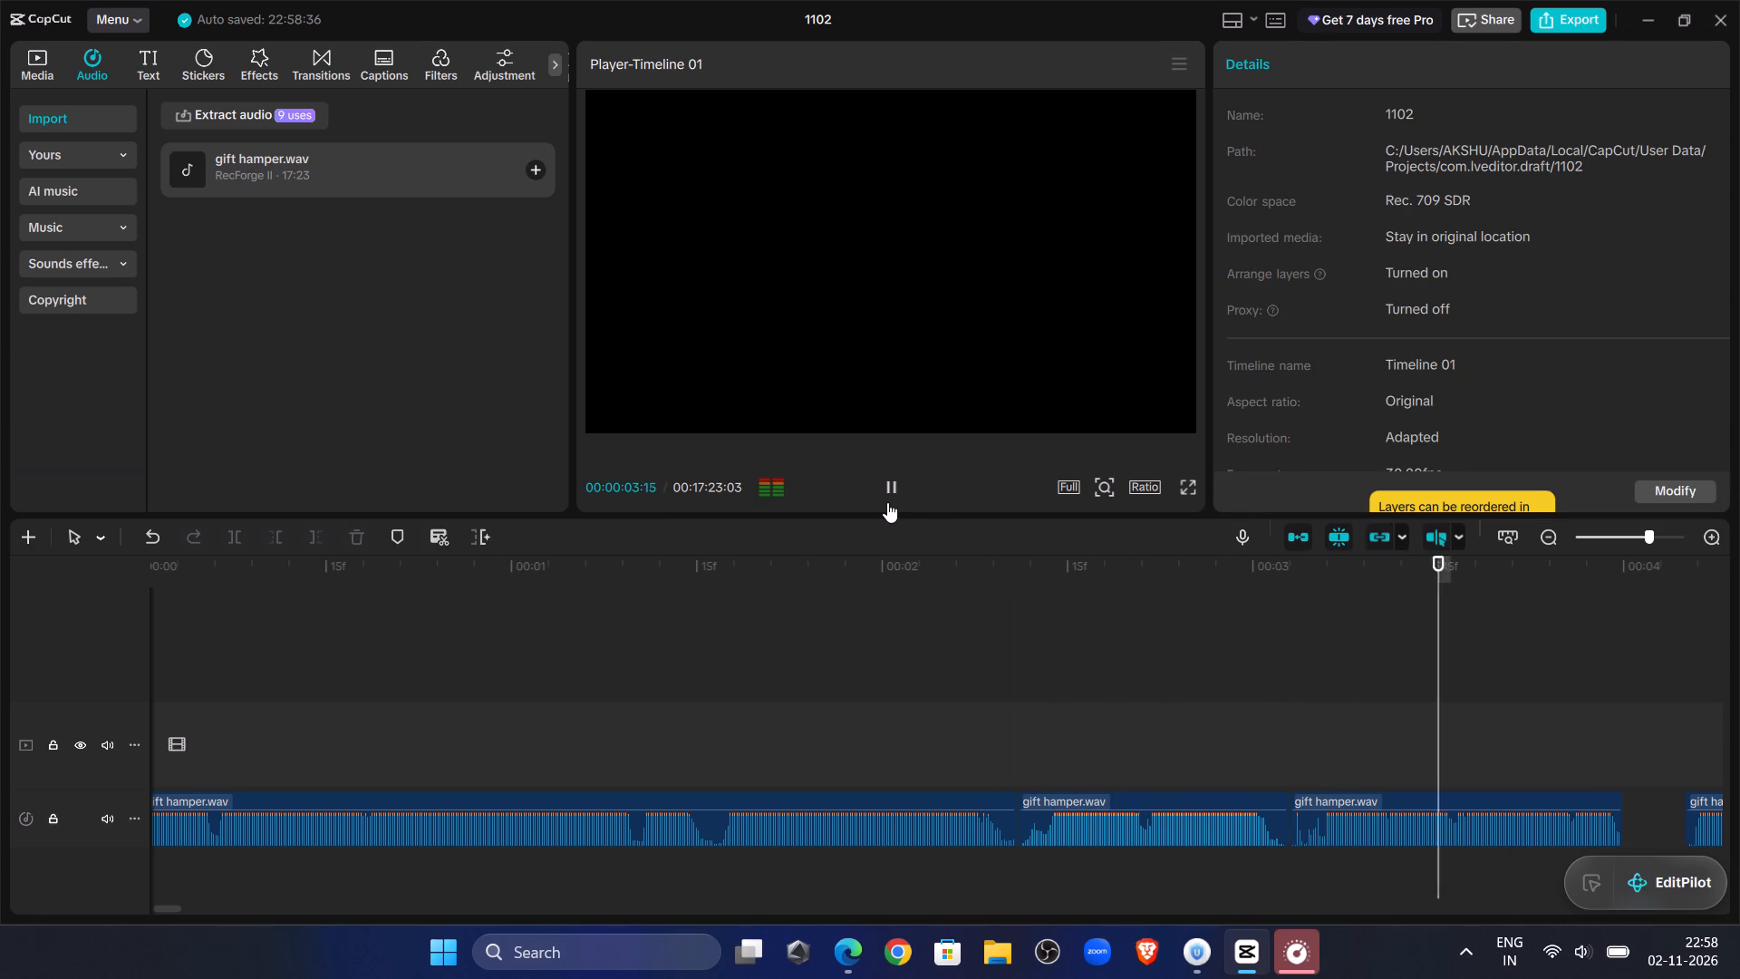
click(887, 502)
click(1703, 809)
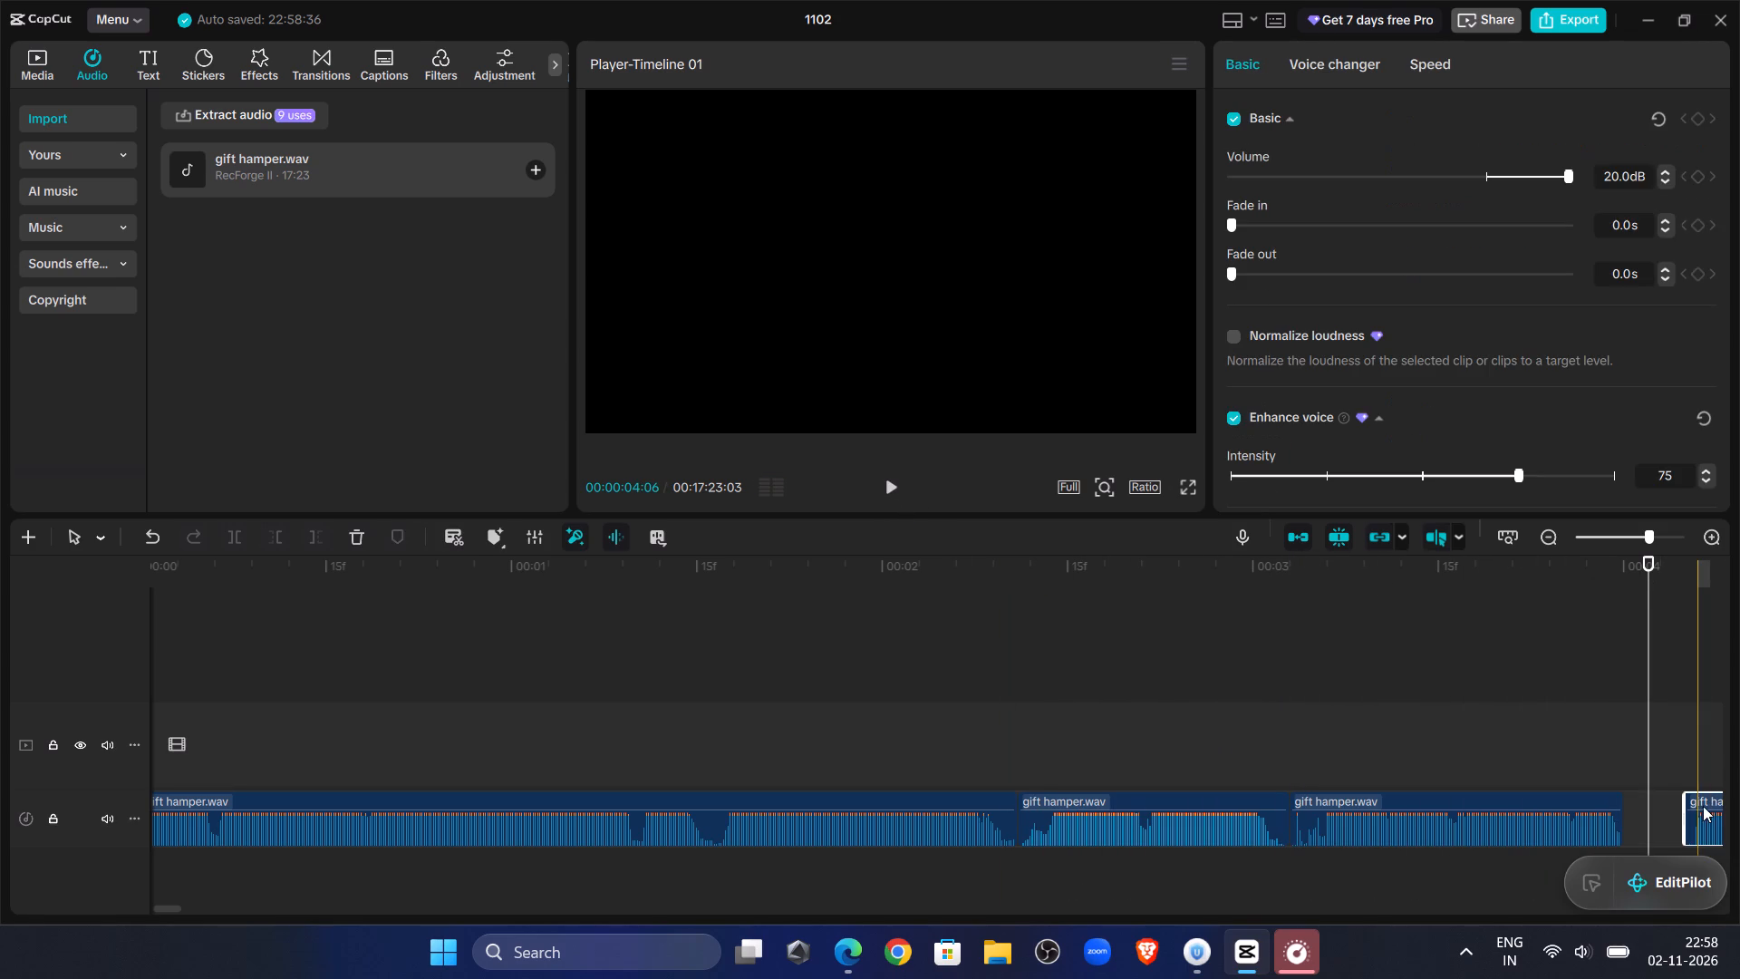
drag(1703, 800, 1643, 799)
click(1517, 648)
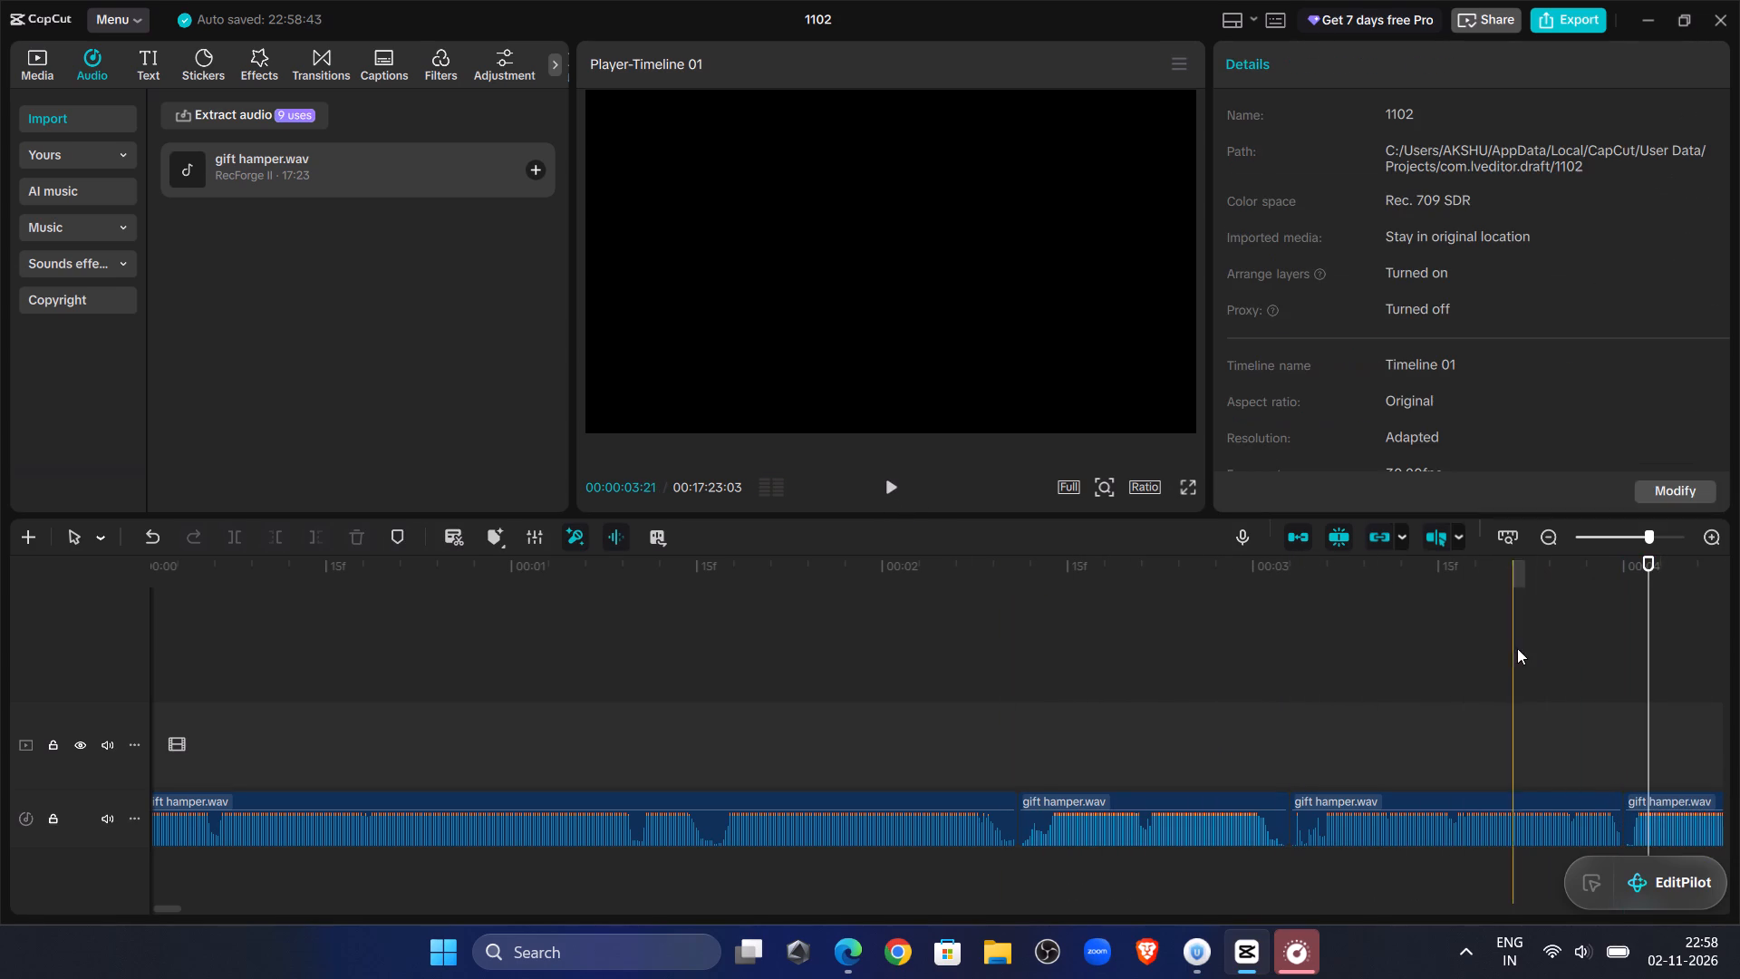
Play into the fourth clip and split it at about 00:00:06:00, where the quiet stretch begins.
click(894, 483)
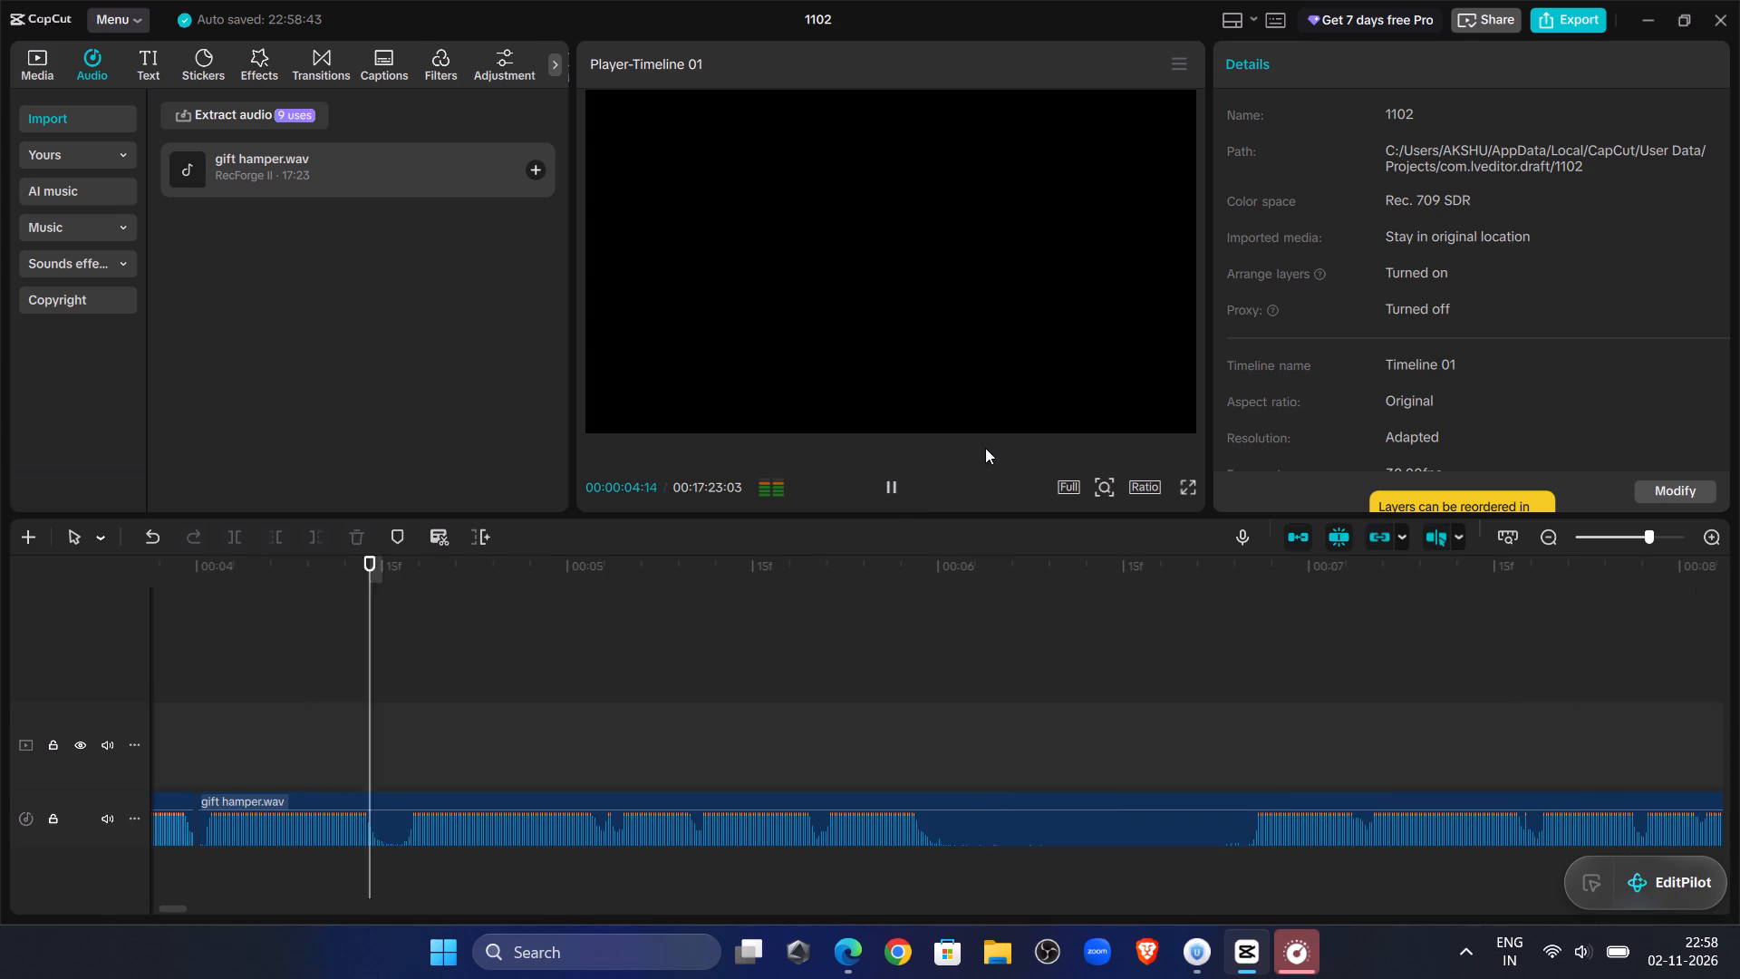
click(888, 480)
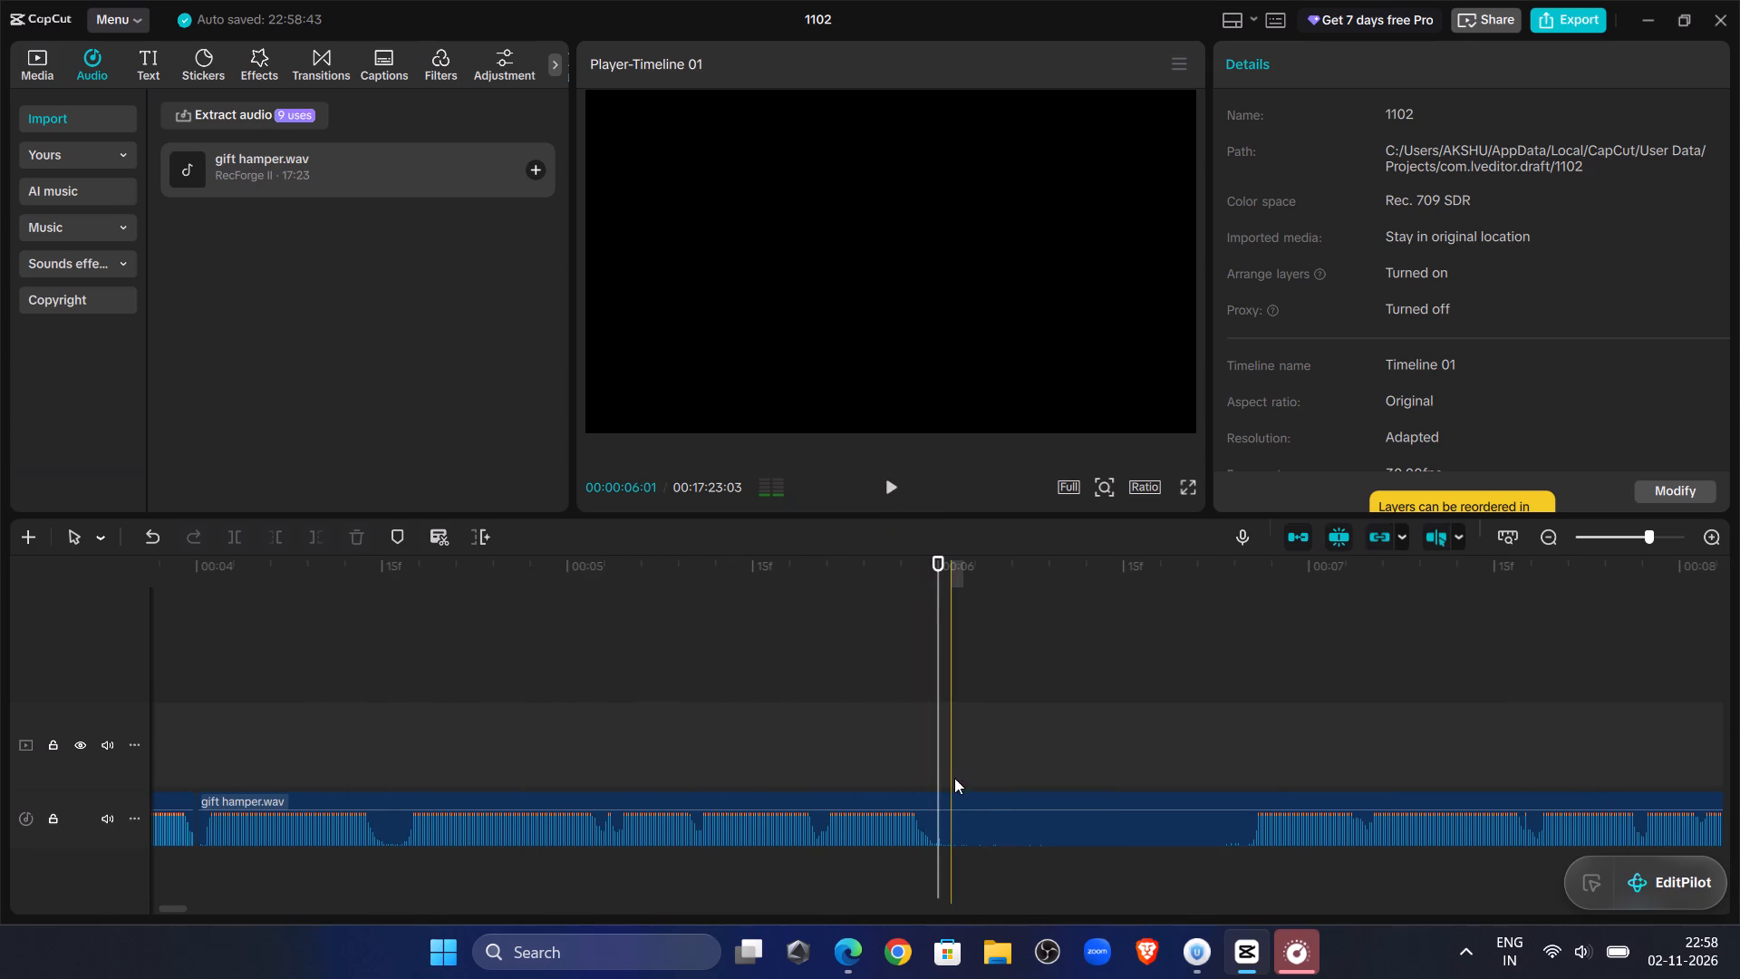
click(938, 805)
click(234, 537)
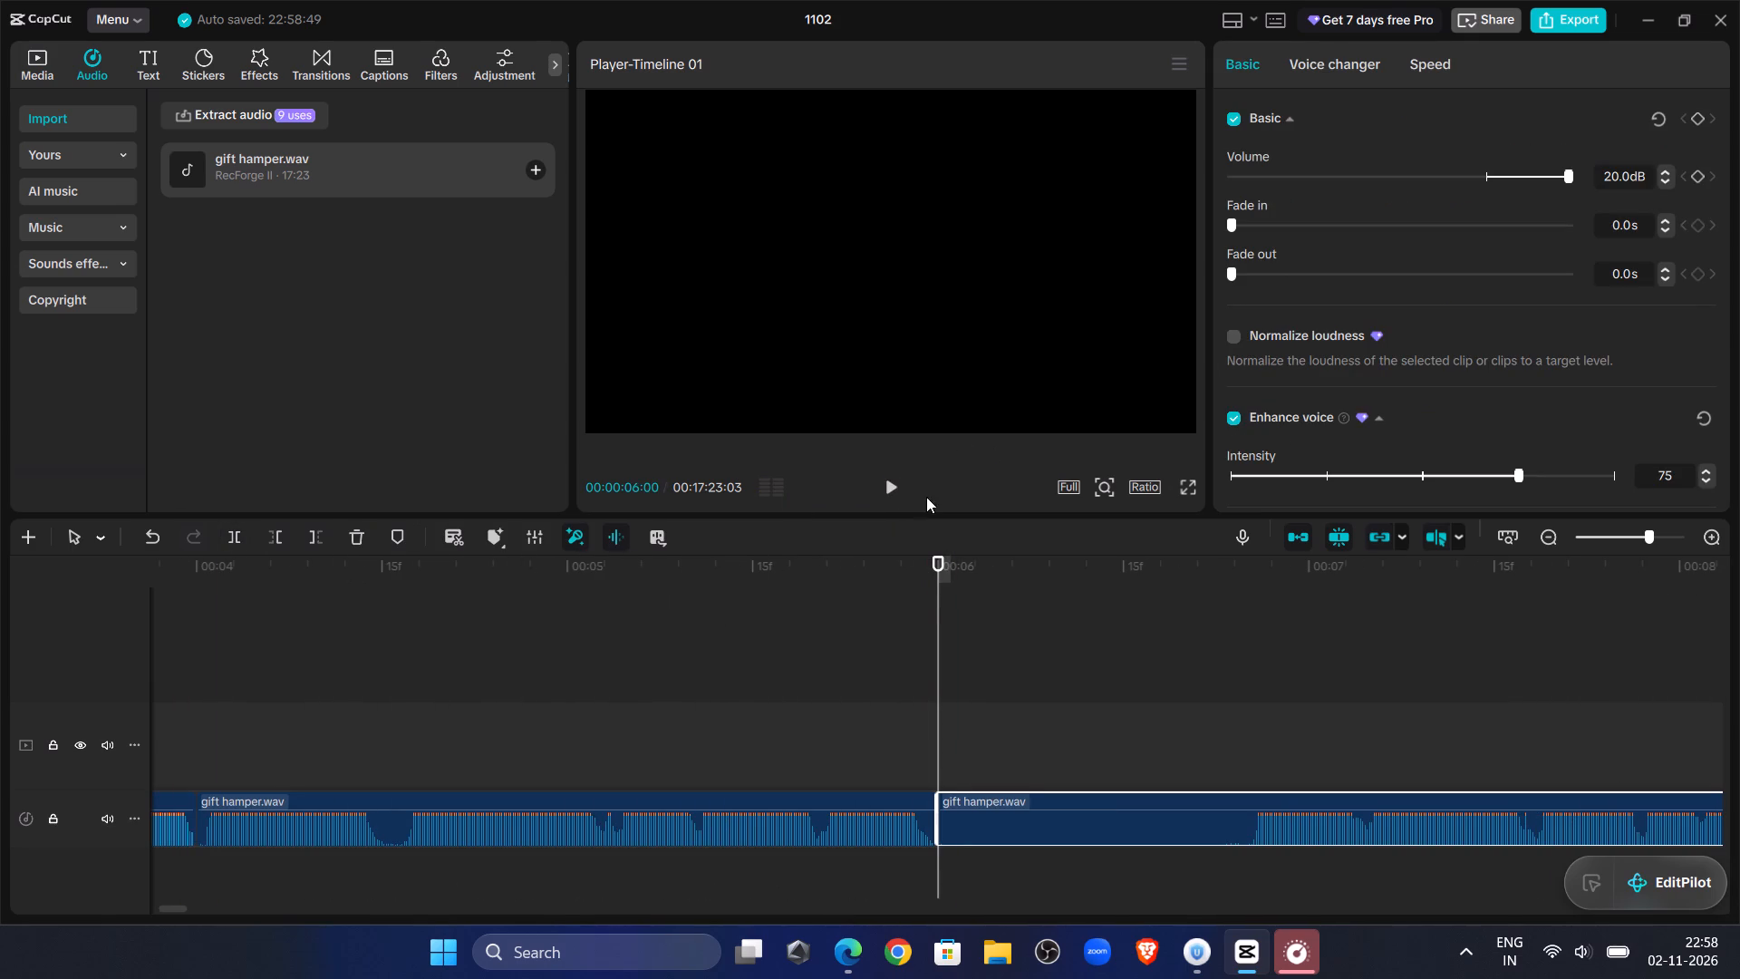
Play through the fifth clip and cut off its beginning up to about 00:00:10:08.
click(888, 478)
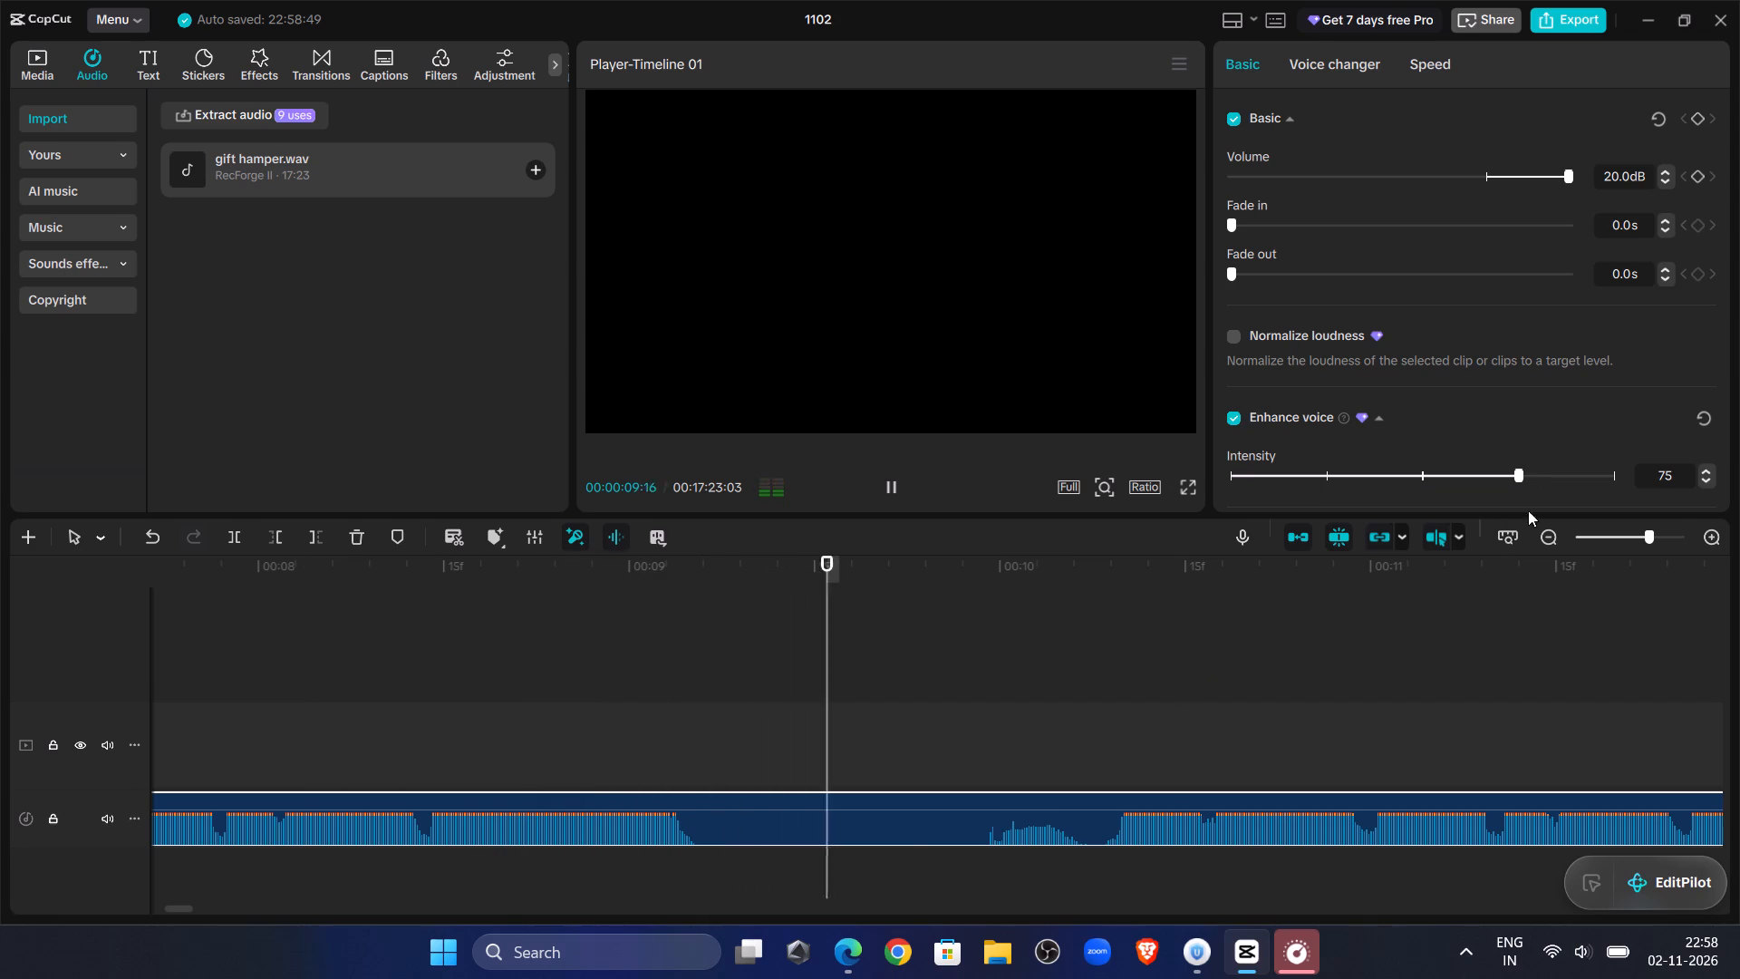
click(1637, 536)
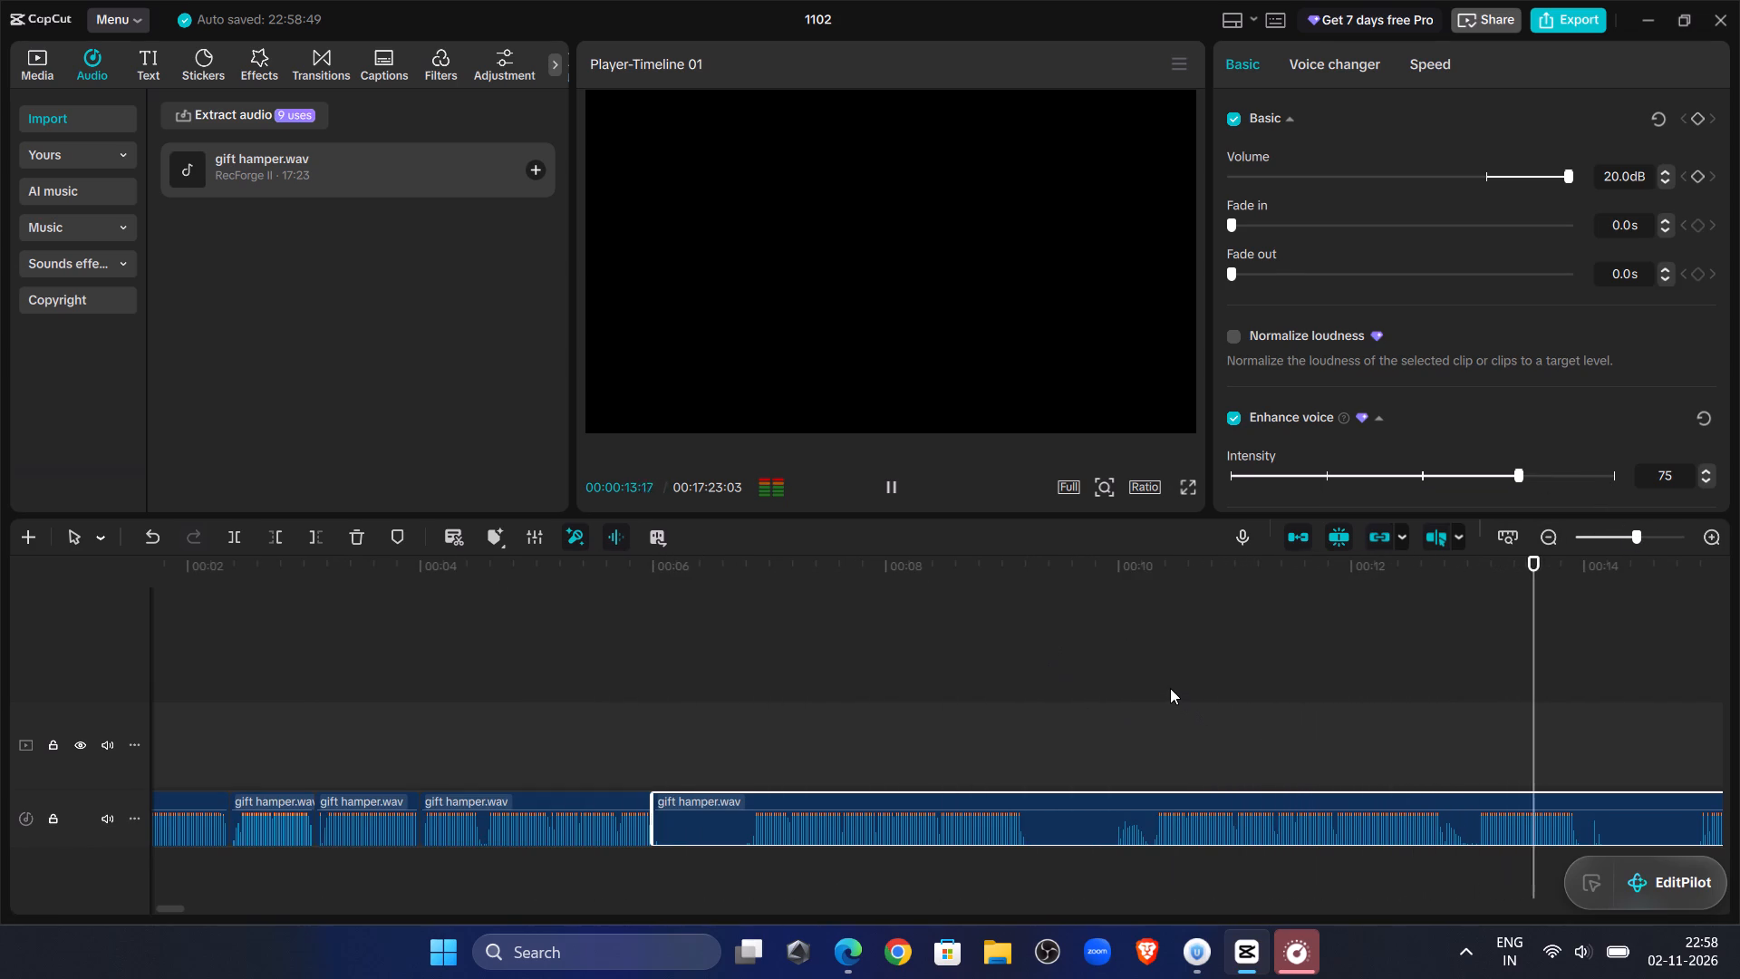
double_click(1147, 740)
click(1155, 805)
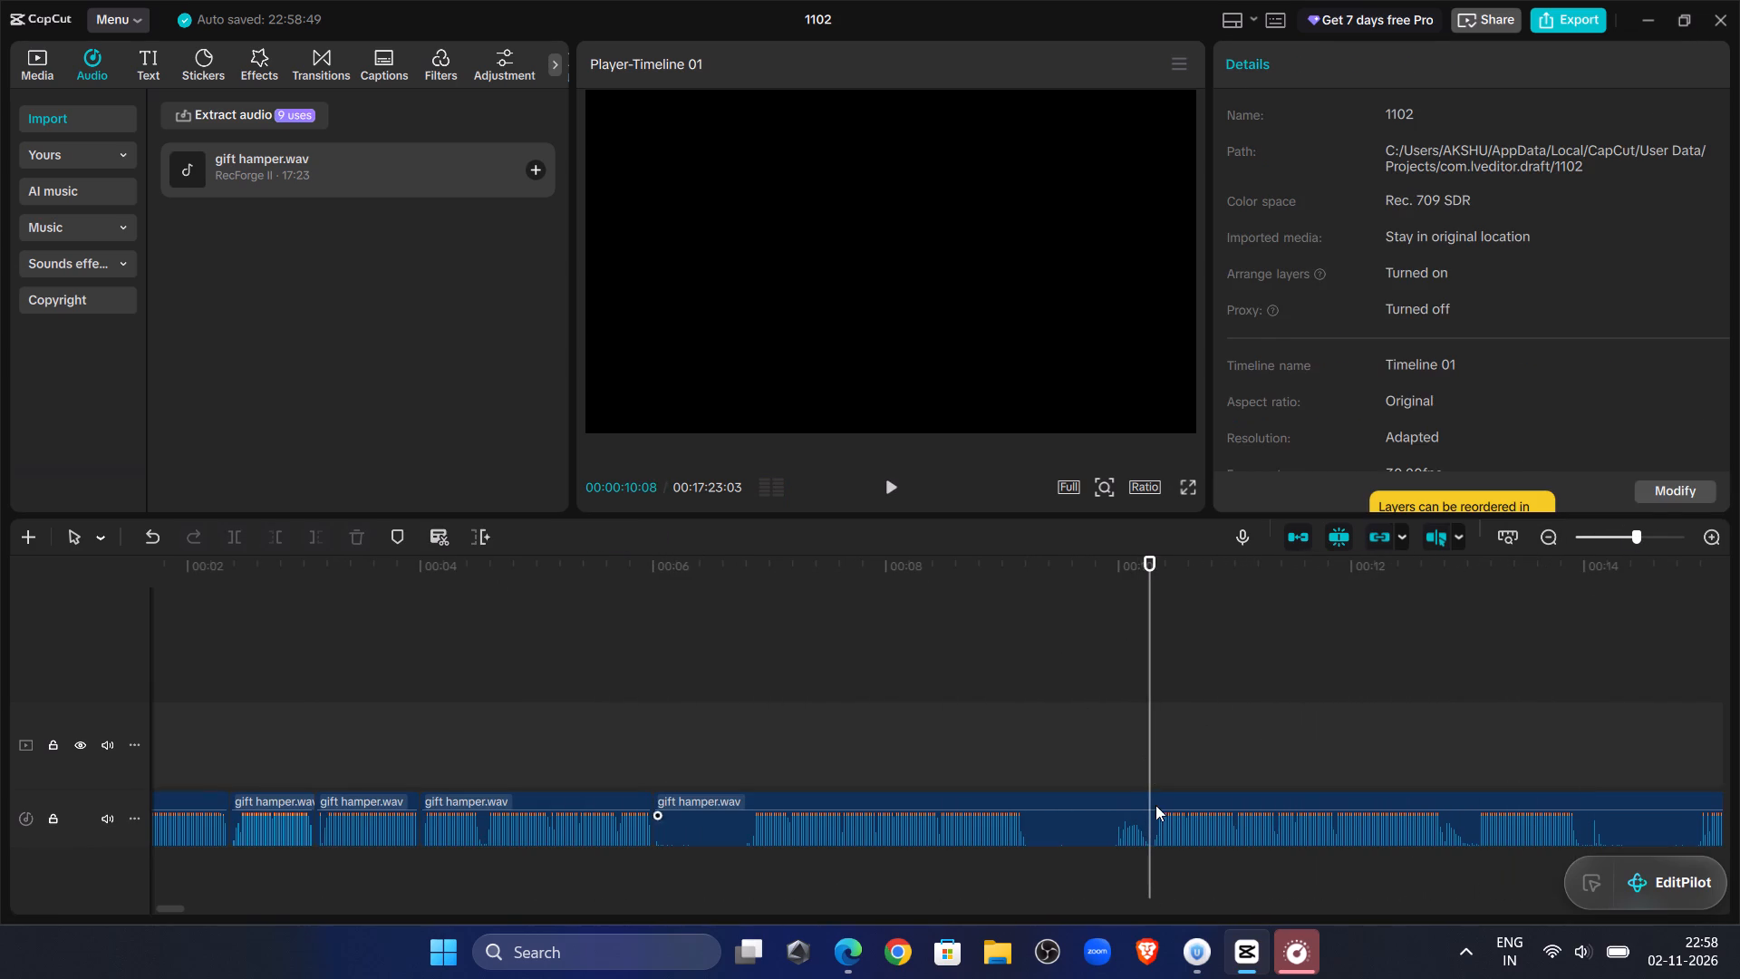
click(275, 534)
Listen further into the fifth clip, cut off its beginning up to about 00:00:21:17 and slide it against the fourth clip's end.
click(1201, 645)
drag(1202, 645, 1739, 659)
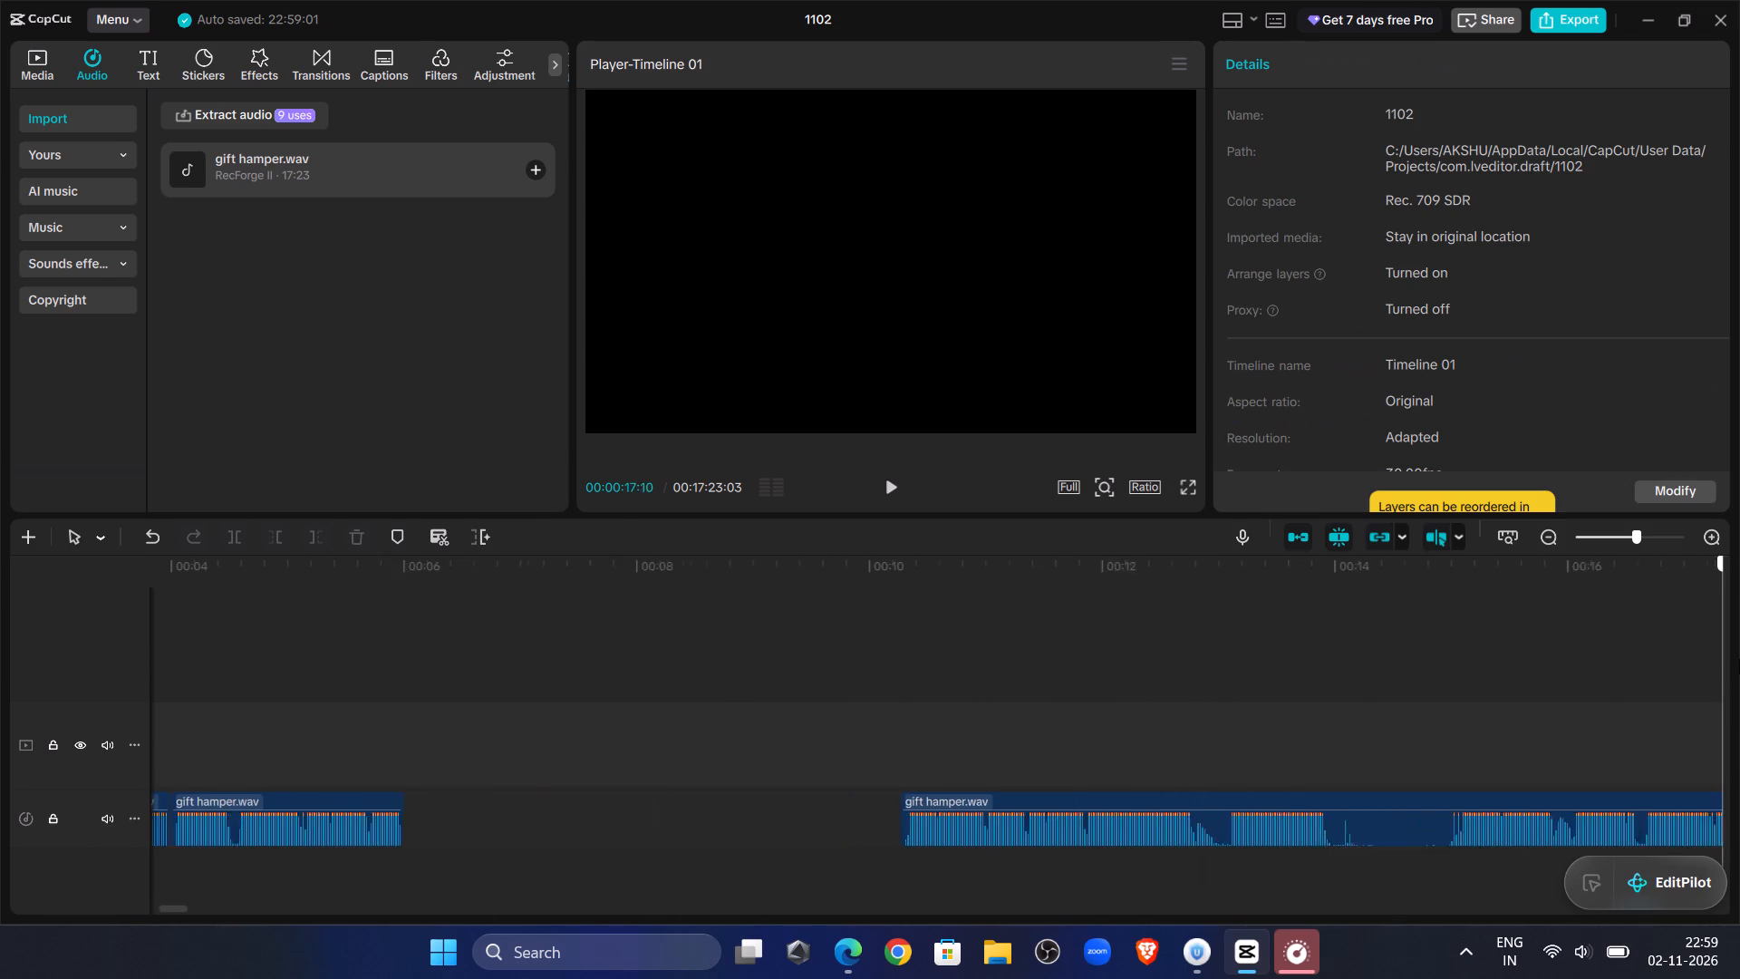
drag(1739, 659, 1257, 643)
click(921, 482)
click(914, 486)
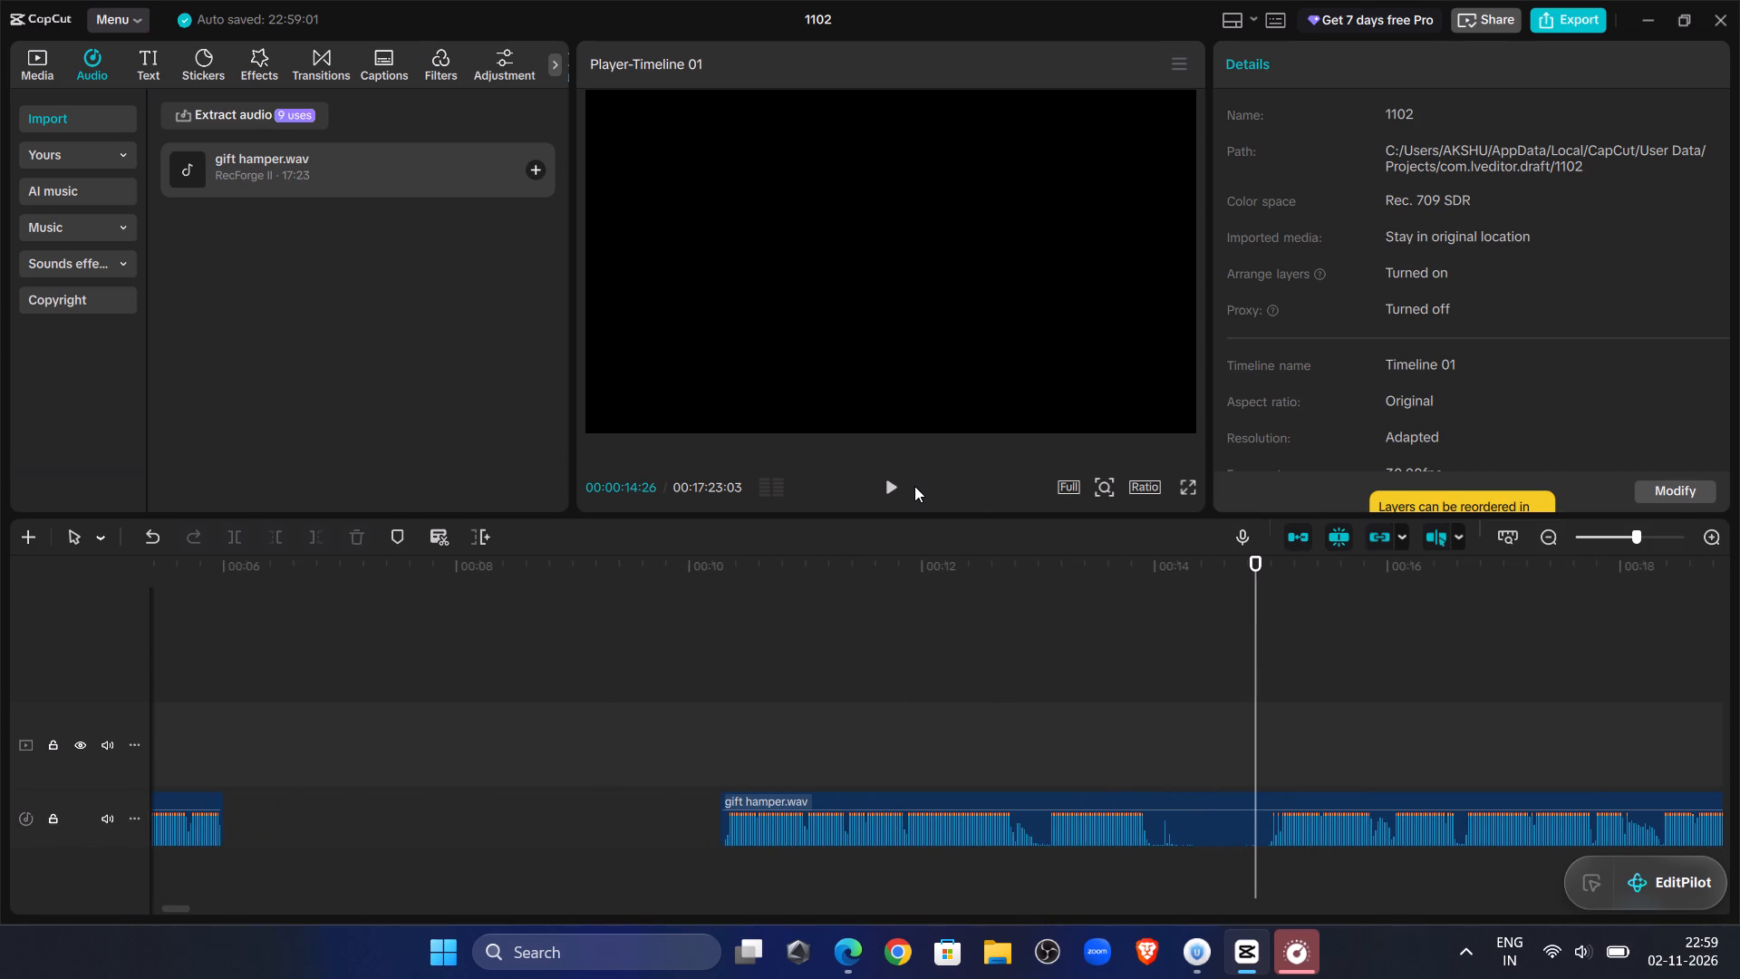
click(900, 487)
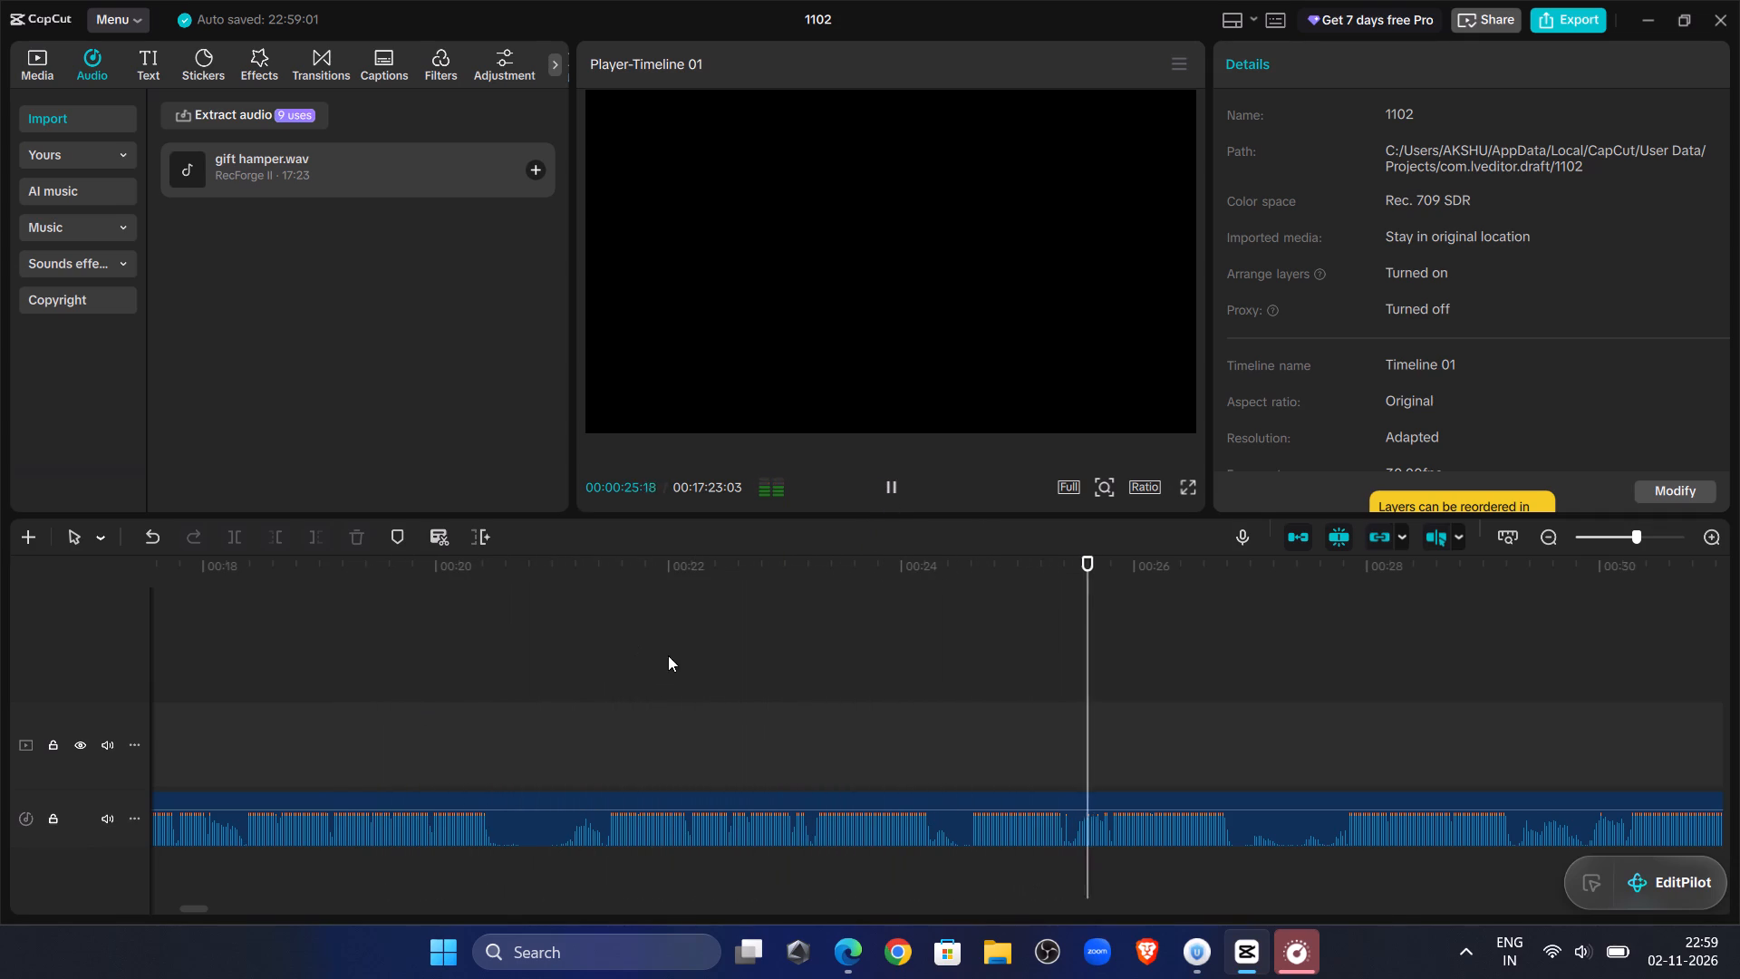
double_click(603, 657)
click(617, 800)
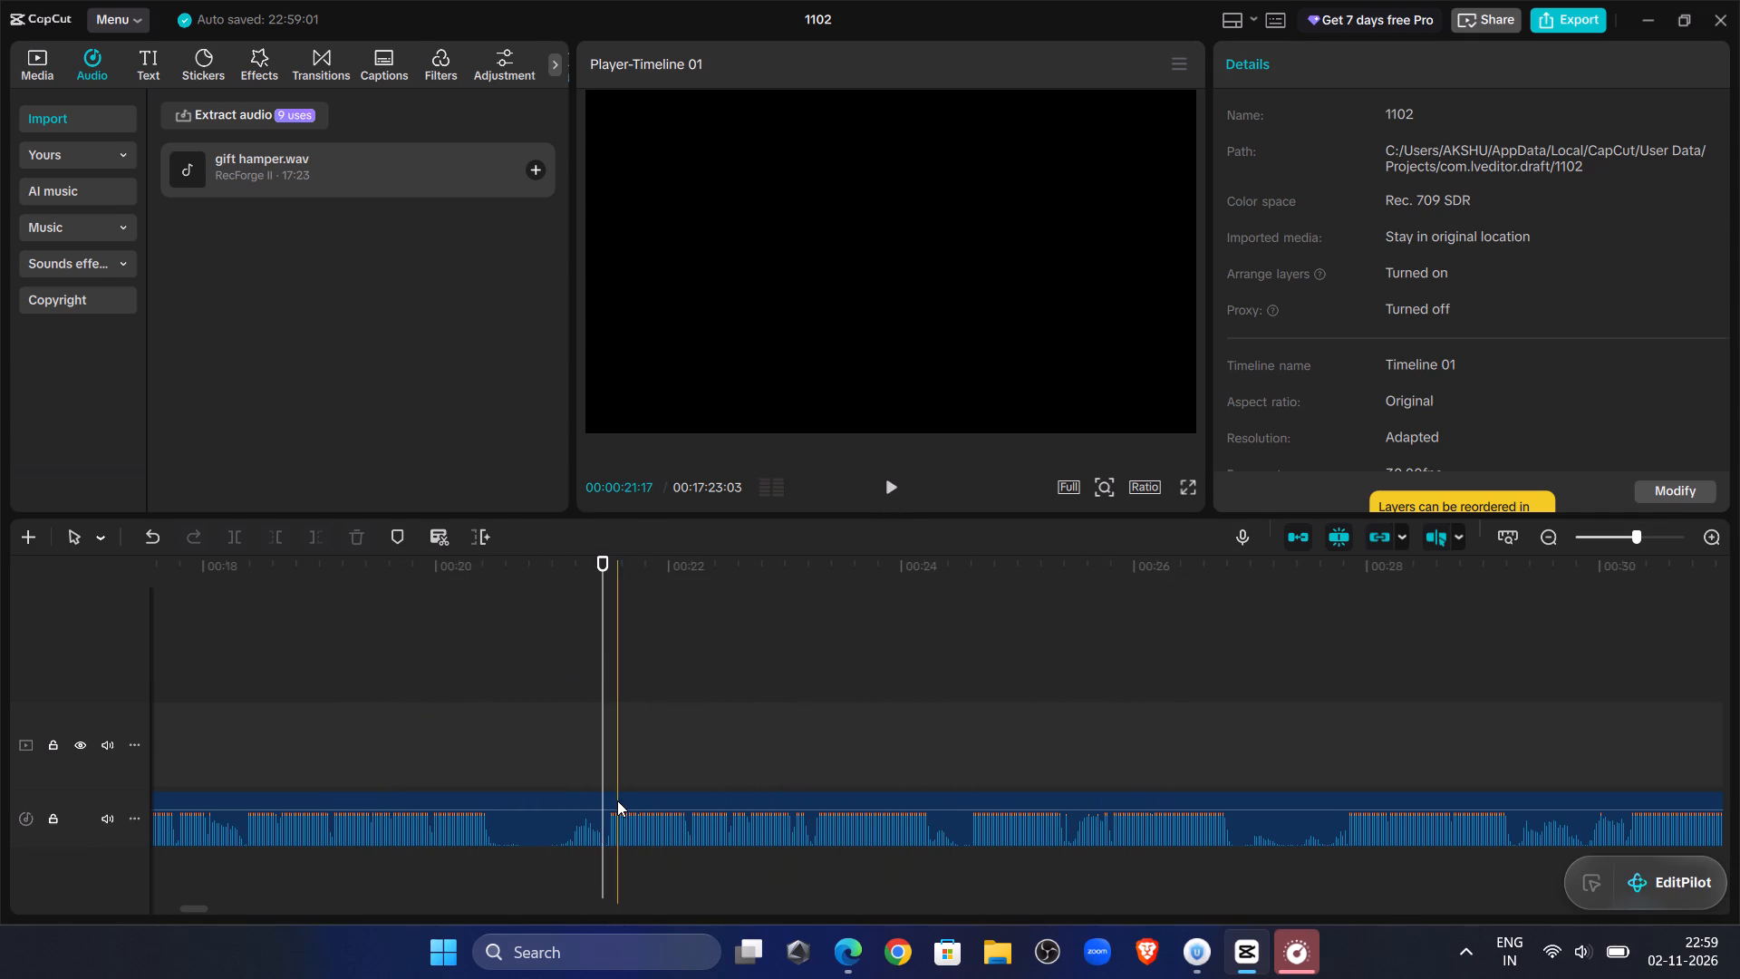
click(266, 532)
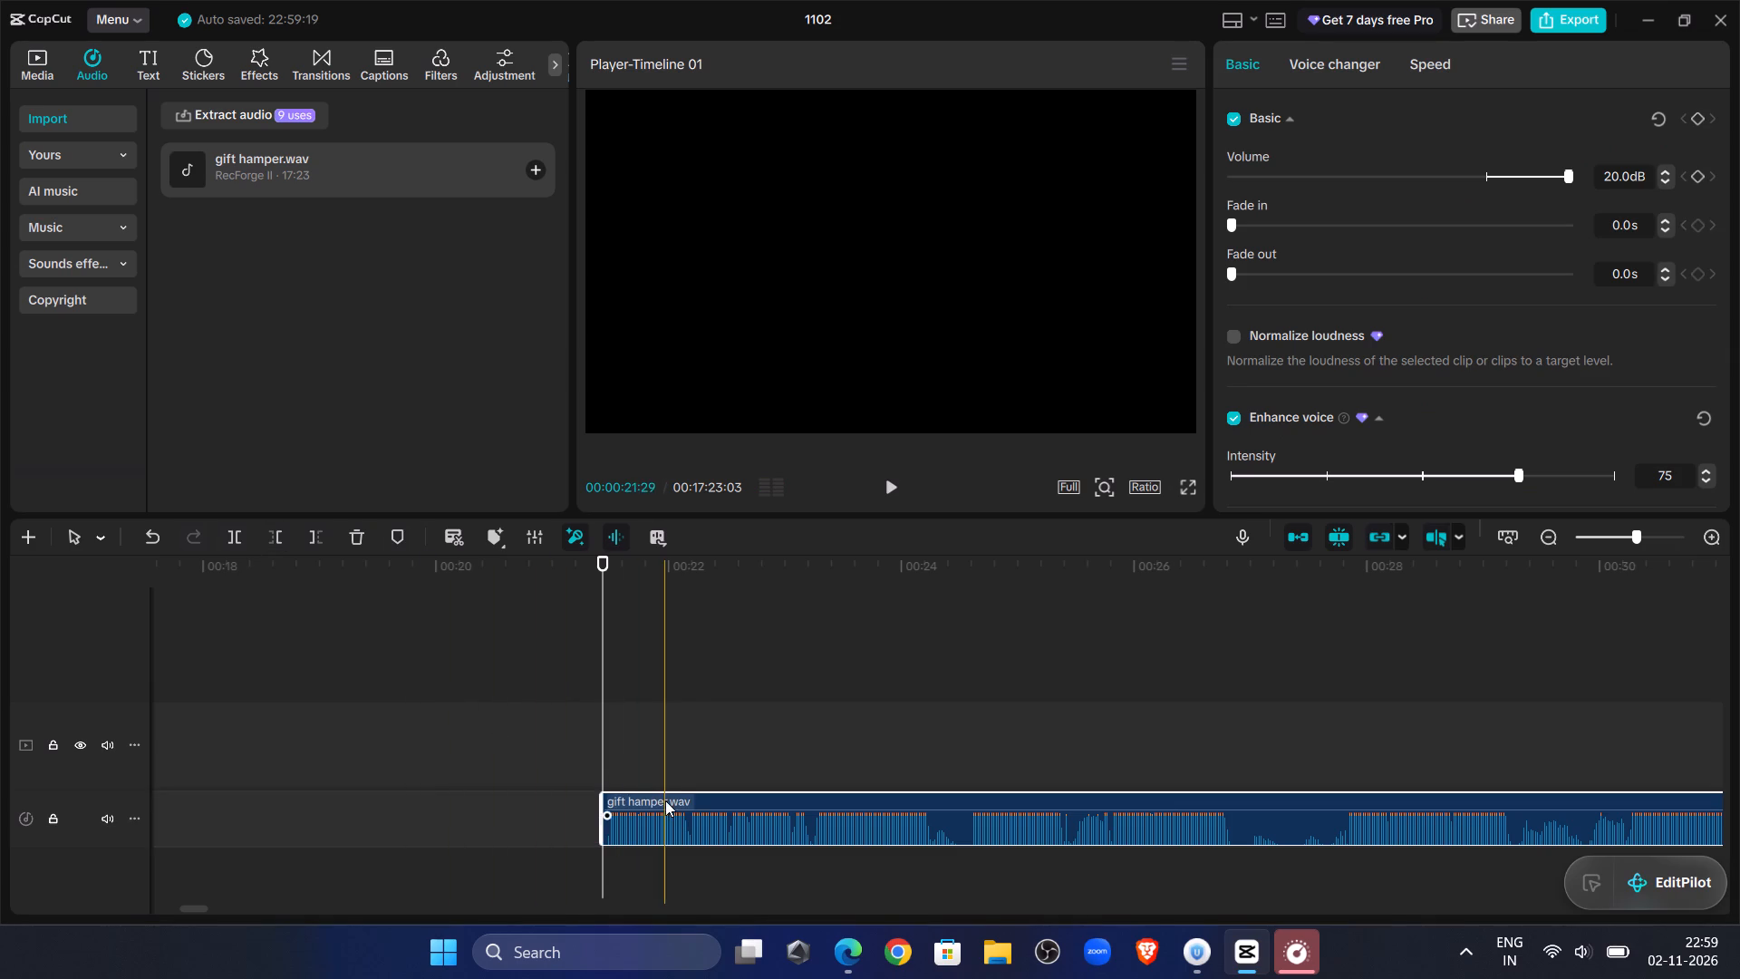
drag(665, 800, 16, 841)
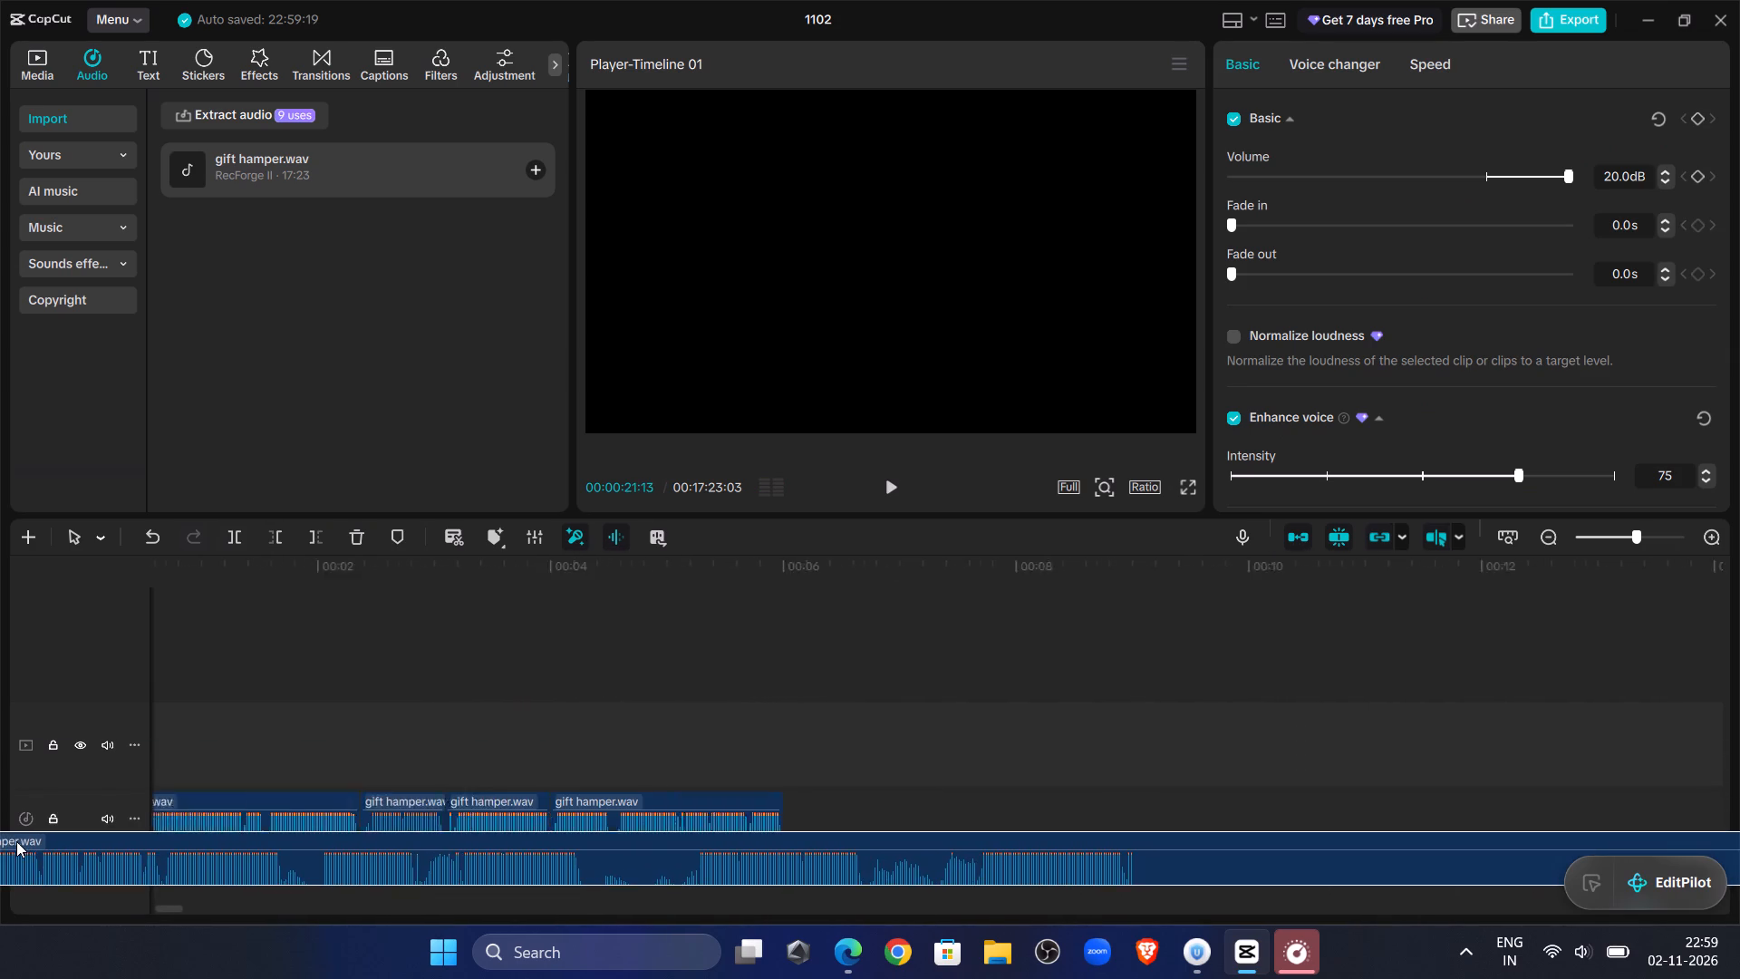
drag(16, 841, 967, 816)
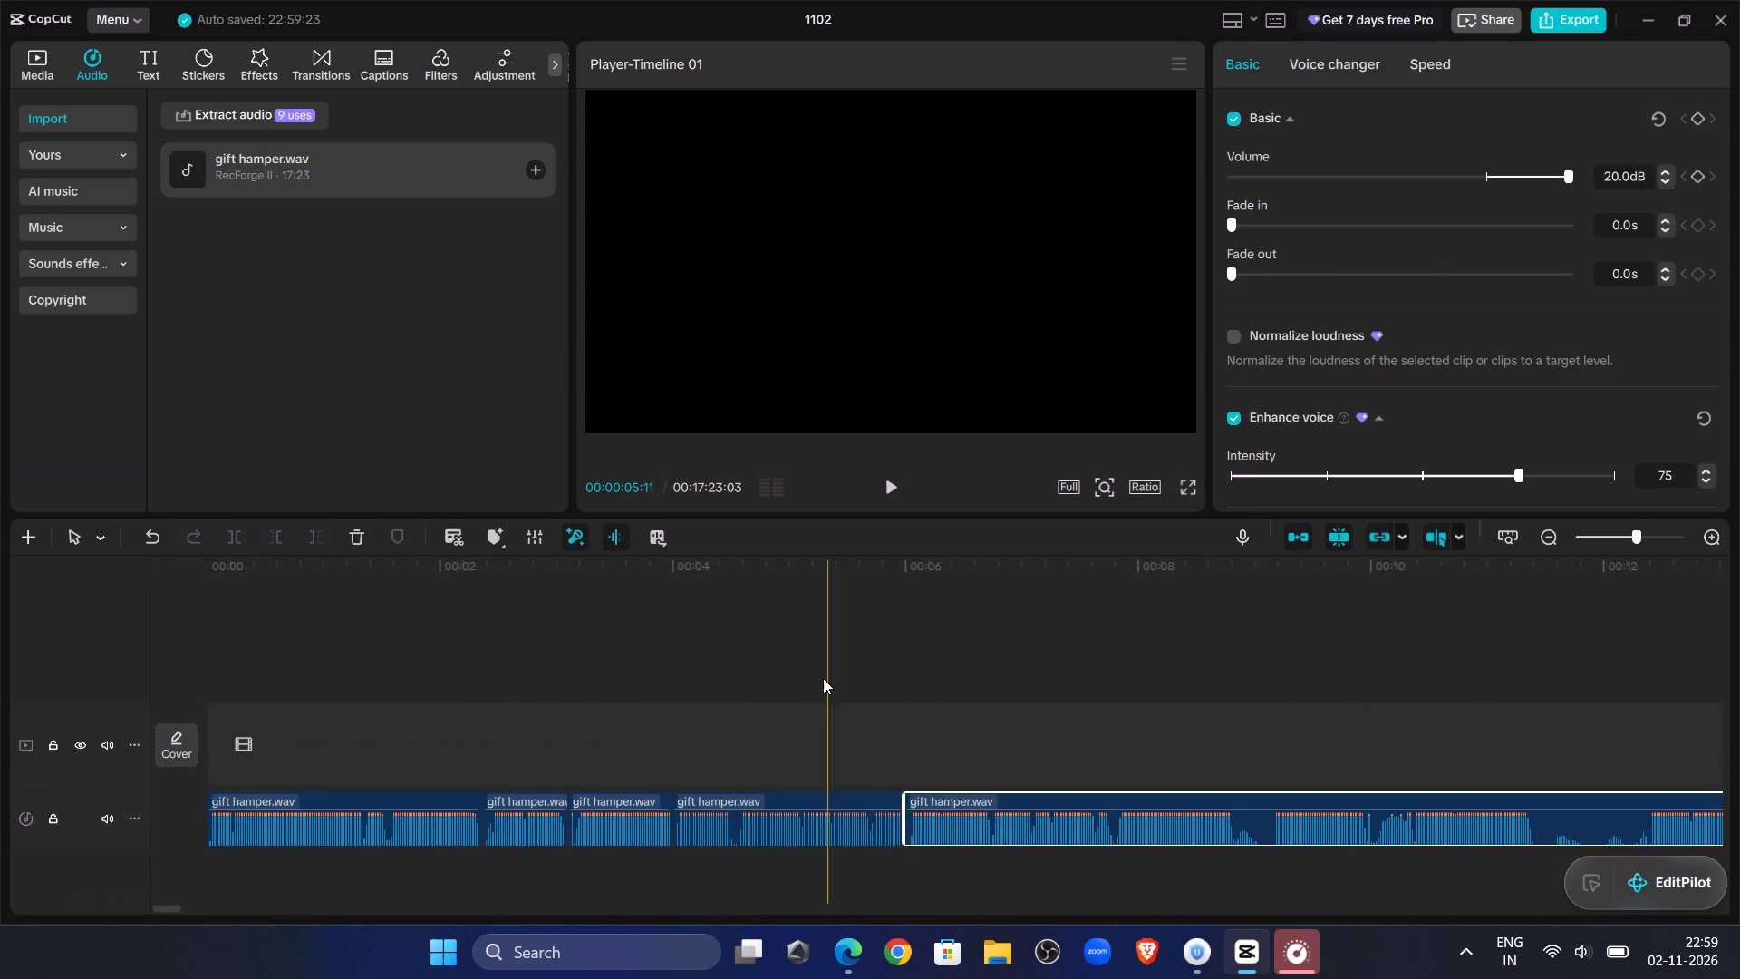
Play across the fourth-to-fifth clip join and split the fifth clip at about 00:00:08:26, at the start of the pause.
click(823, 678)
click(881, 484)
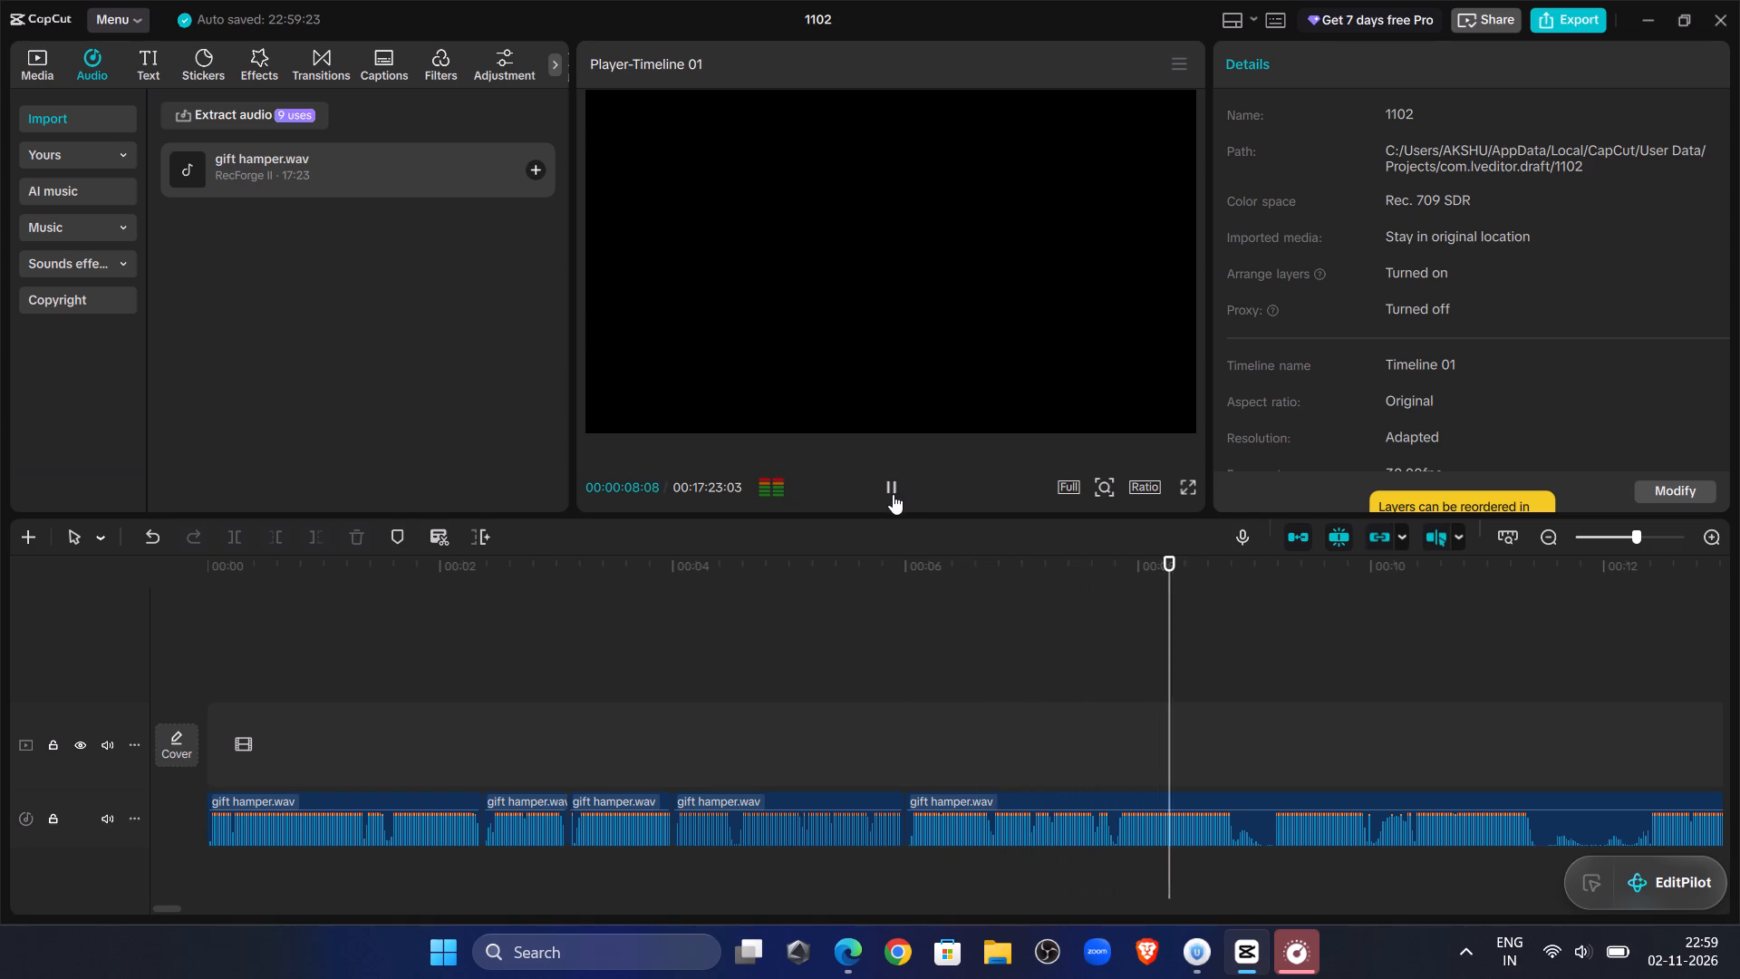
click(893, 494)
click(1251, 827)
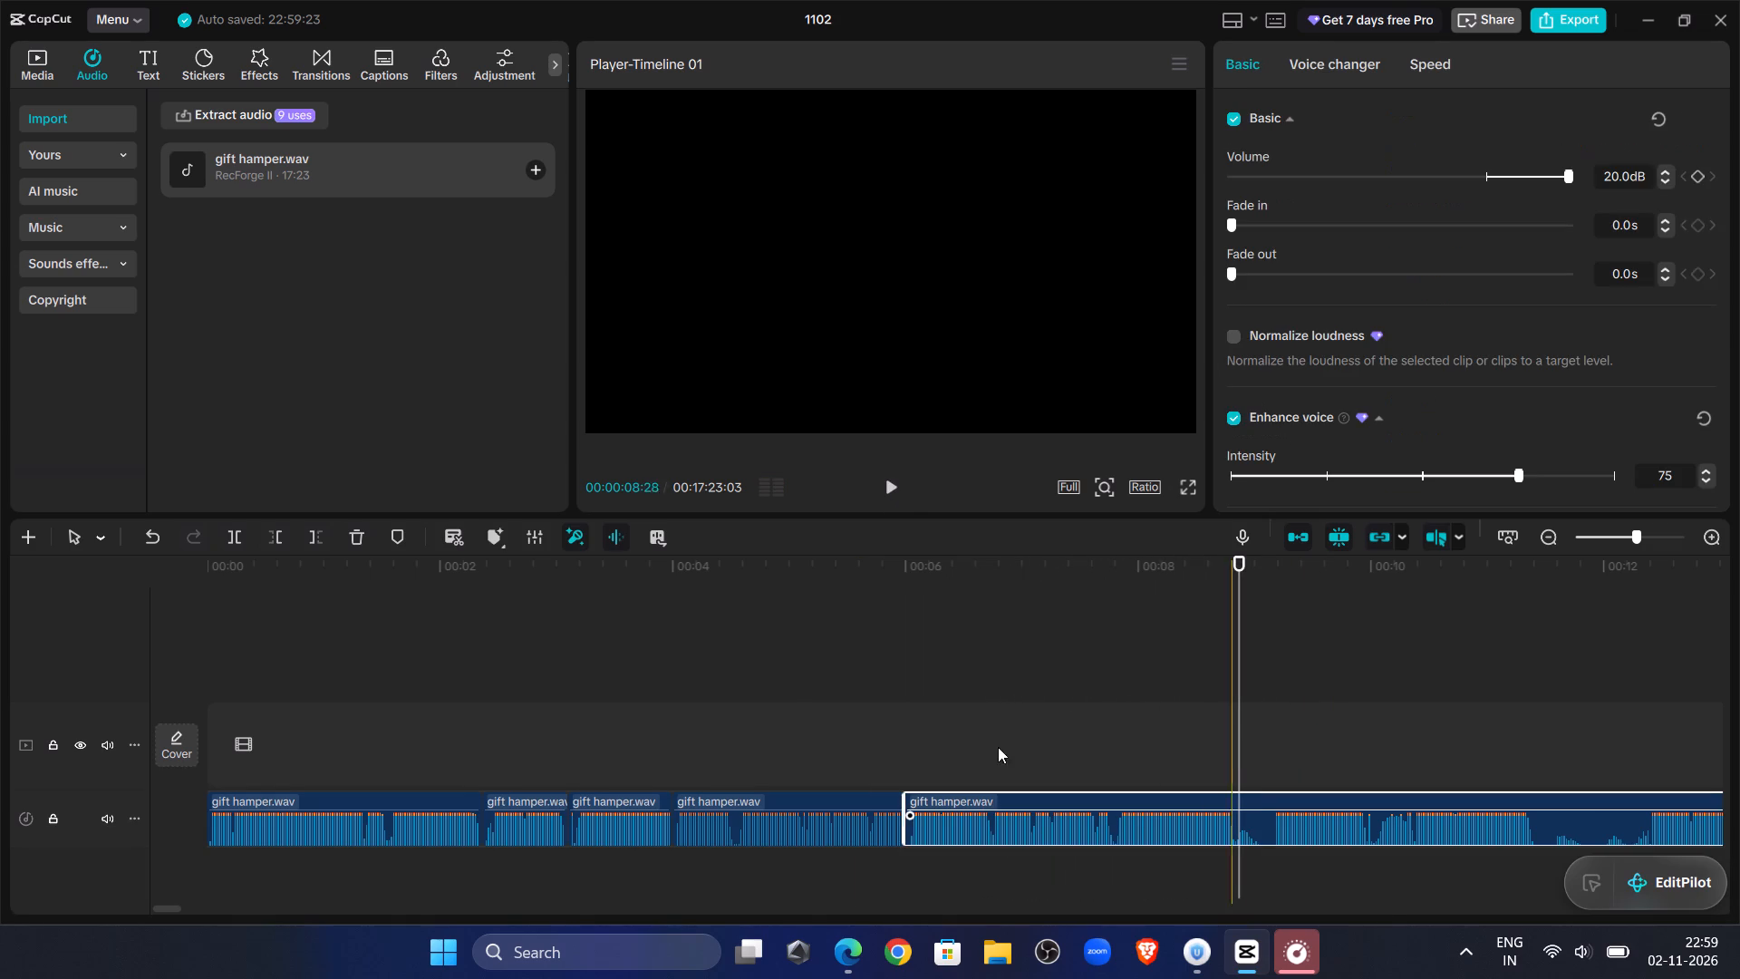
click(208, 545)
click(228, 544)
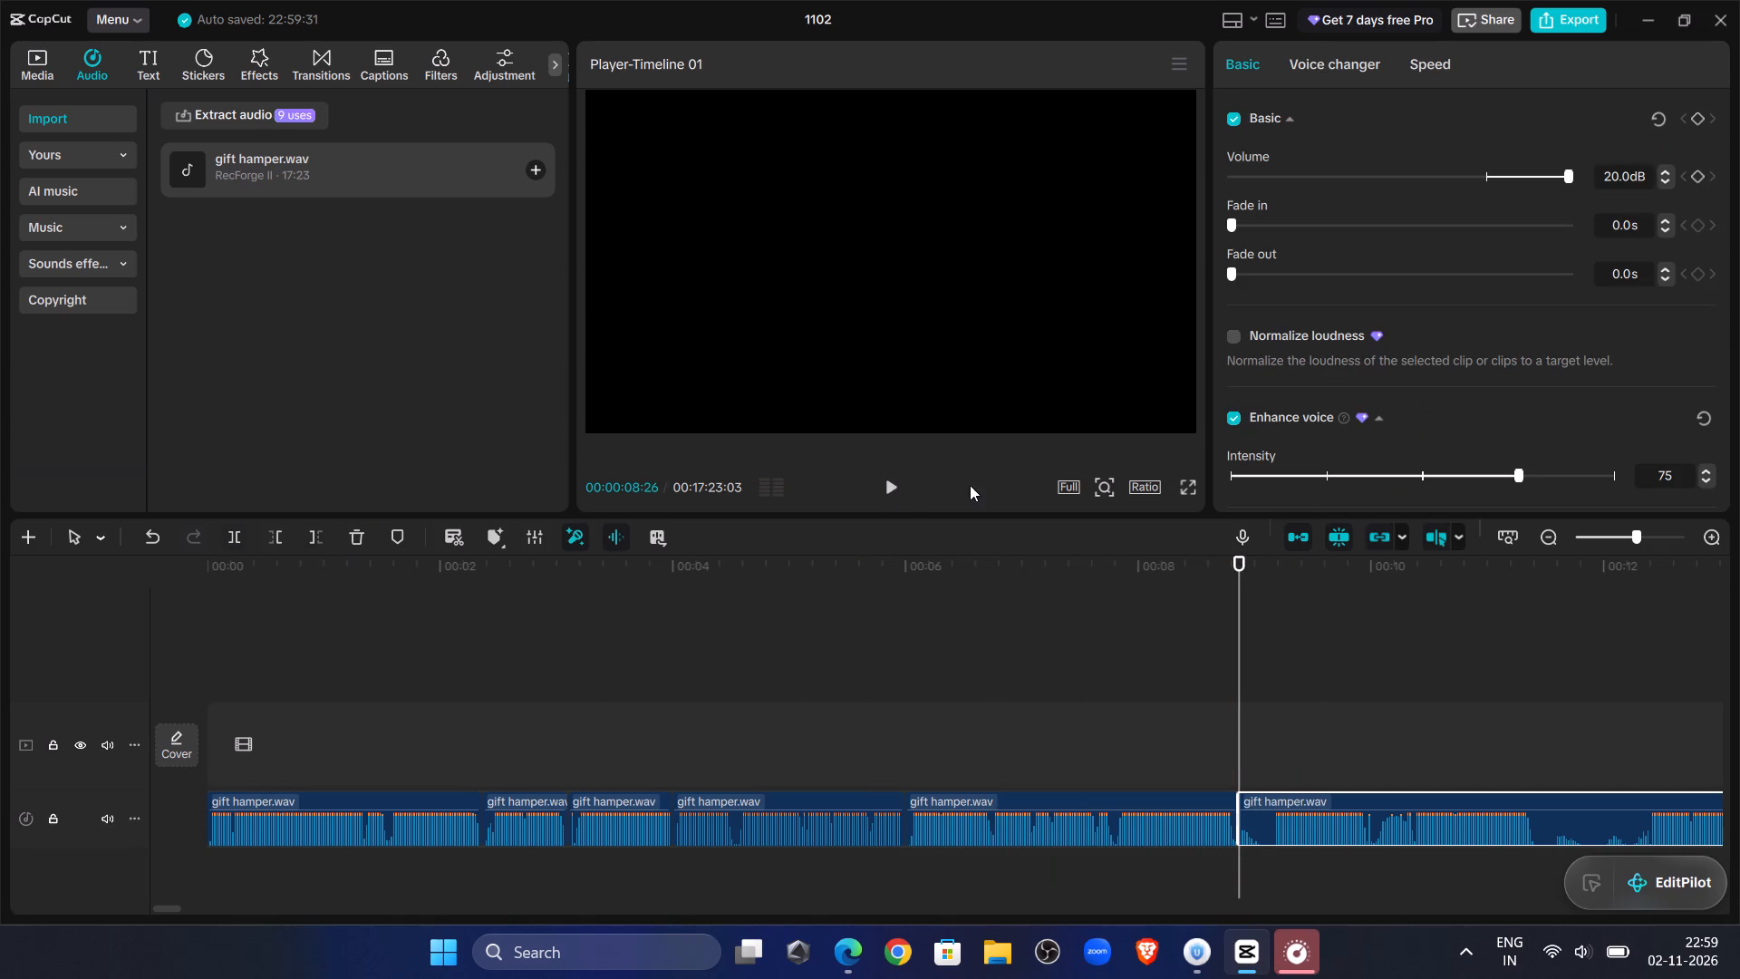
Trim the pause from the sixth clip's start up to about 00:00:09:04 and slide it back against the fifth clip.
double_click(891, 490)
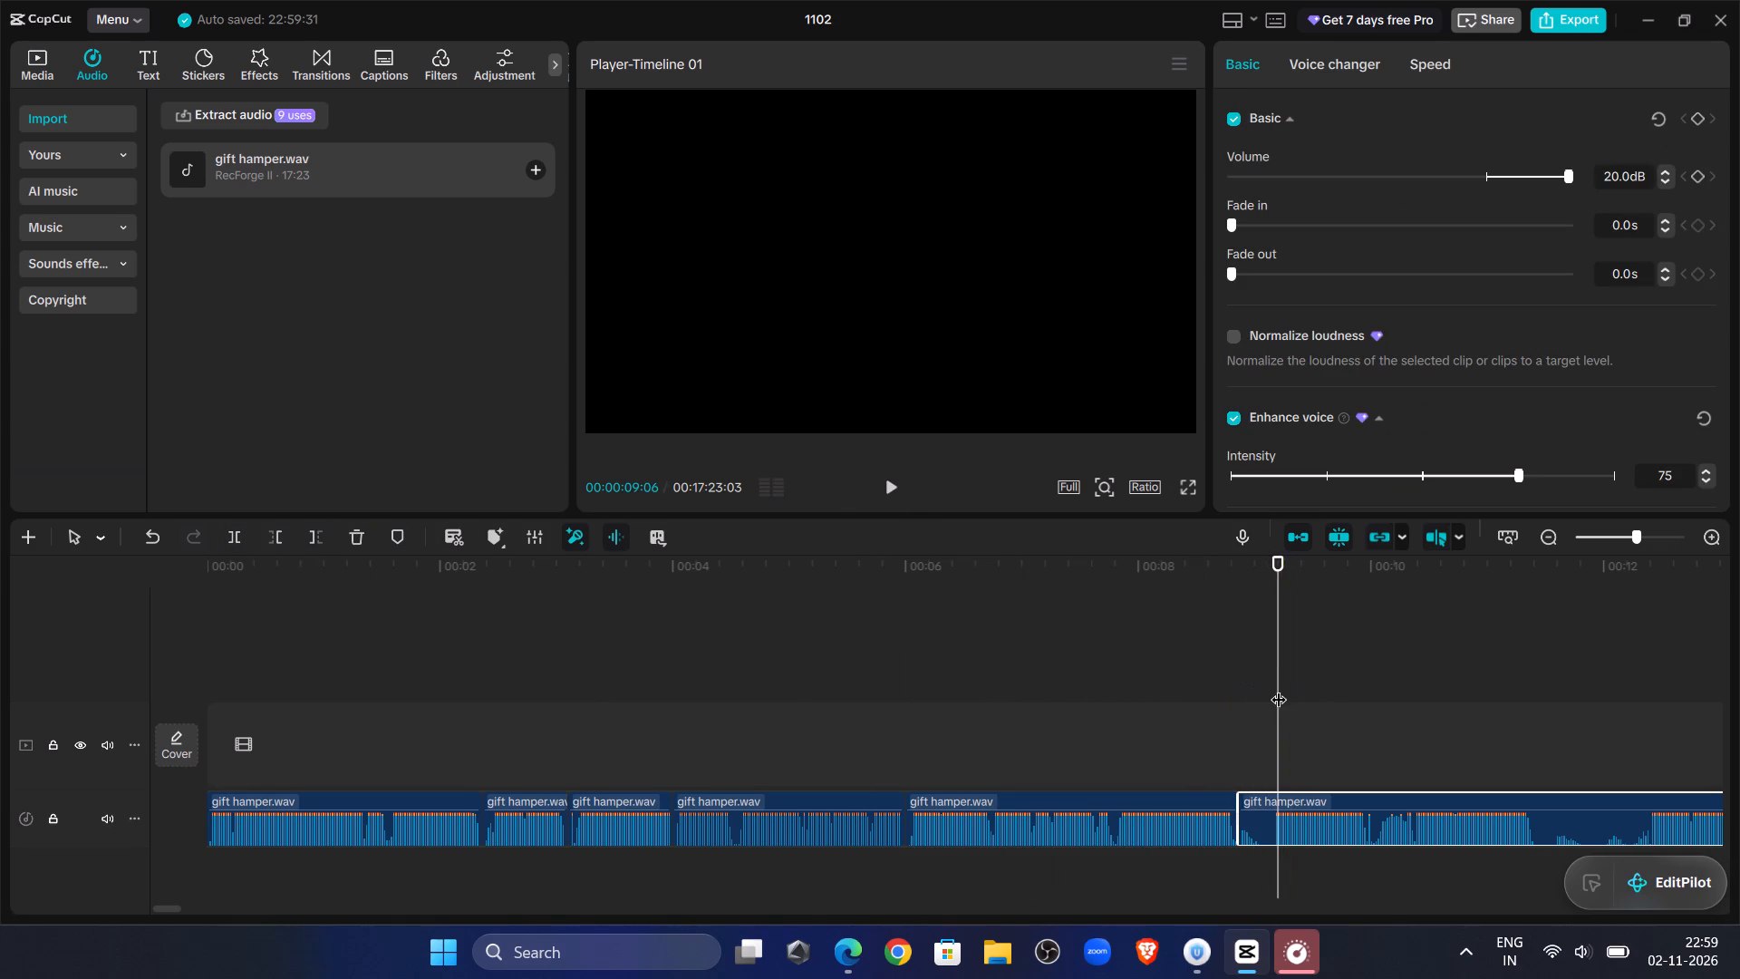
click(1279, 688)
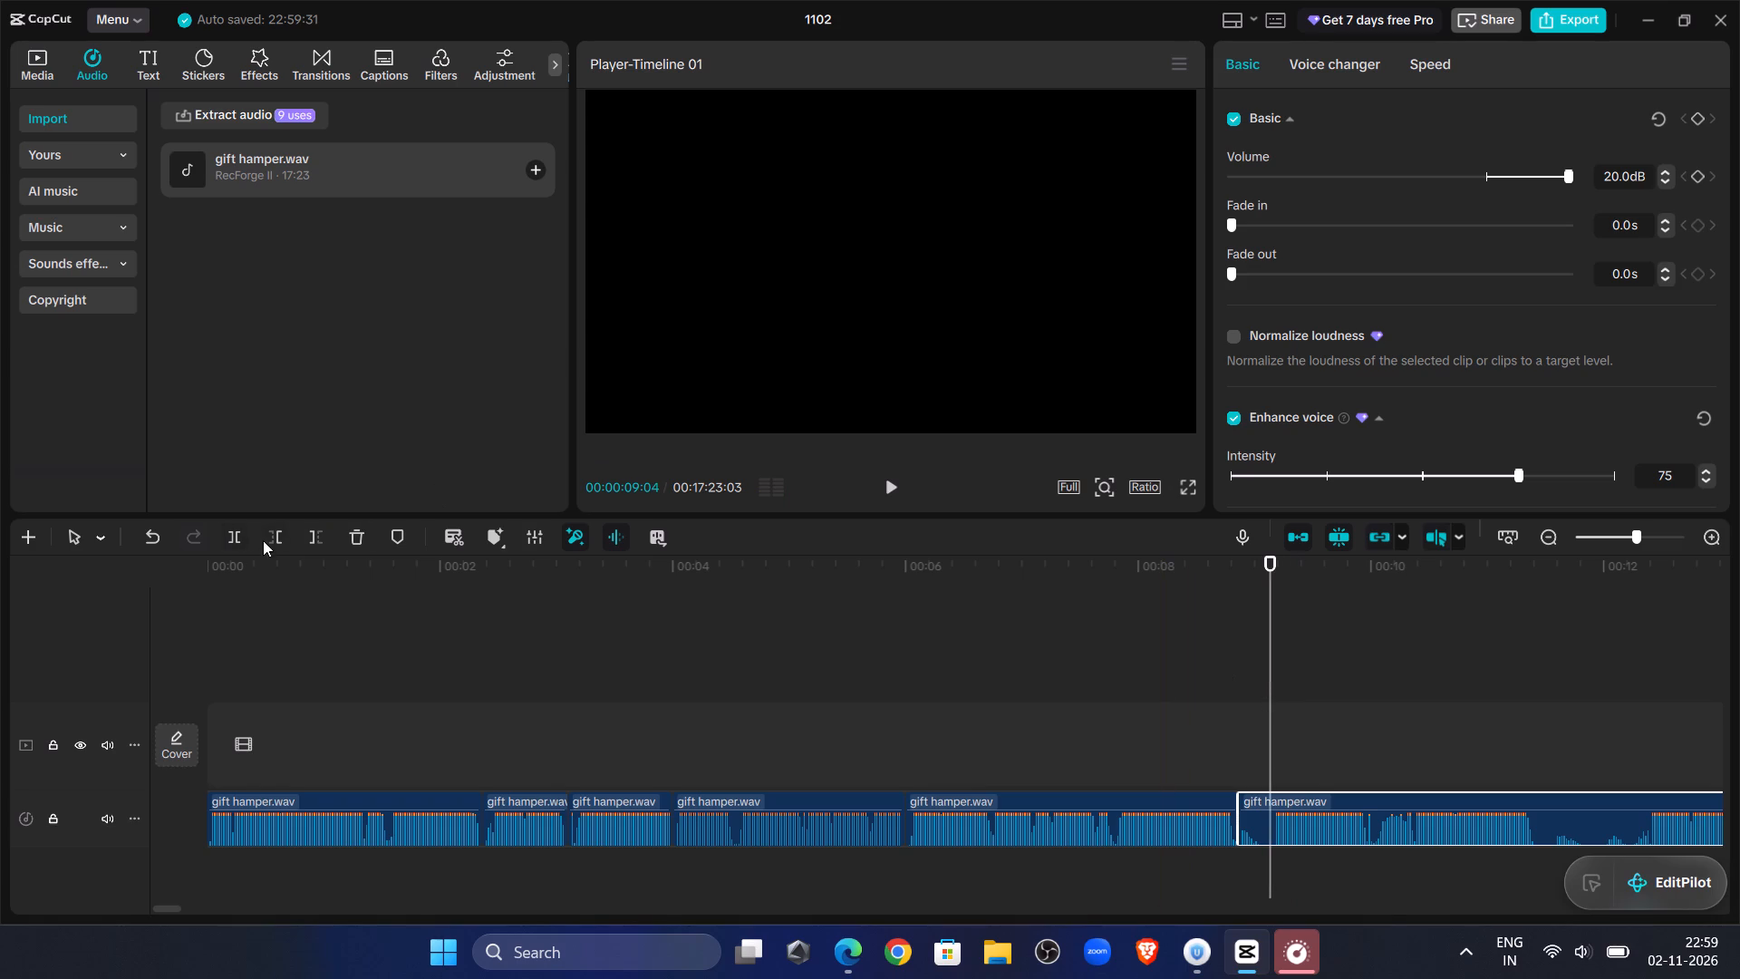
click(274, 539)
drag(1308, 796, 1283, 800)
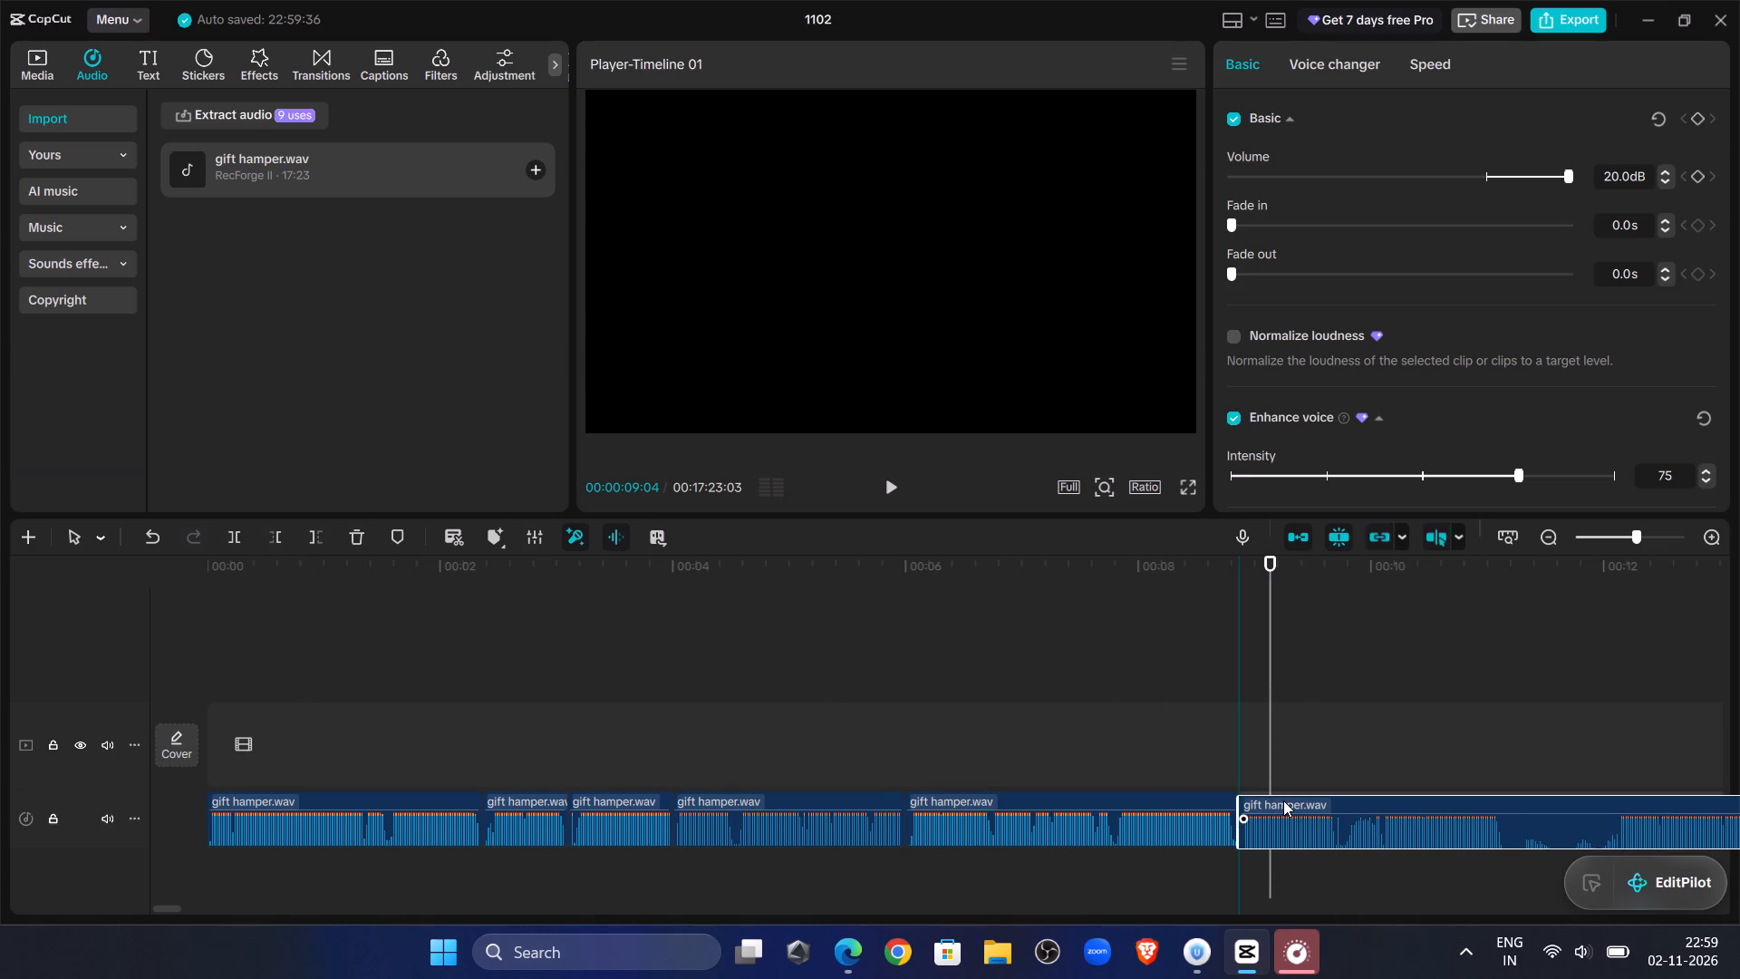
drag(1283, 800, 1282, 800)
Play across the fifth-to-sixth clip join and split the sixth clip at about 00:00:09:22.
click(863, 645)
click(901, 486)
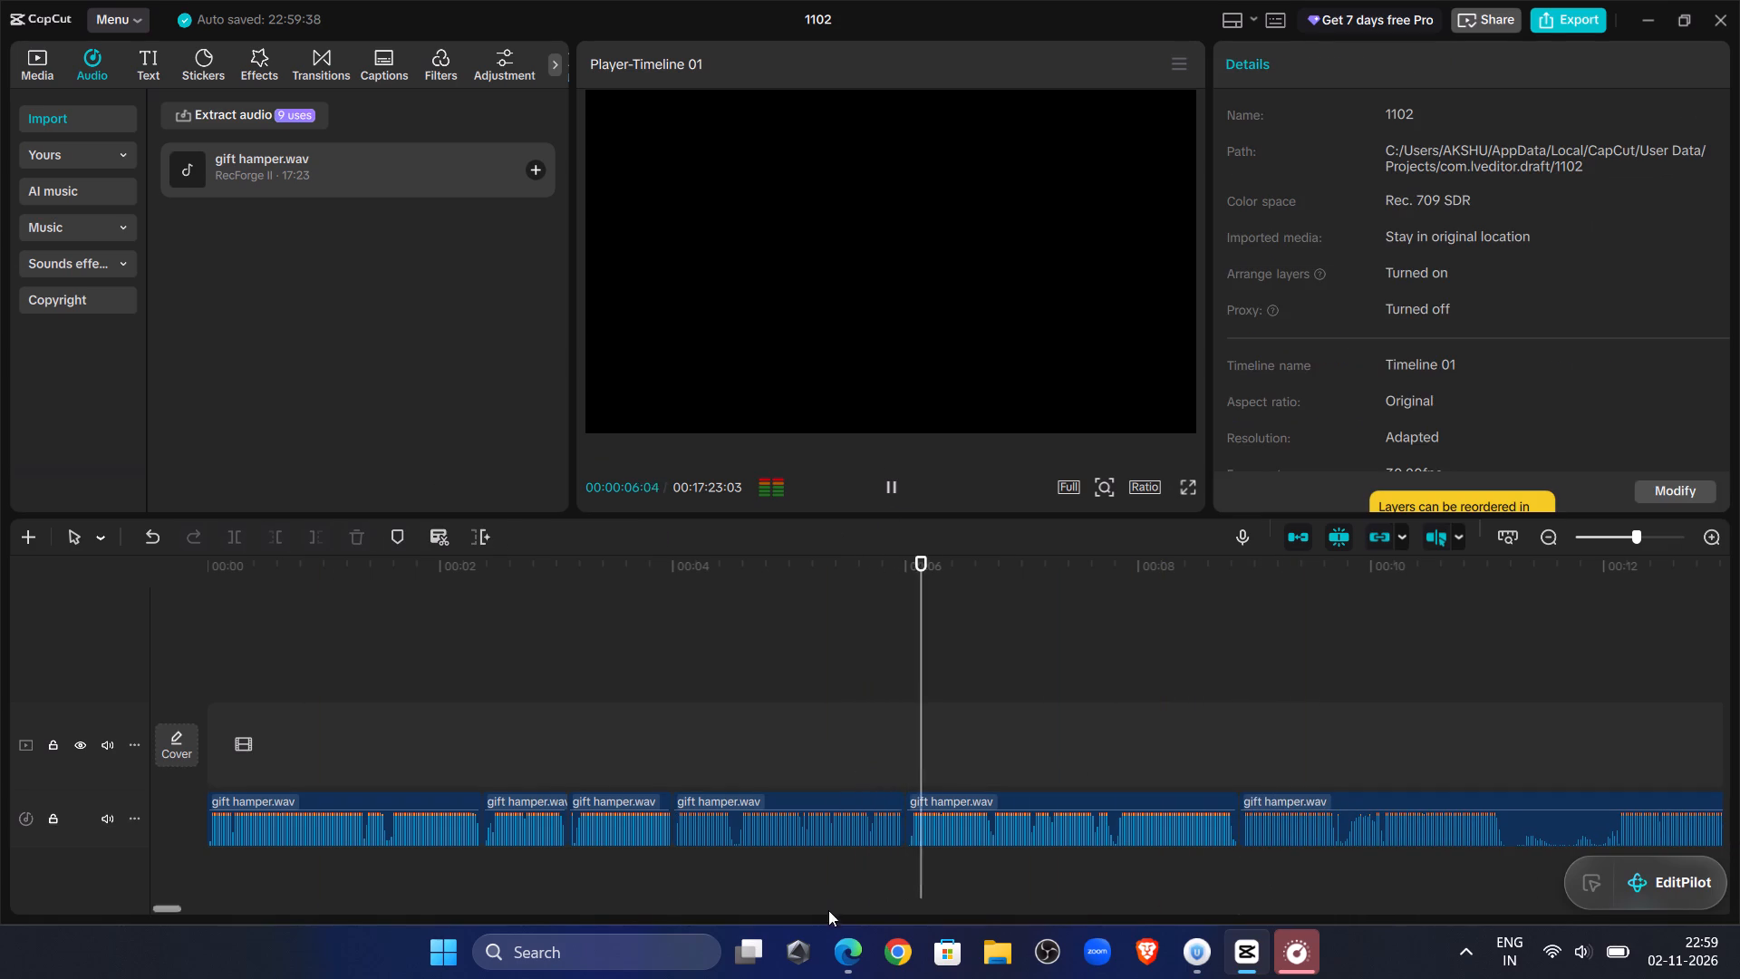
drag(177, 906, 188, 907)
click(892, 481)
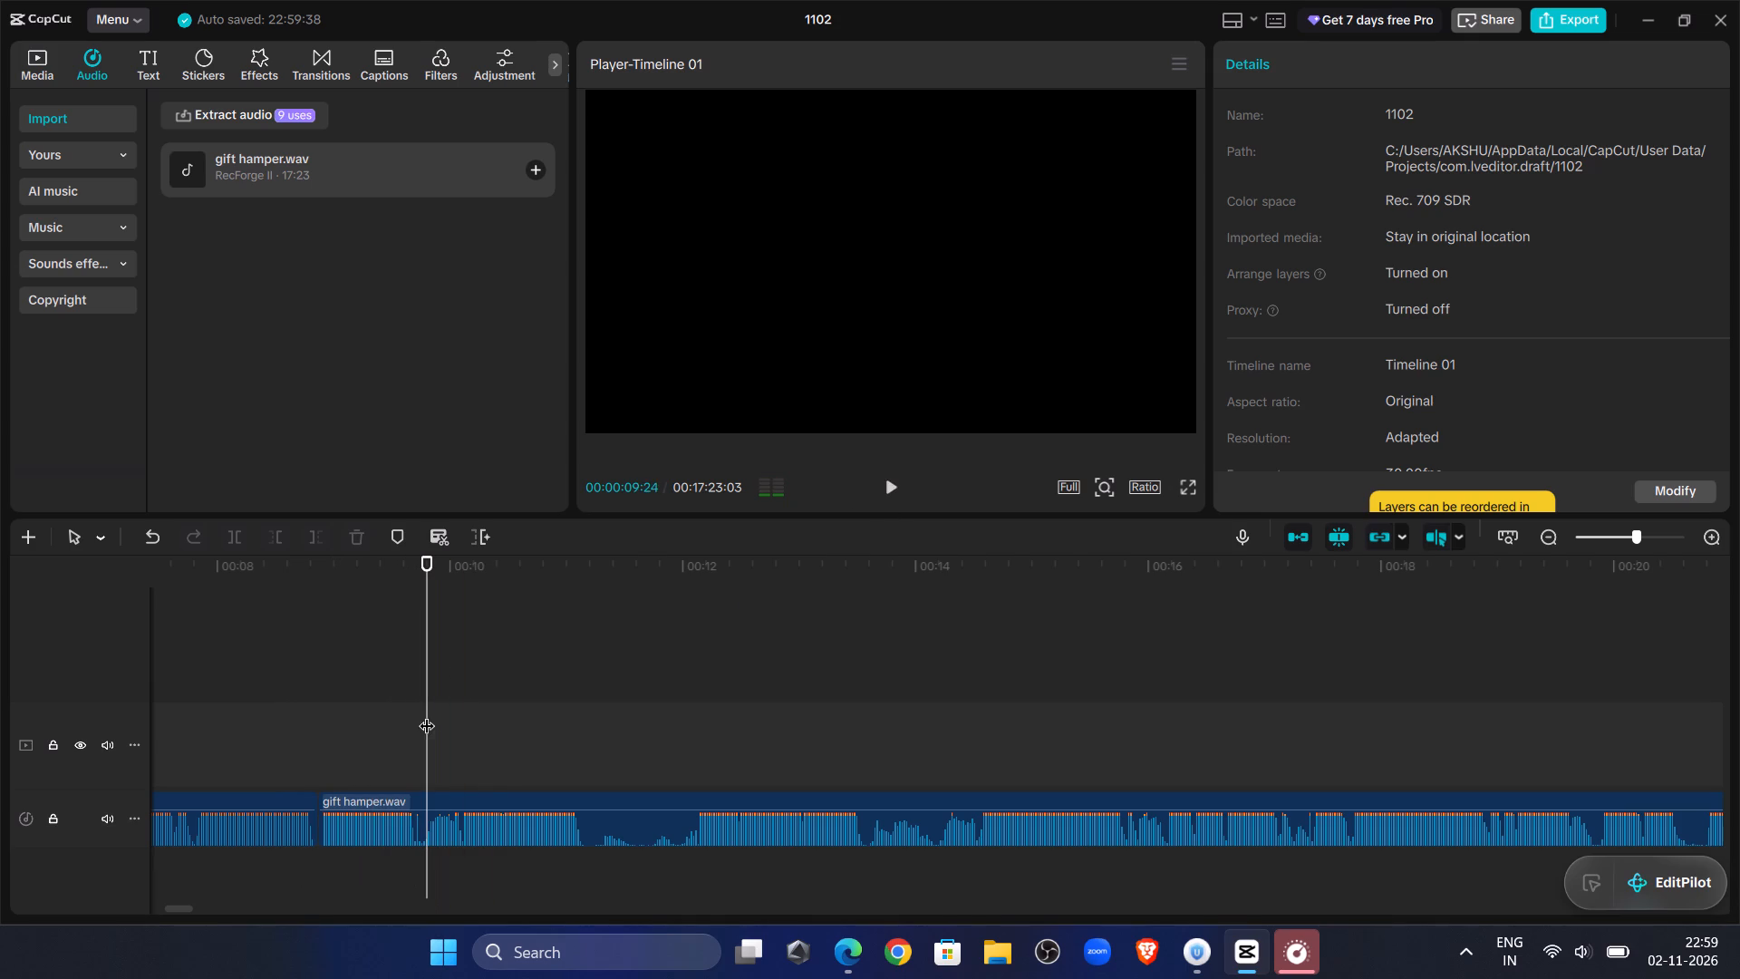
click(420, 735)
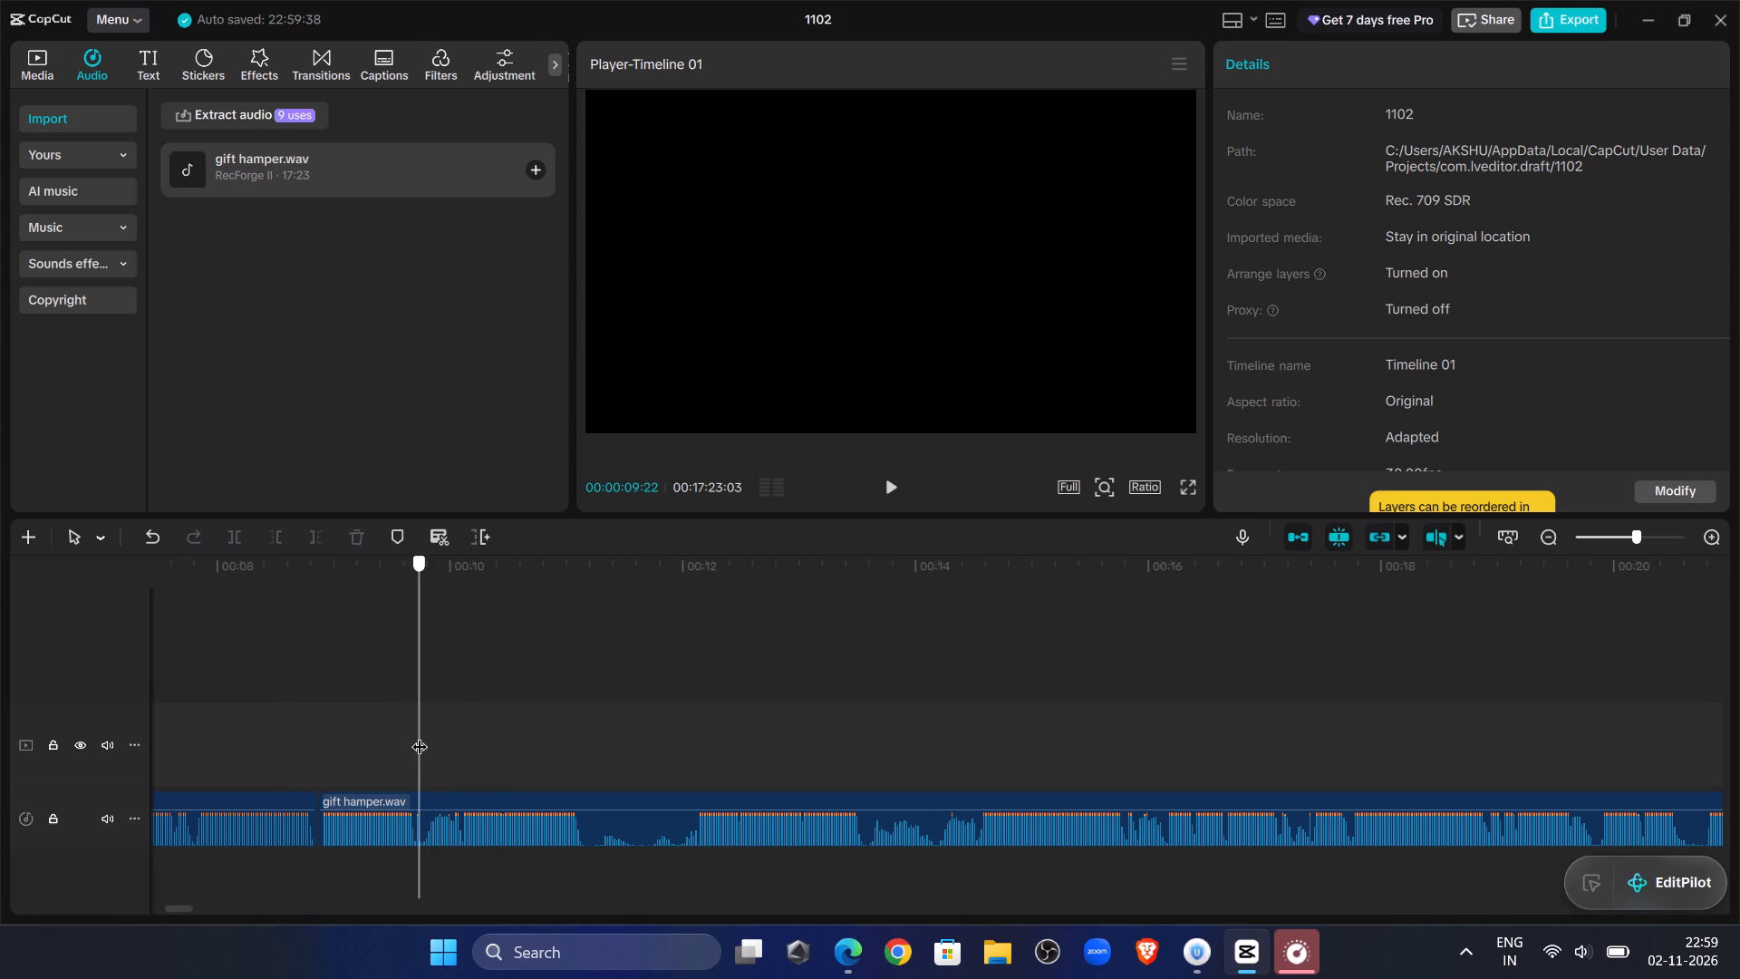
click(426, 814)
click(246, 540)
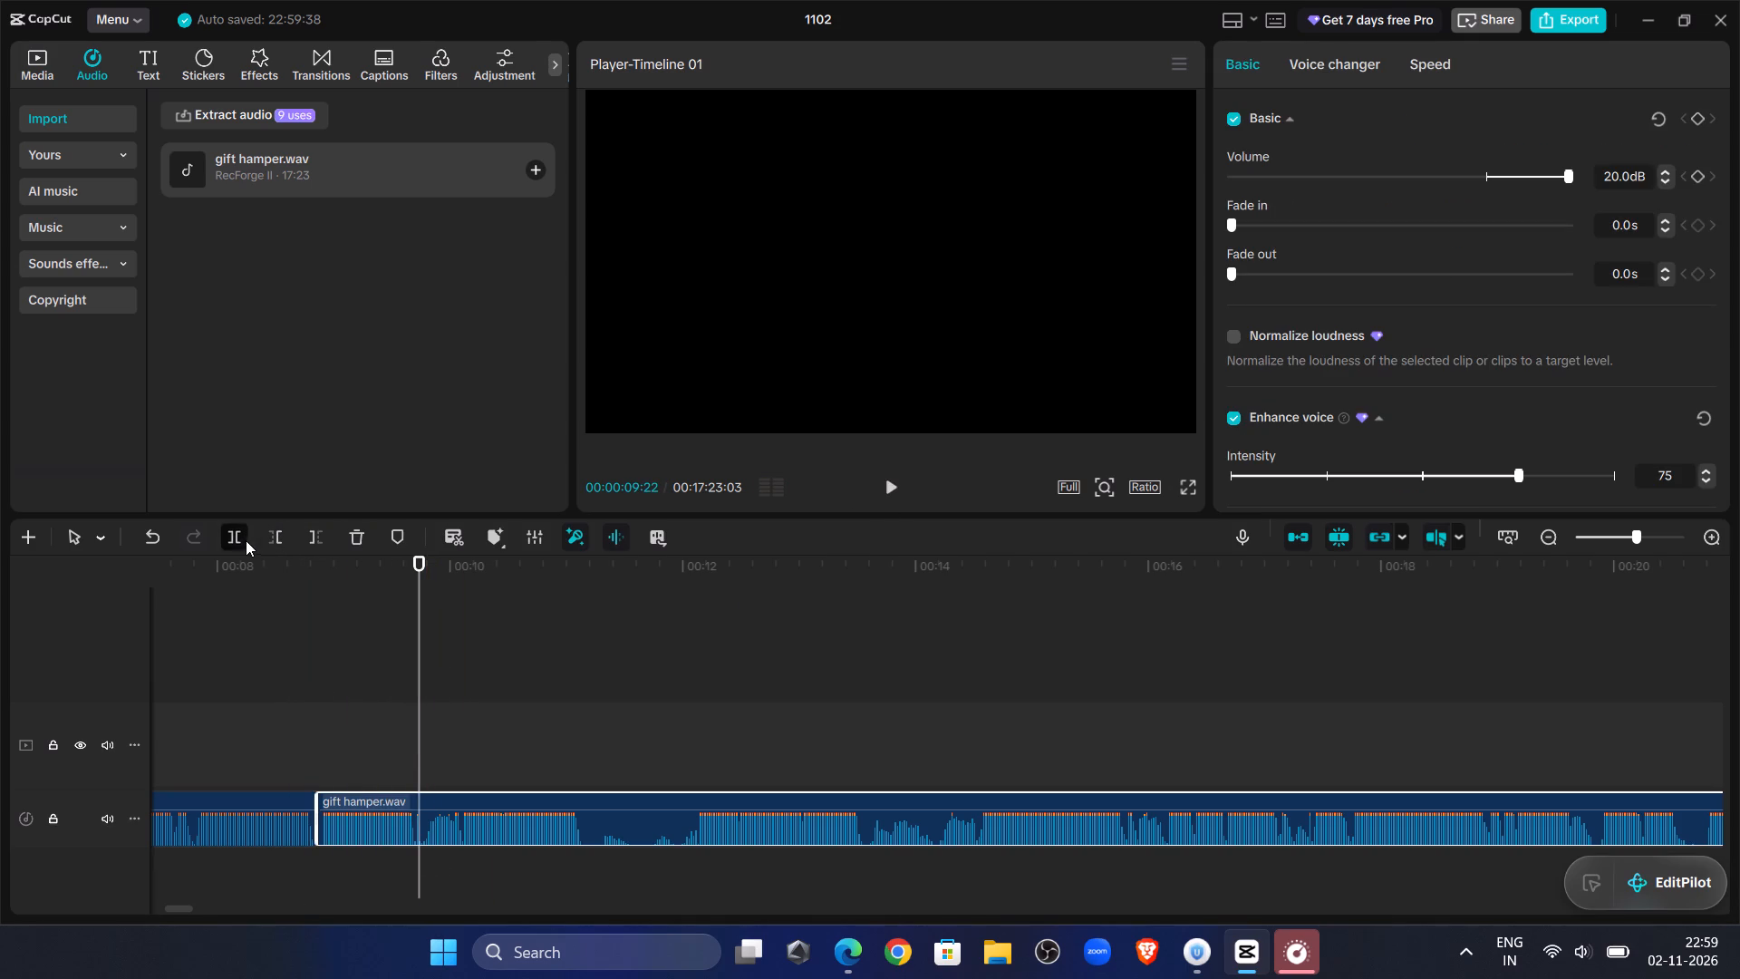
Play the seventh clip, cut off its beginning up to about 00:00:14:16 and slide it back against the sixth clip.
click(894, 489)
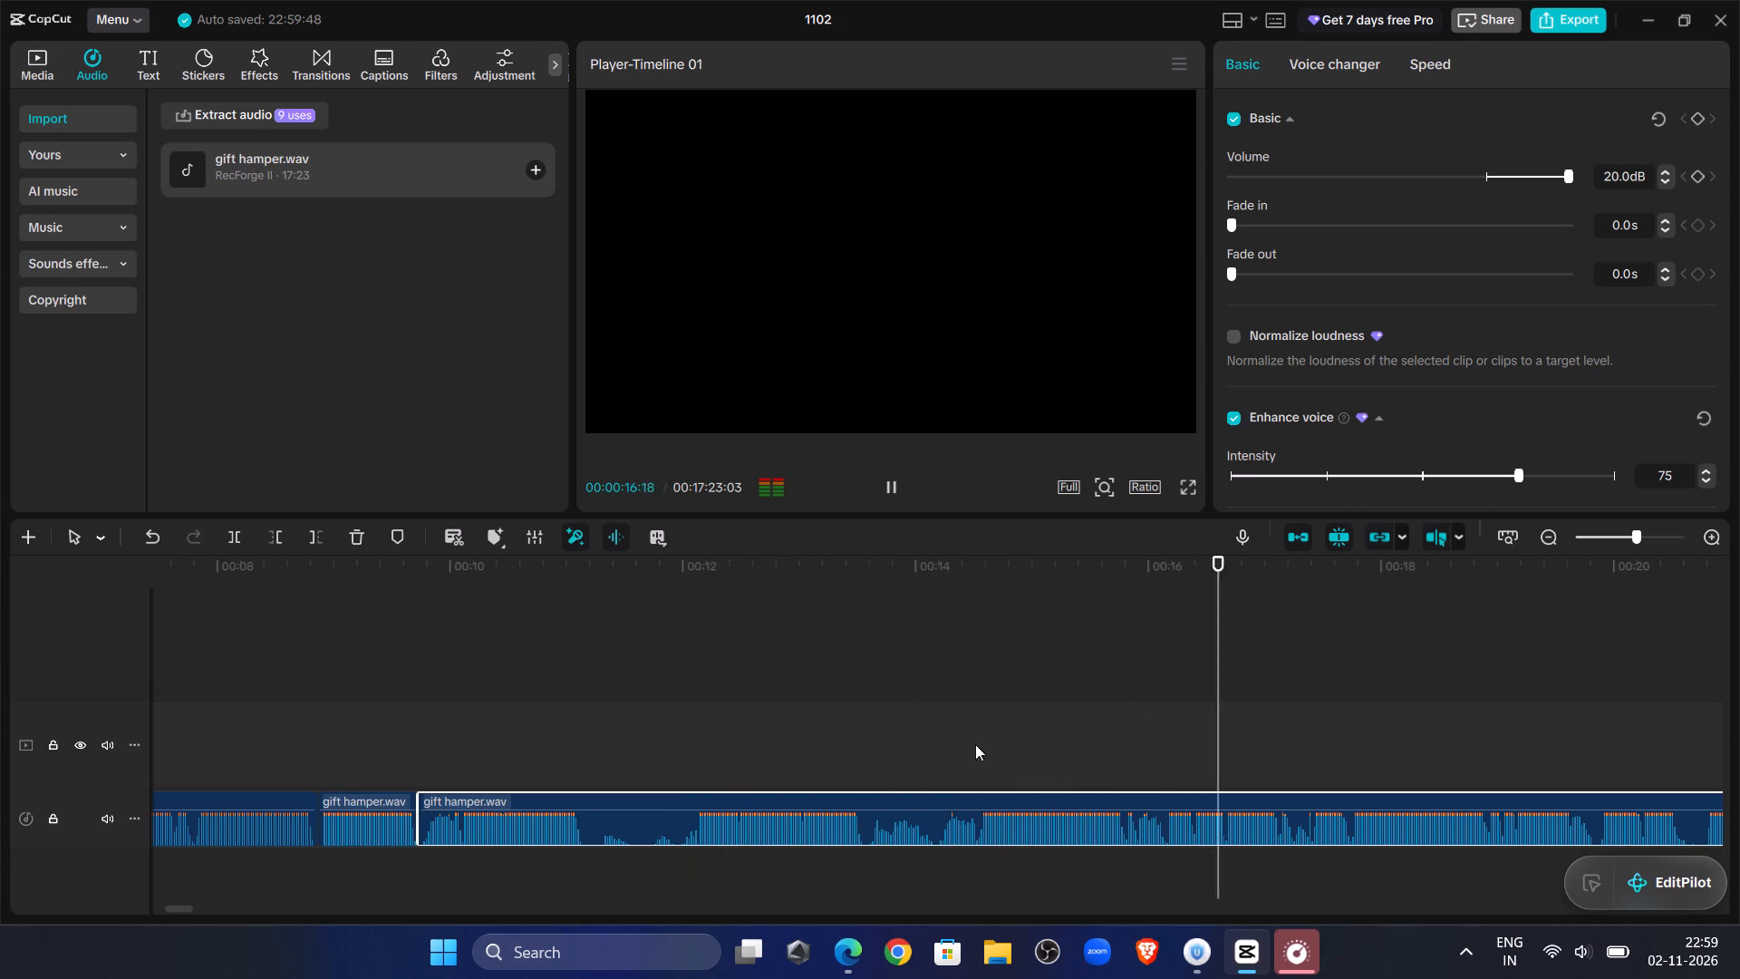
click(971, 704)
drag(971, 704, 977, 722)
click(954, 812)
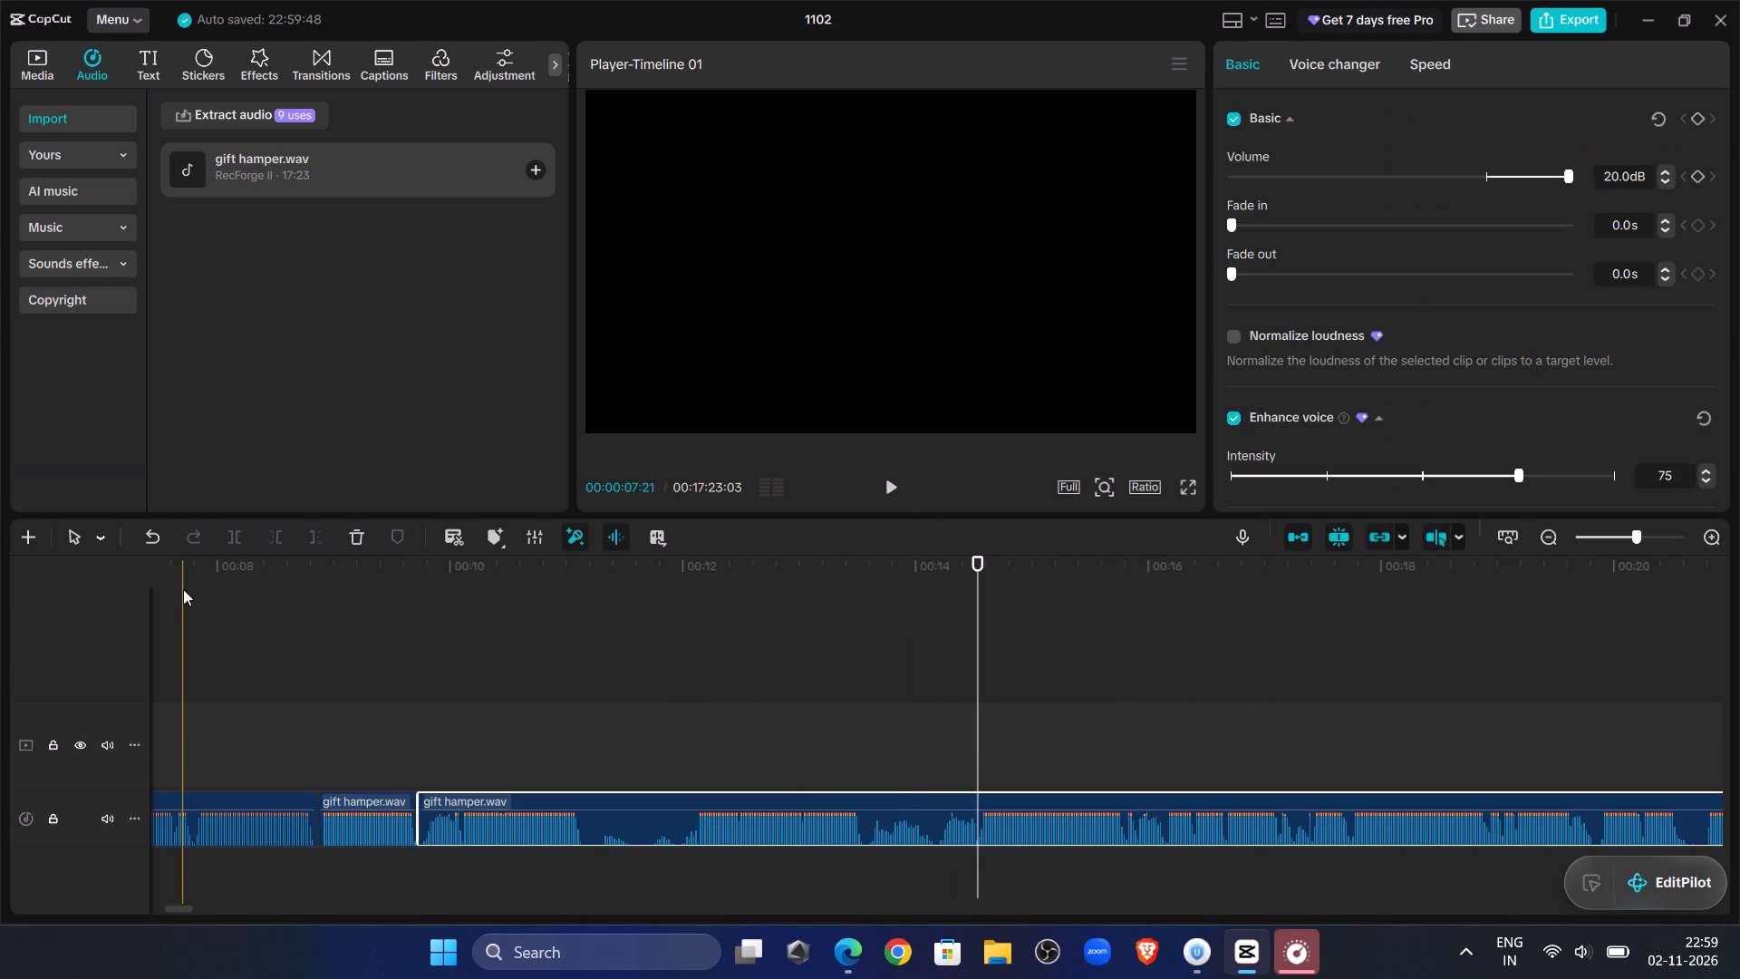
click(285, 525)
drag(1020, 800, 628, 798)
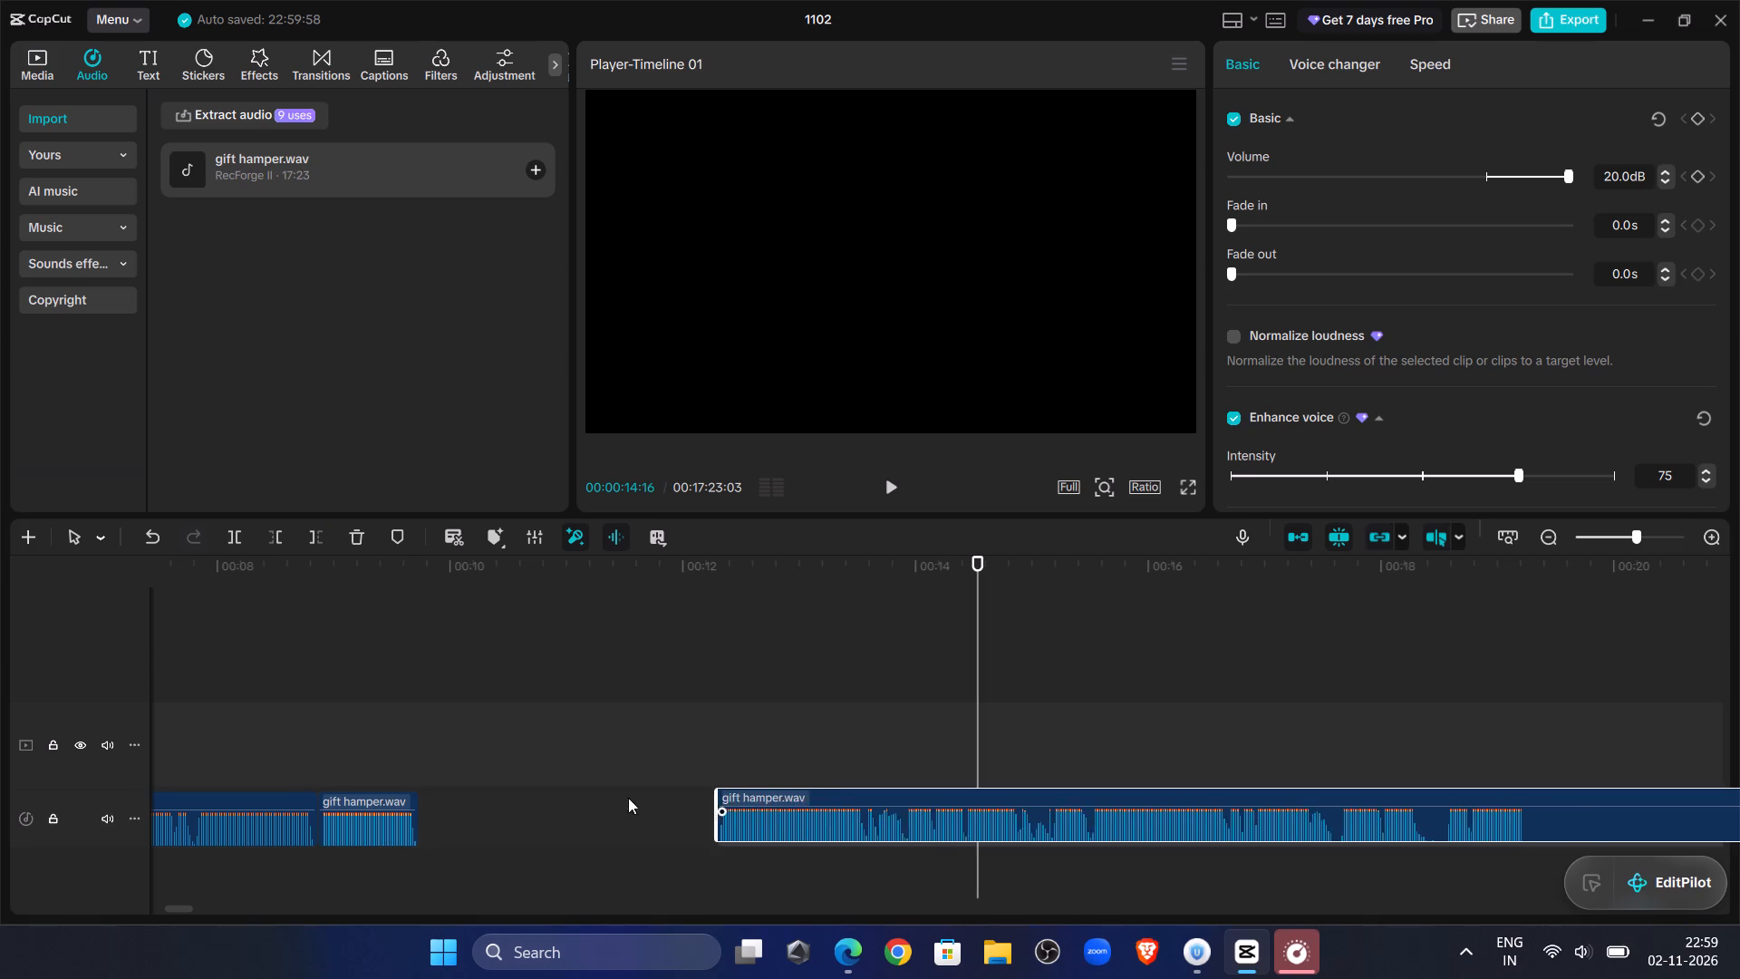
drag(628, 798, 463, 804)
Play across the sixth-to-seventh clip join and split the seventh clip at about 00:00:11:03.
click(399, 683)
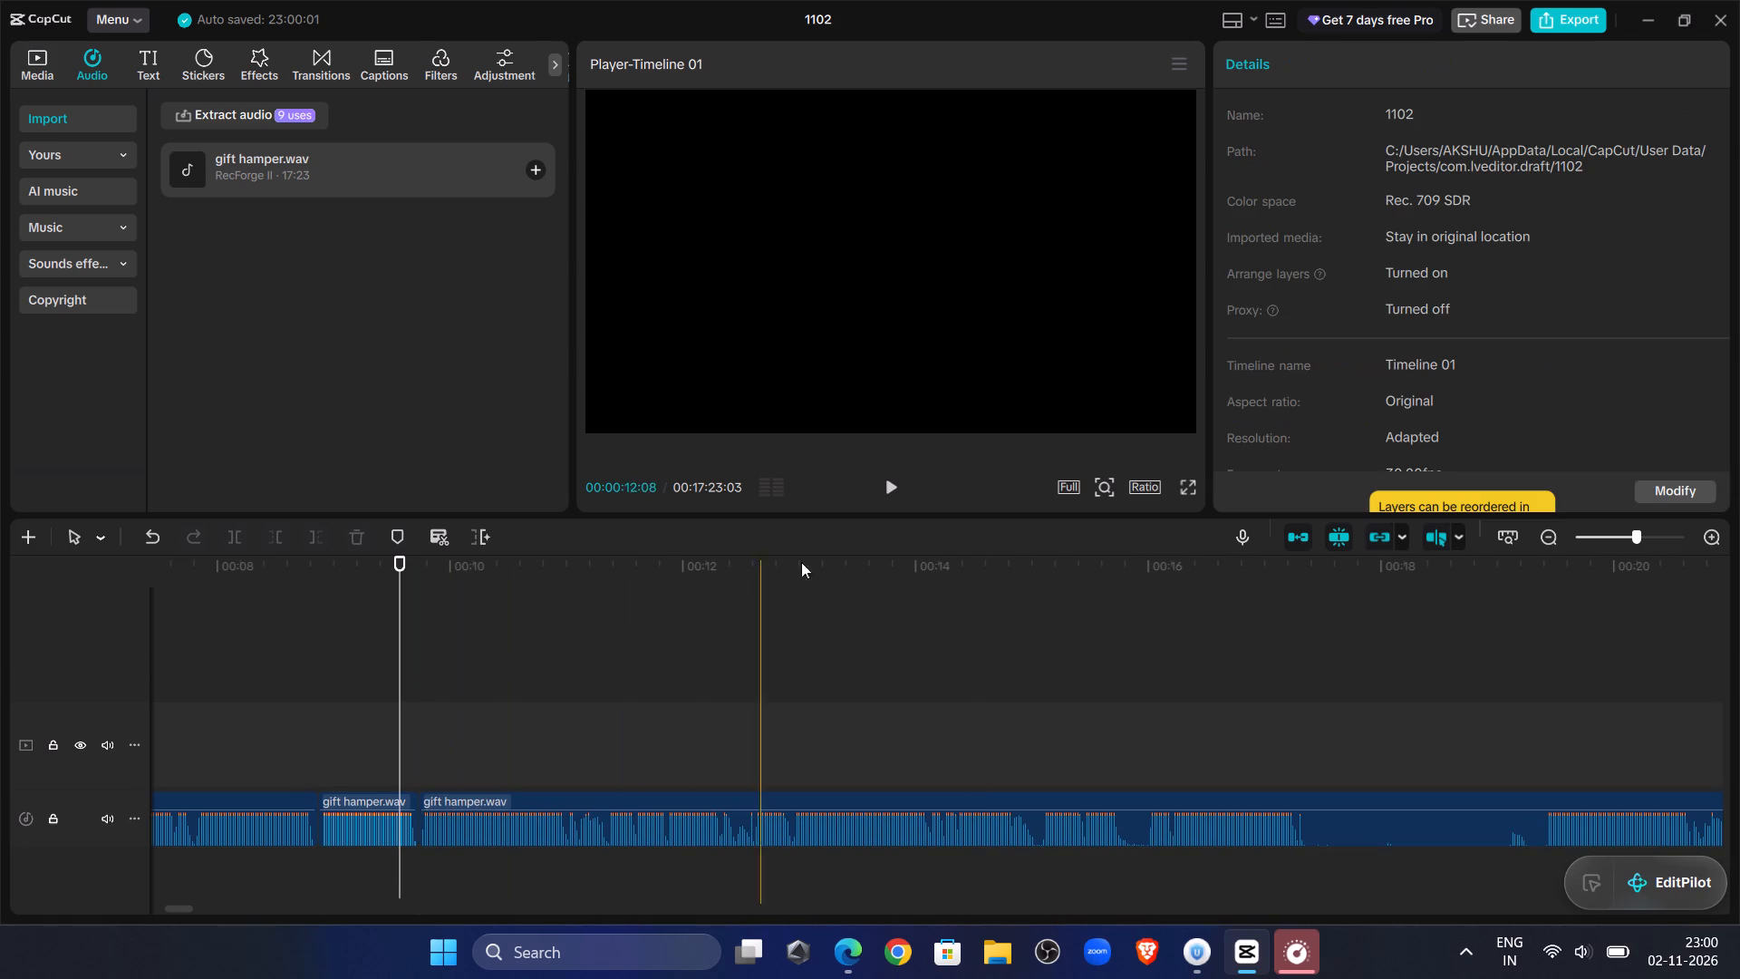
click(900, 489)
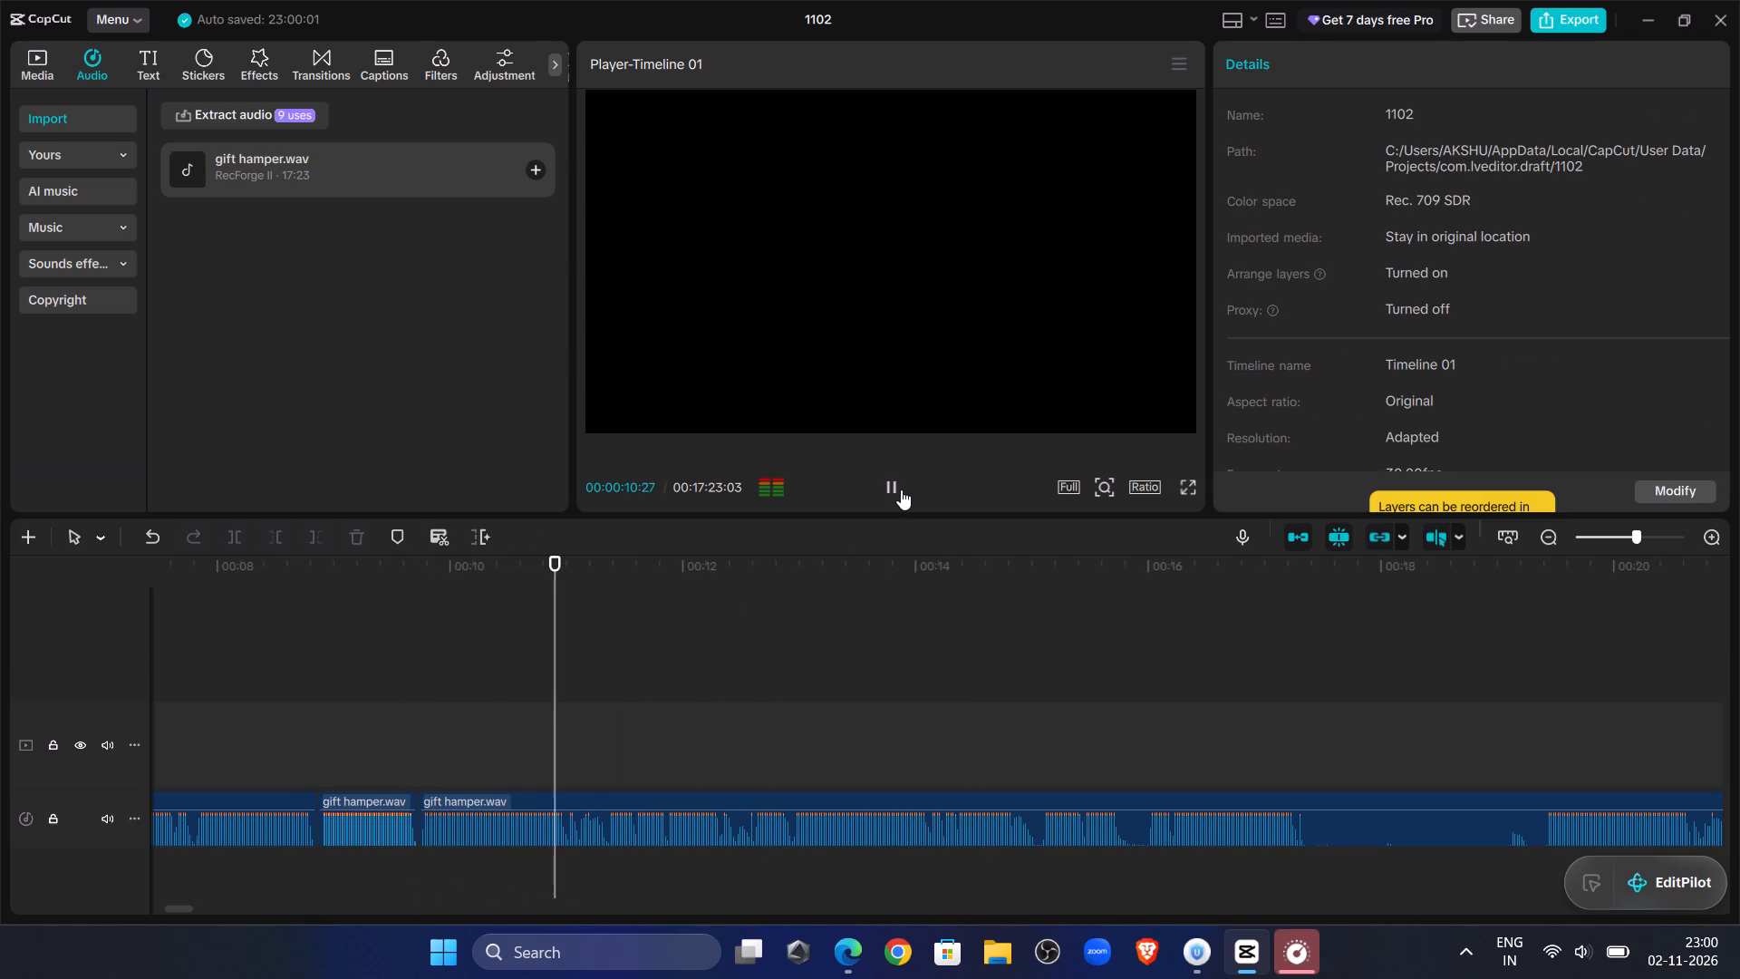
click(901, 489)
click(589, 803)
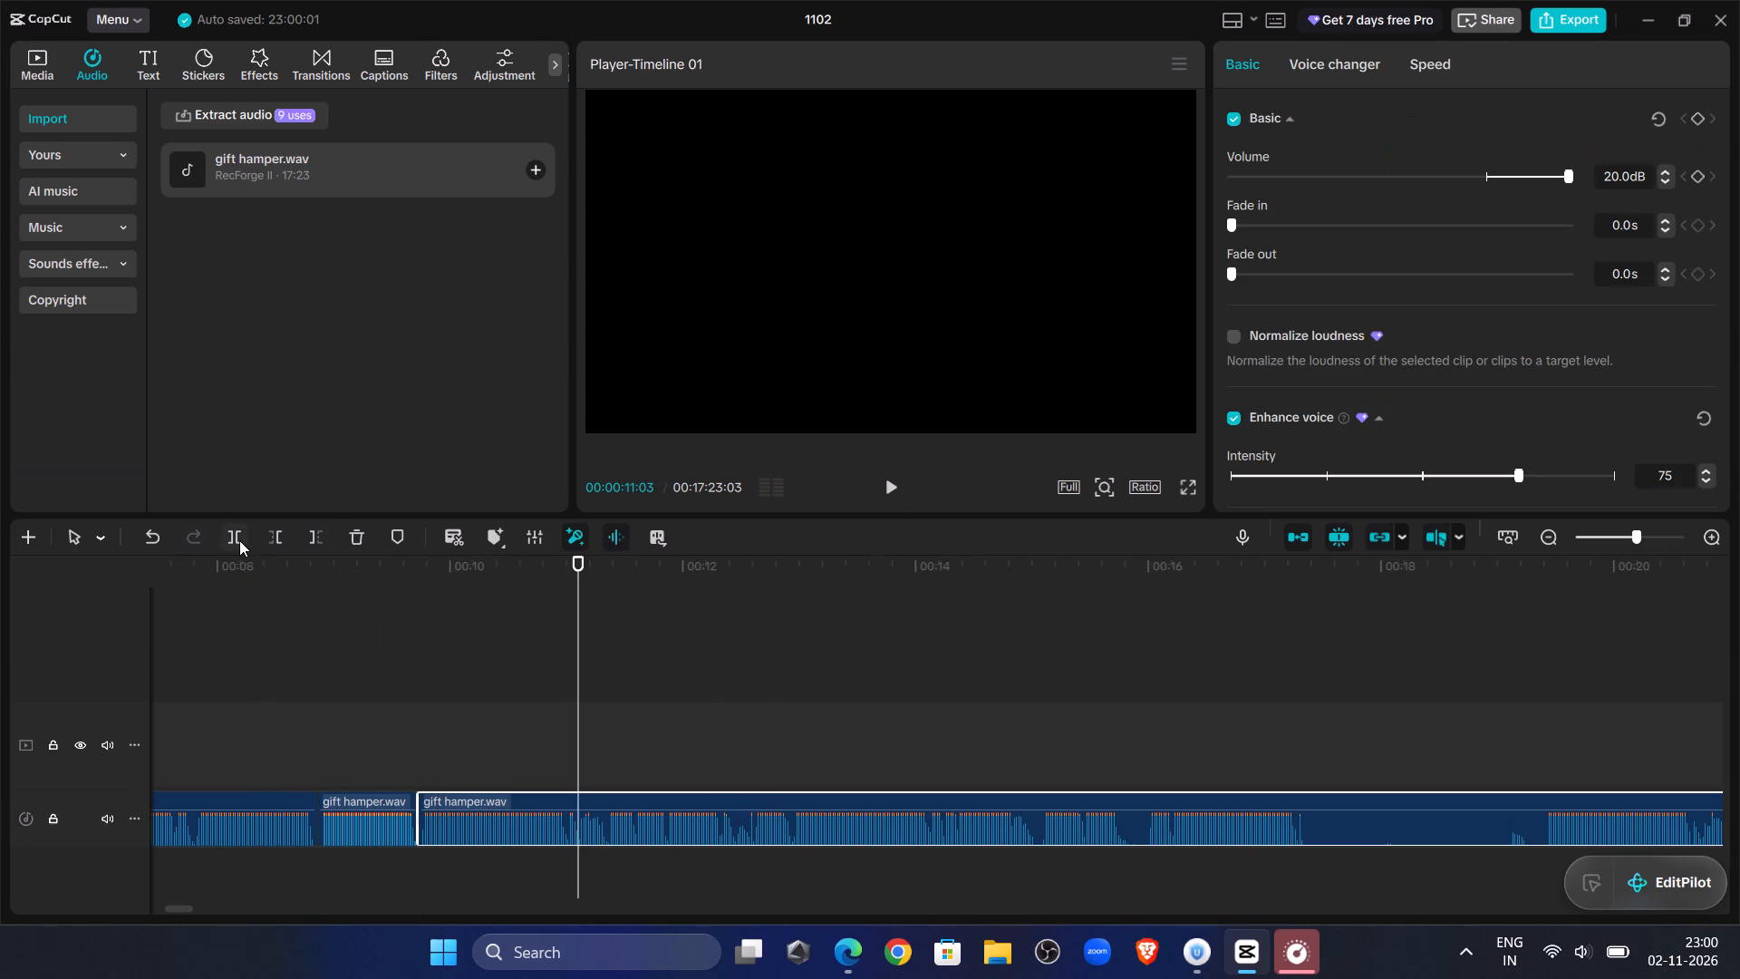
click(239, 540)
Trim the eighth clip's start to about 00:00:11:10 and slide it back against the seventh clip's end.
double_click(901, 485)
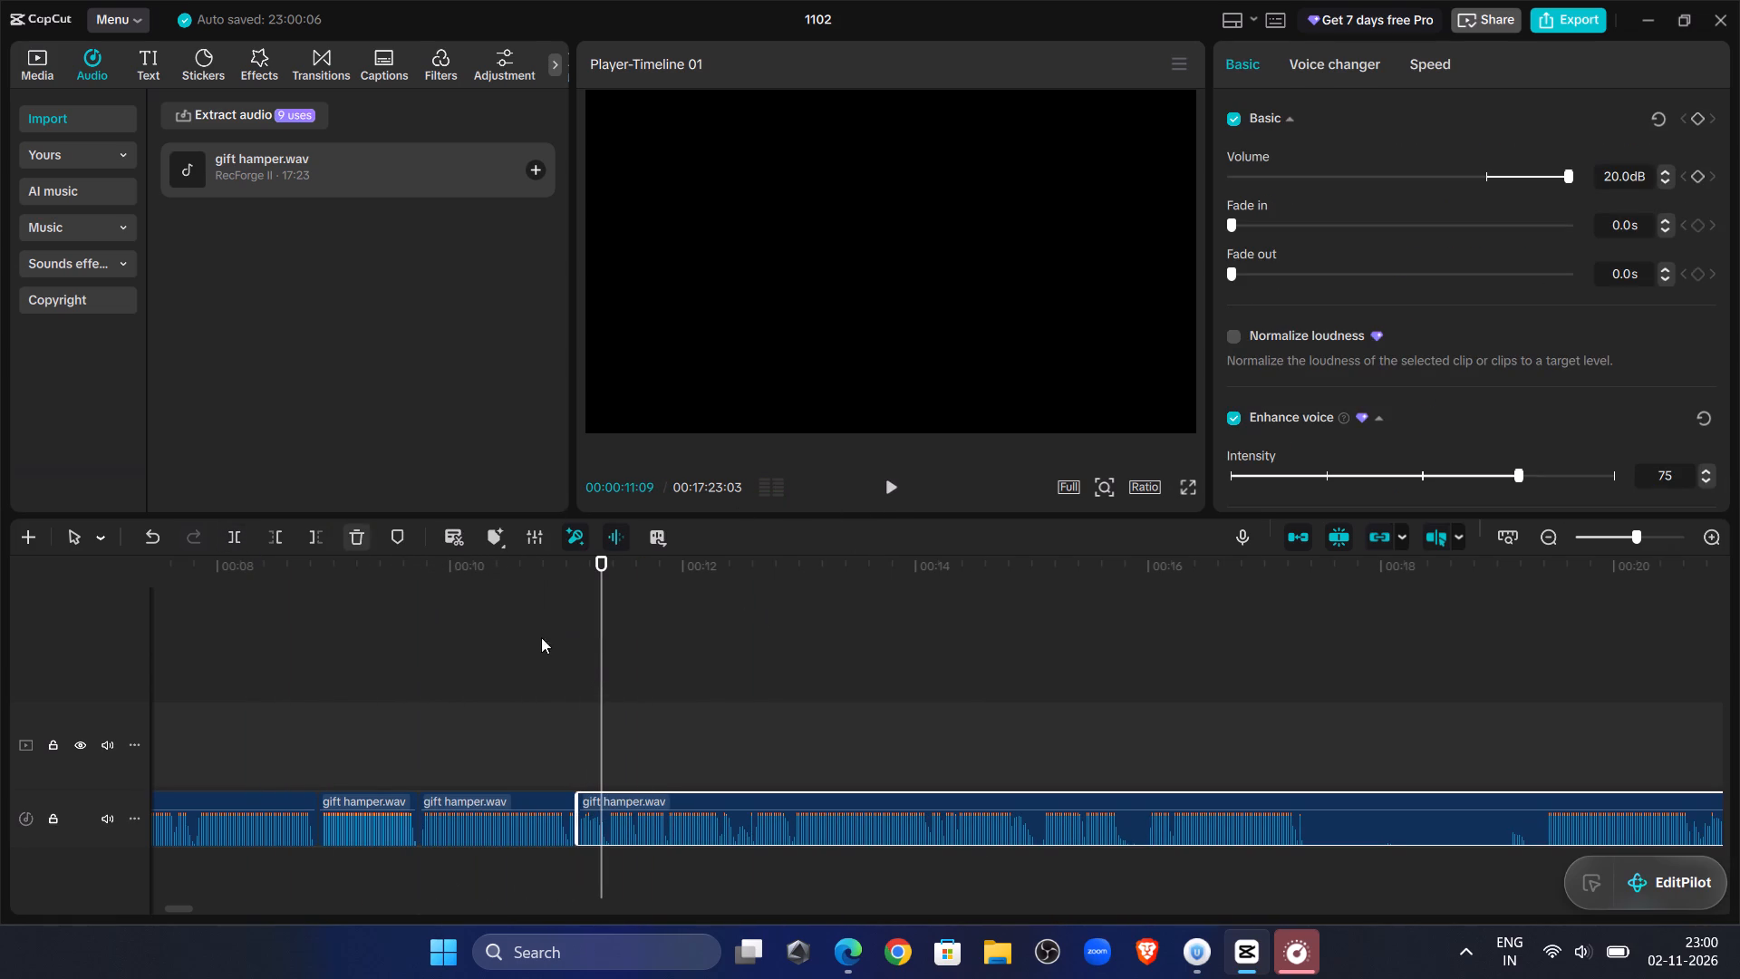
click(605, 655)
click(272, 529)
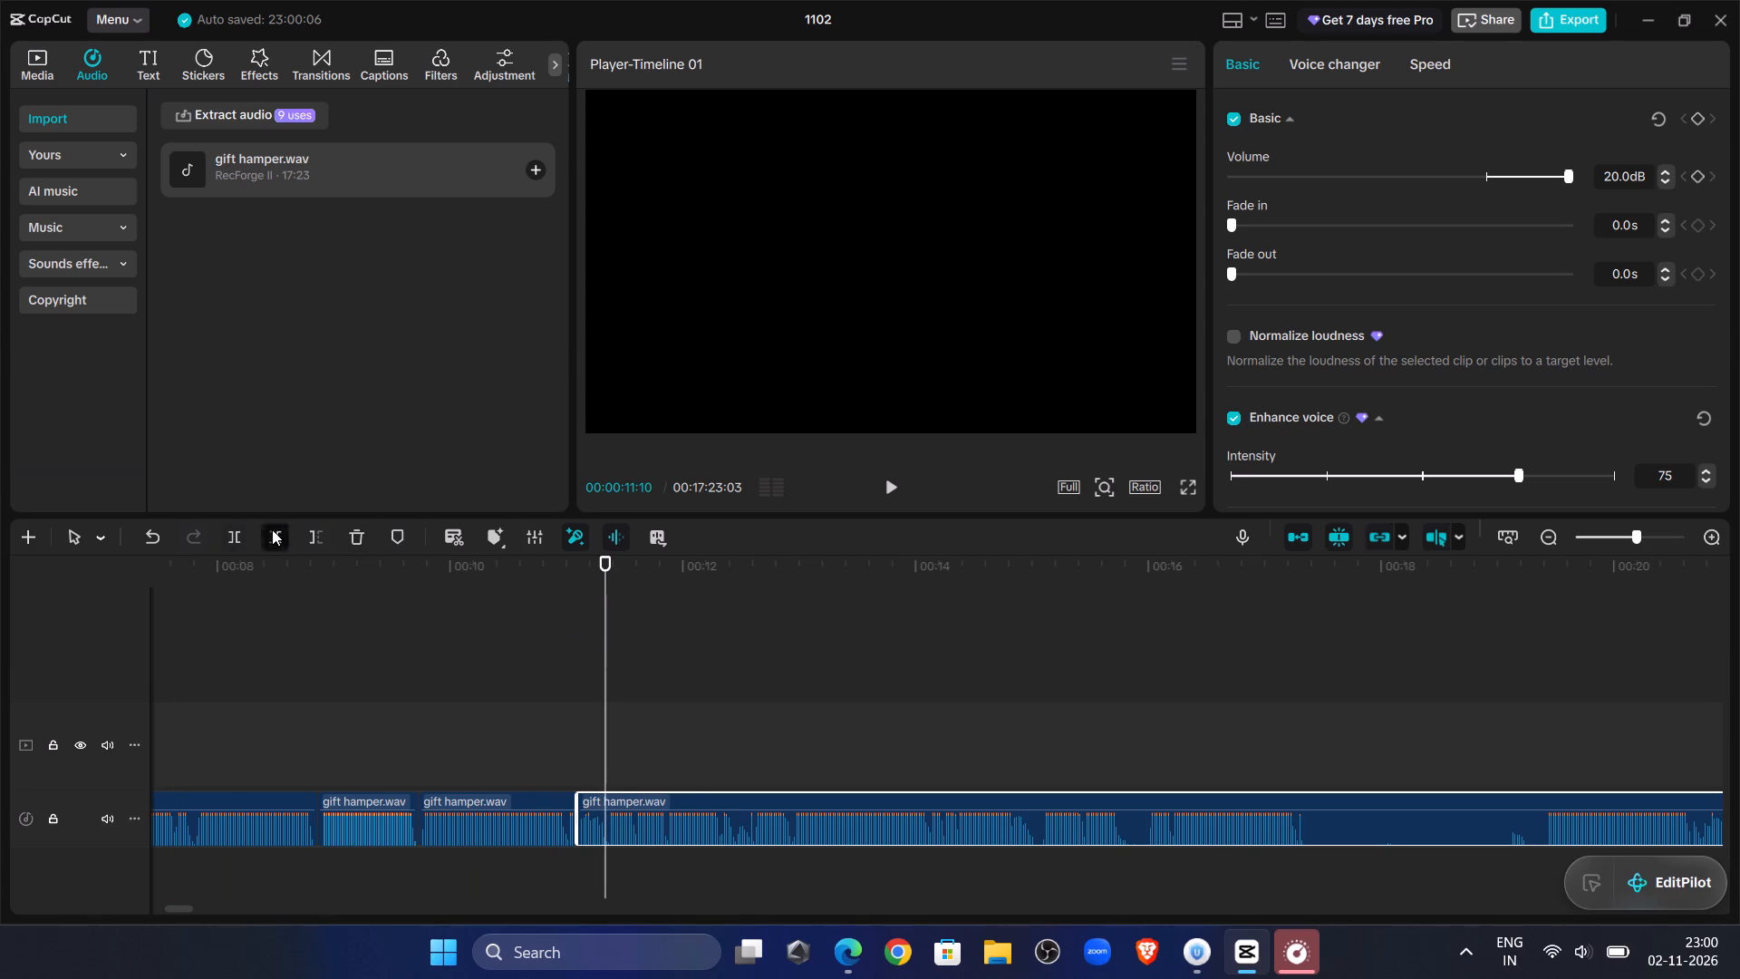
drag(646, 799, 617, 804)
Replay the seventh-to-eighth clip join to check how the cut sounds.
click(556, 671)
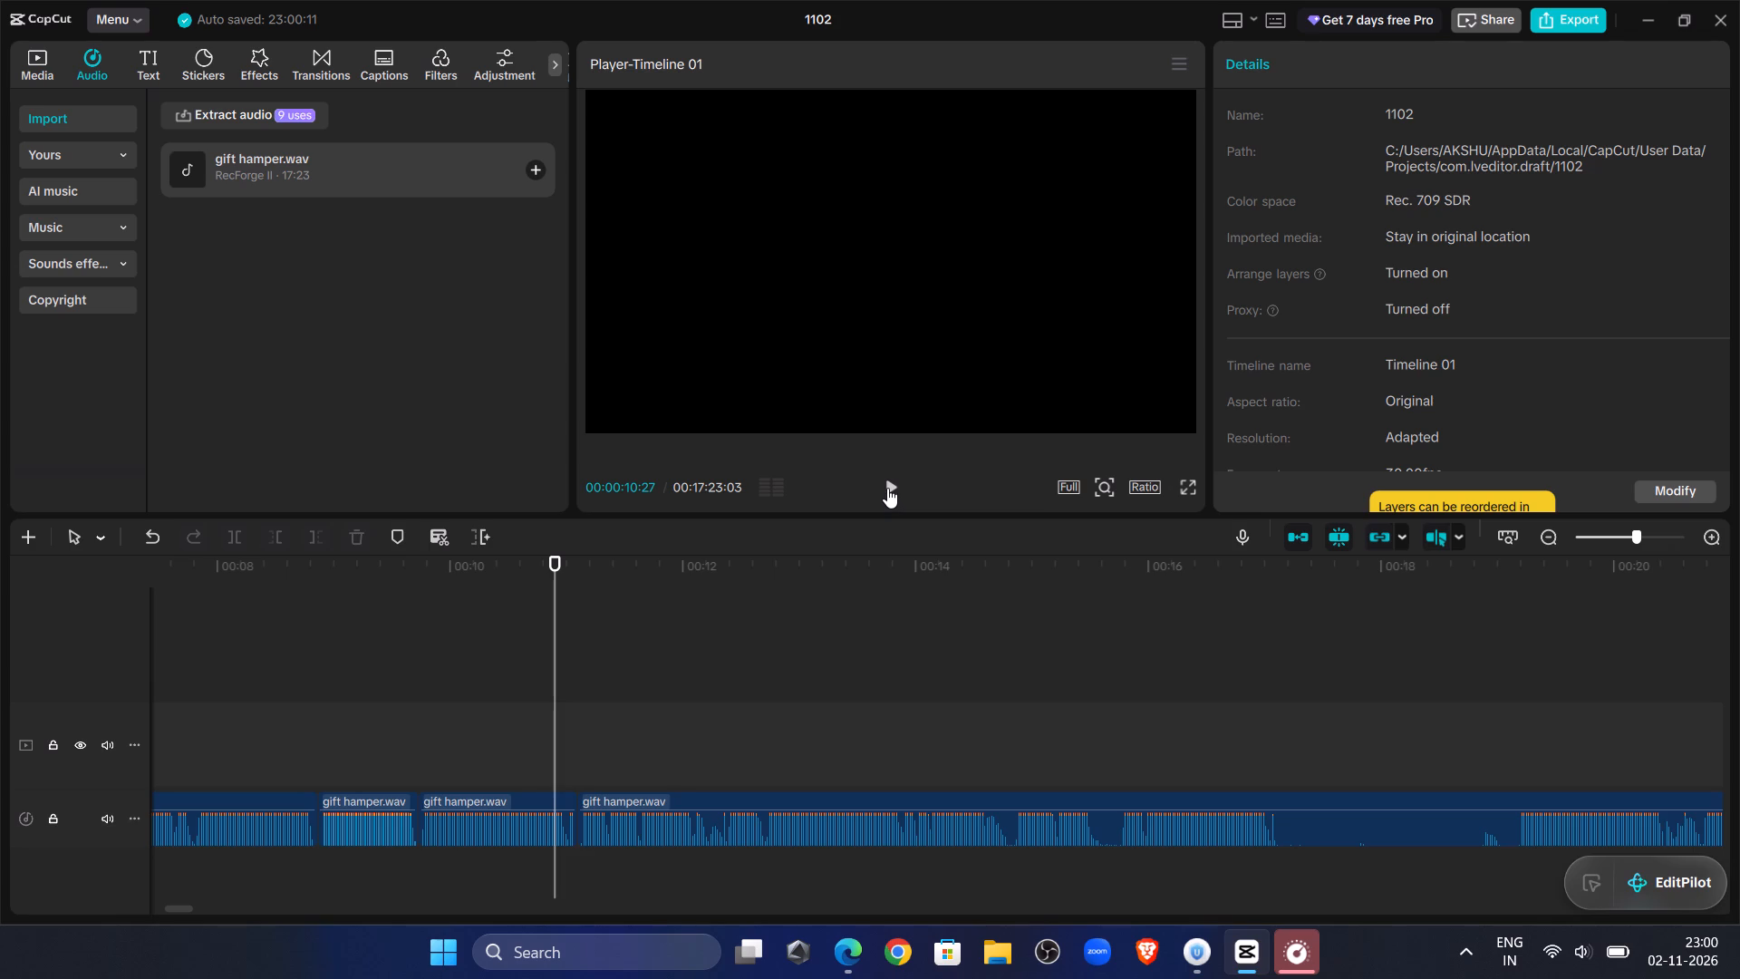
click(521, 655)
click(899, 483)
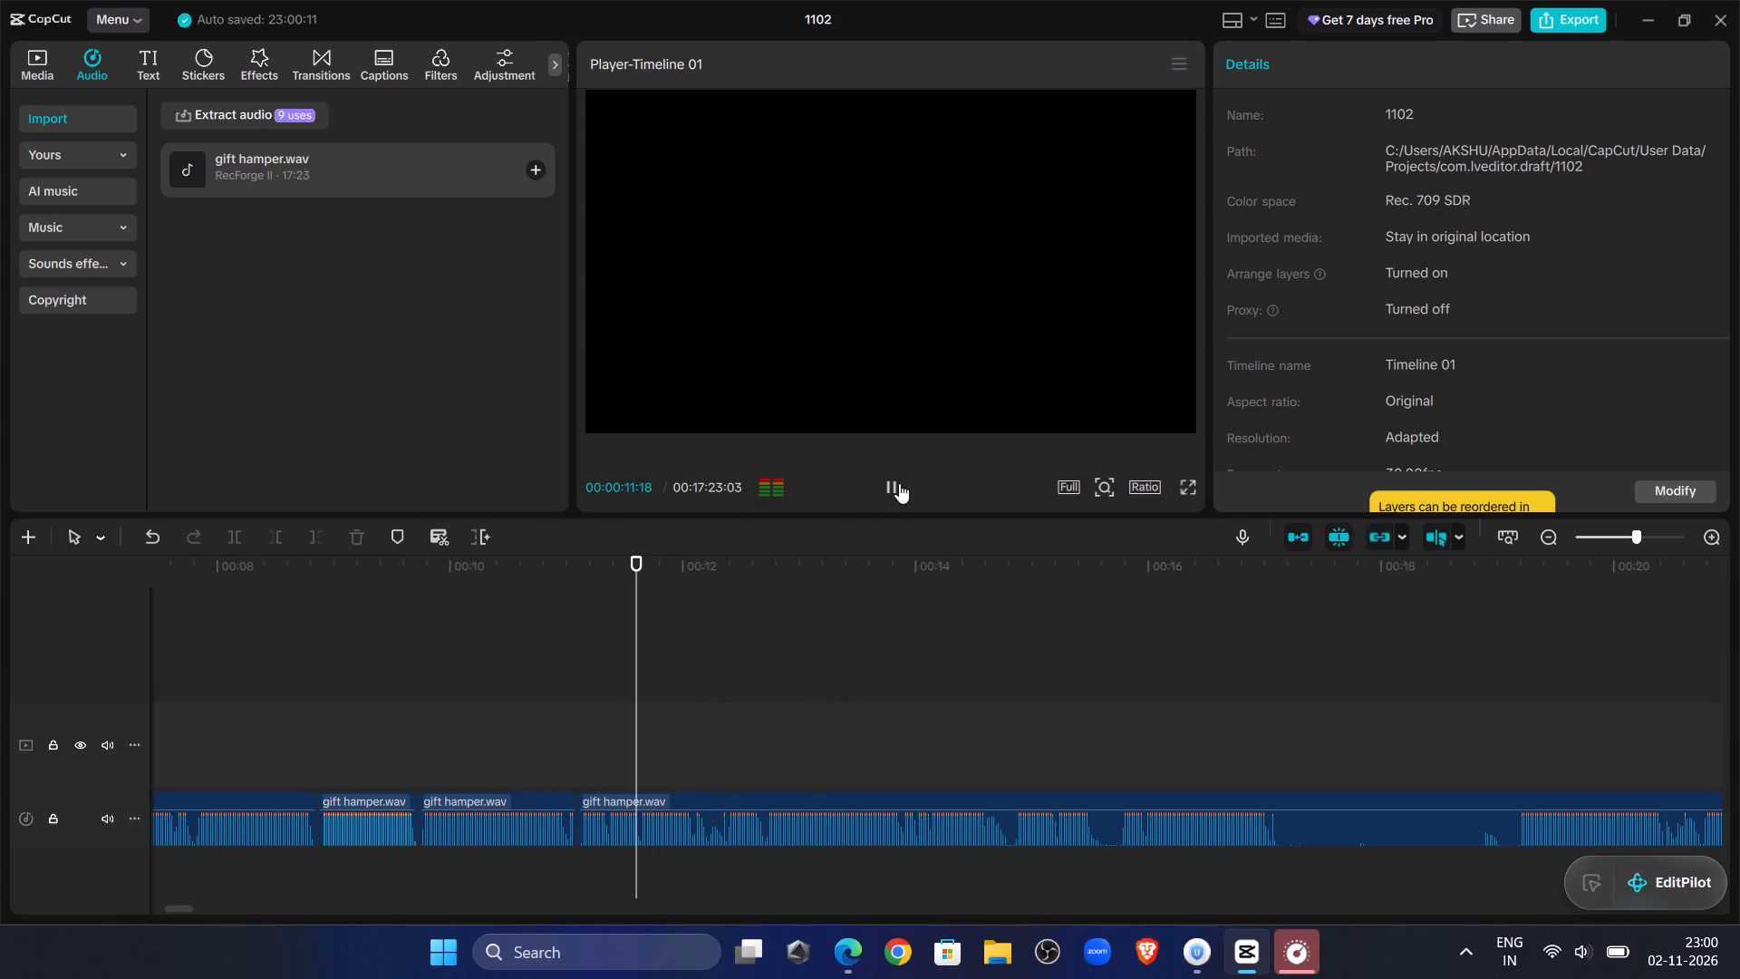
click(904, 491)
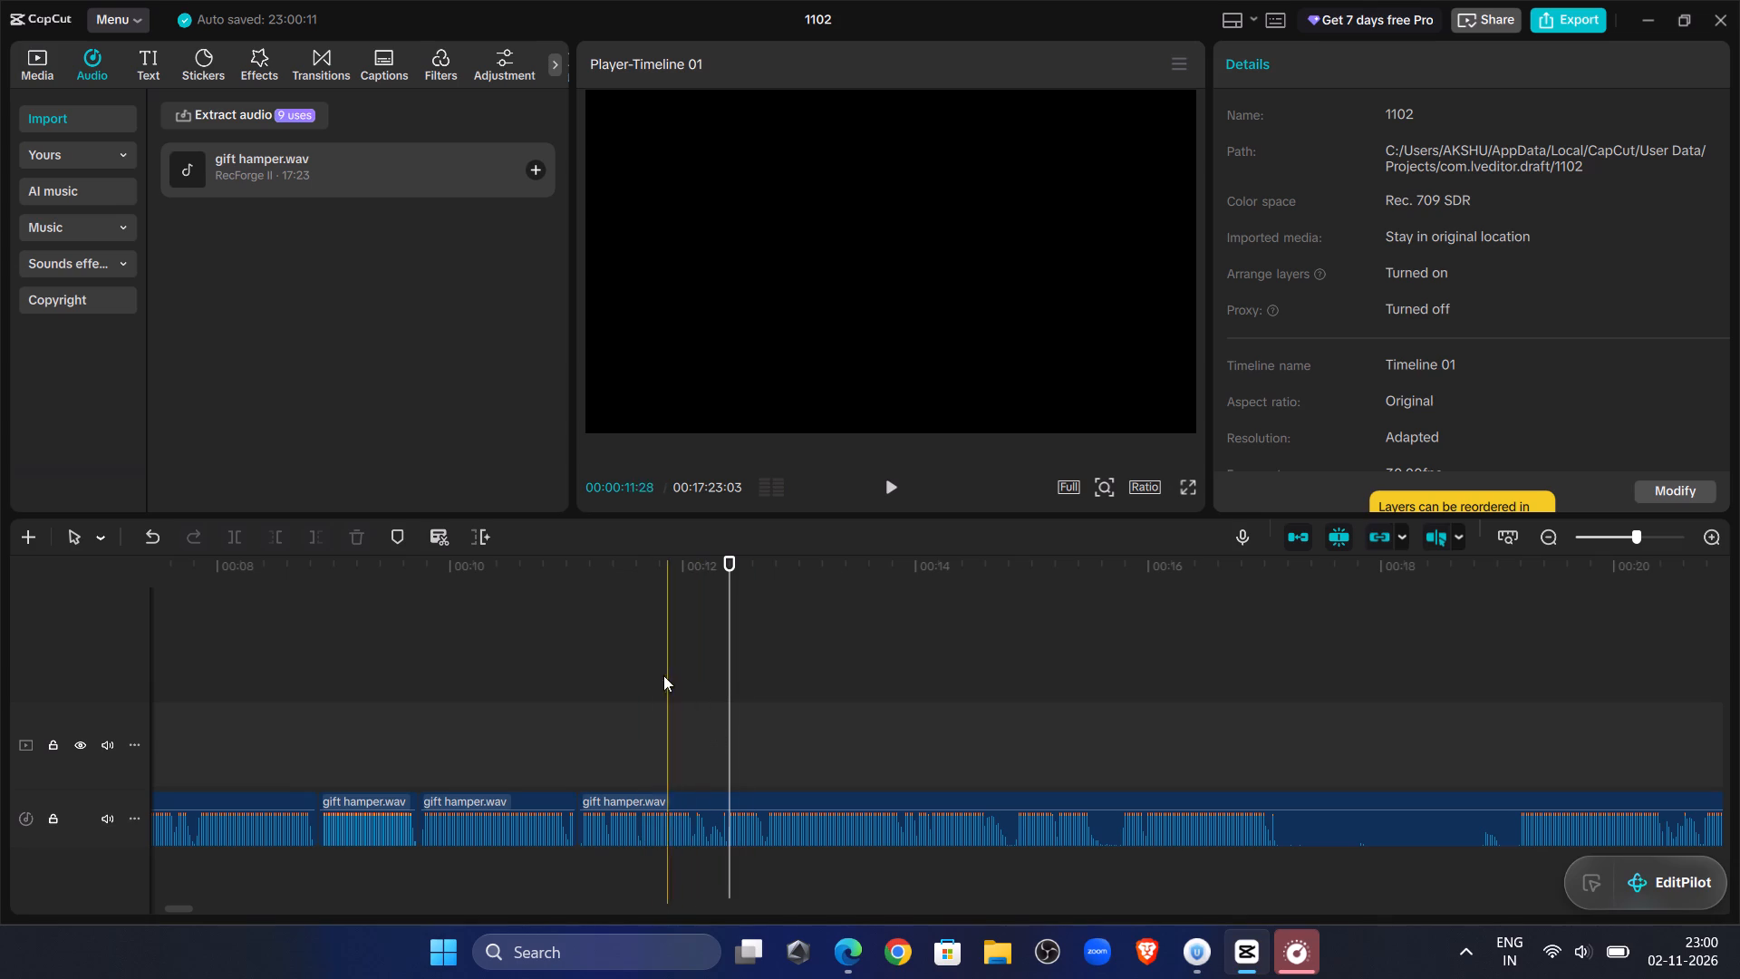
Play on past the seventh-to-eighth clip join and split the eighth clip at about 00:00:12:06.
click(653, 654)
click(898, 479)
click(898, 479)
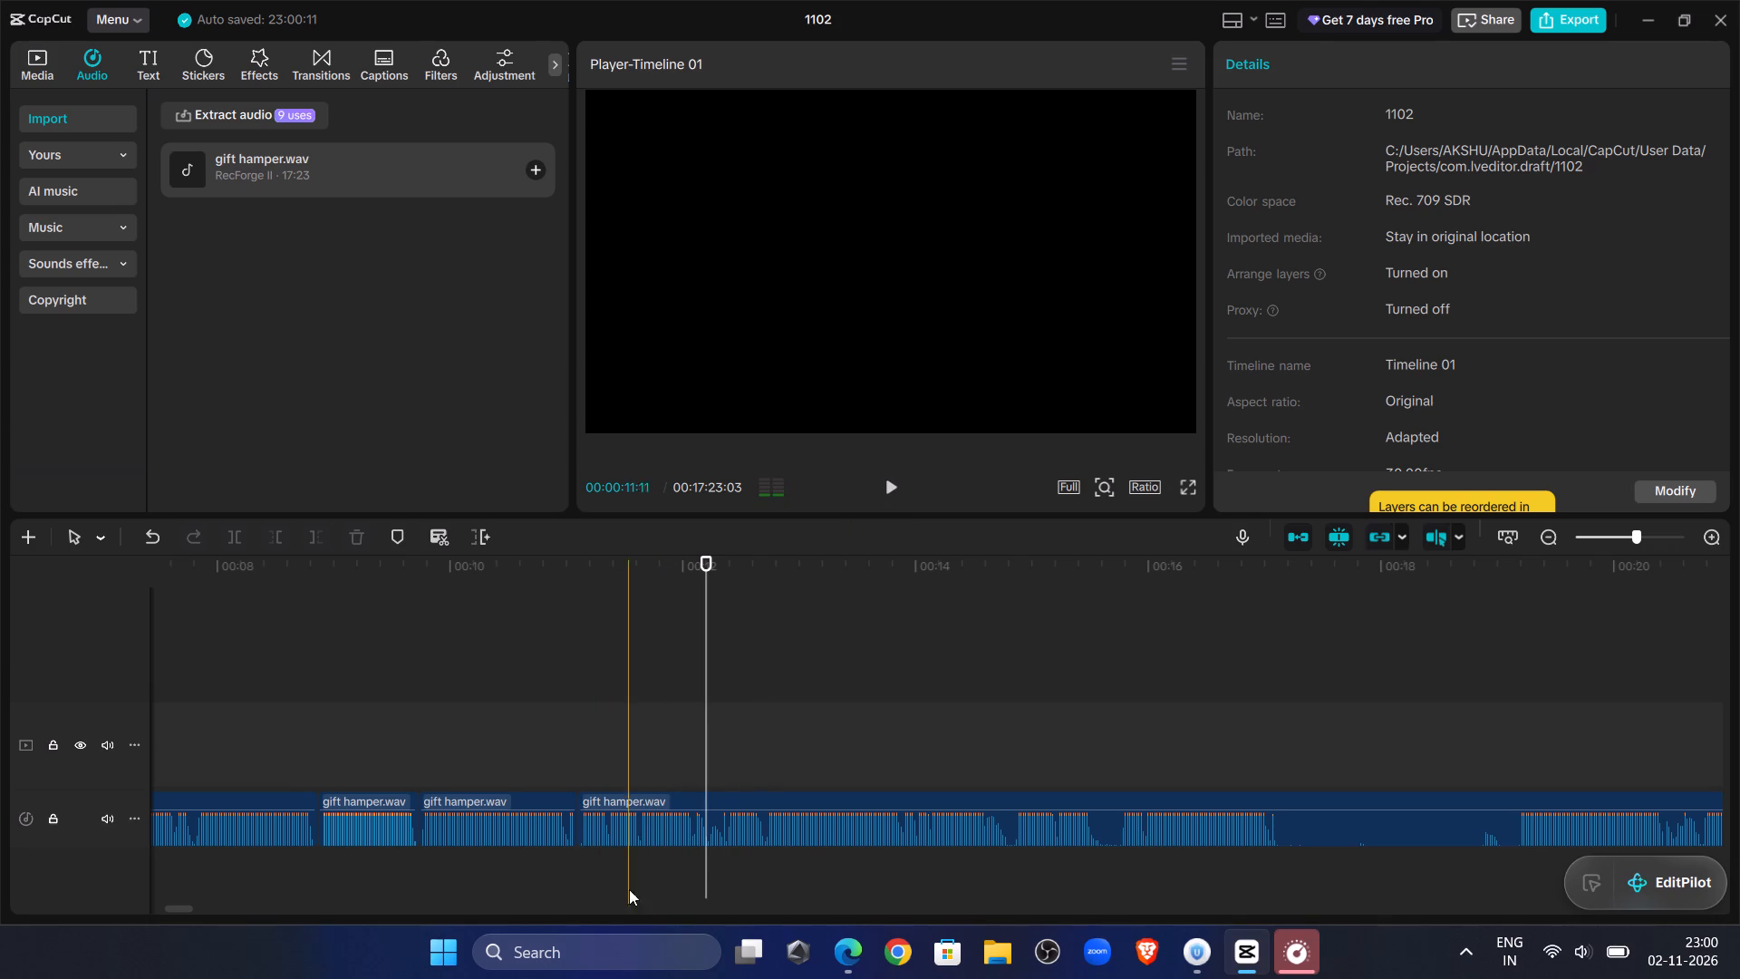
click(665, 840)
click(239, 538)
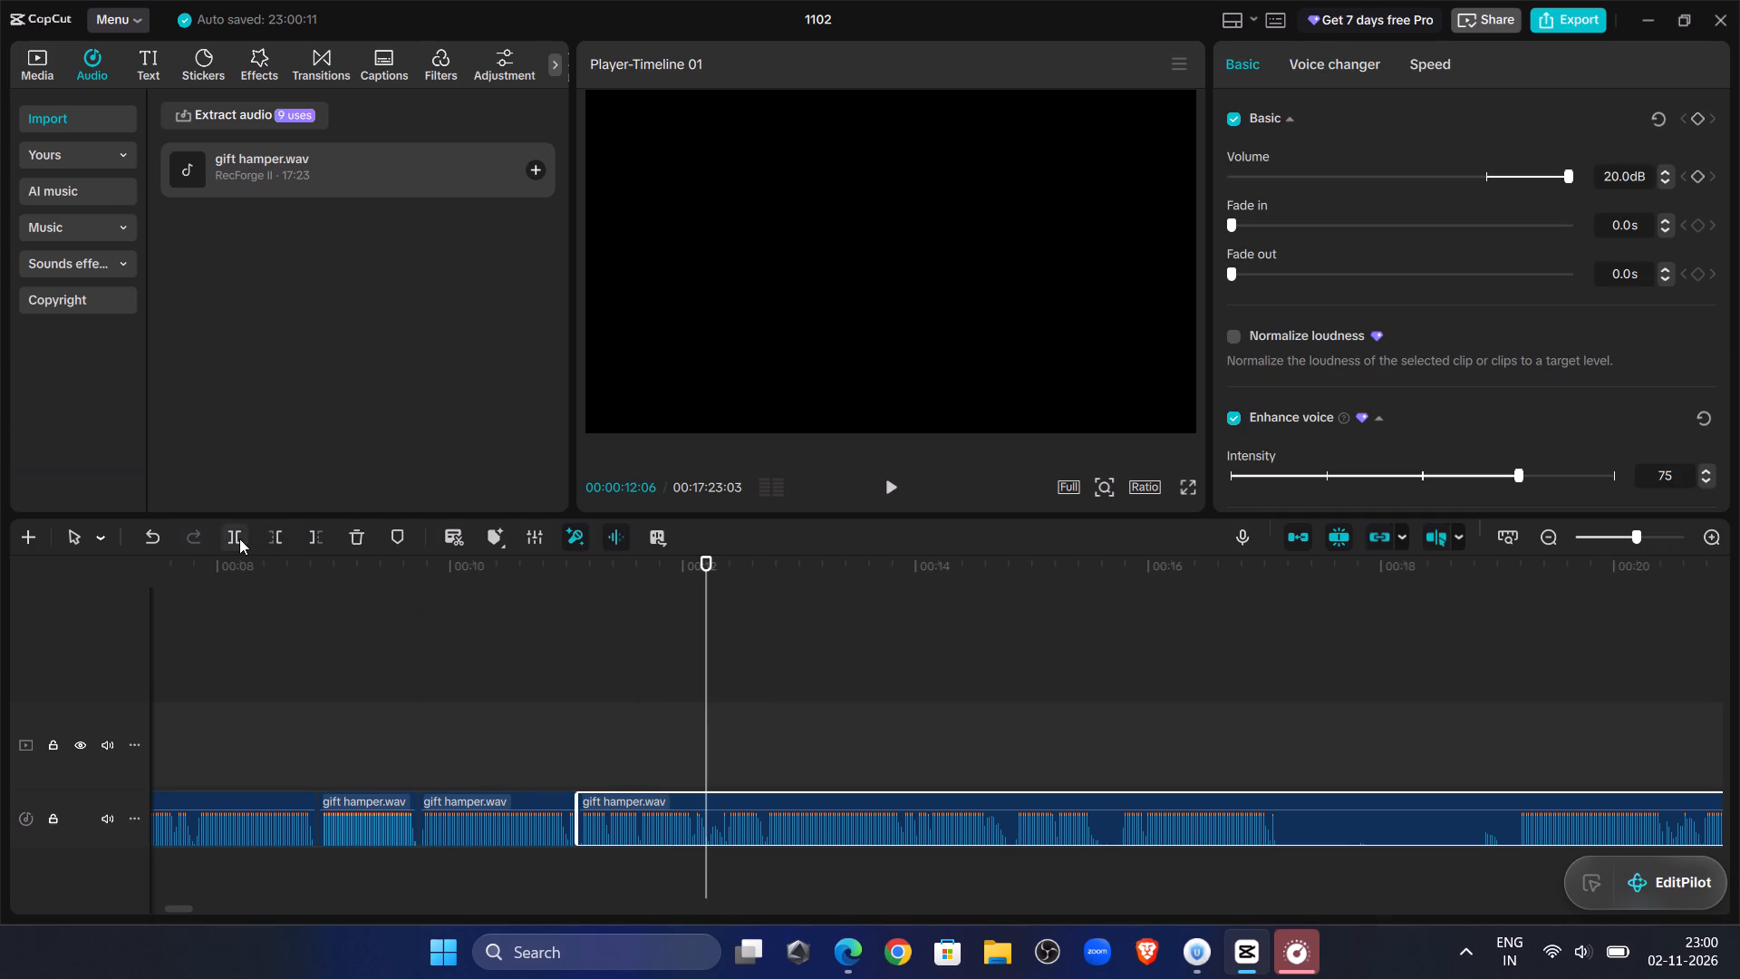
Trim the ninth clip's start to about 00:00:12:11 and slide it back against the eighth clip's end.
double_click(887, 490)
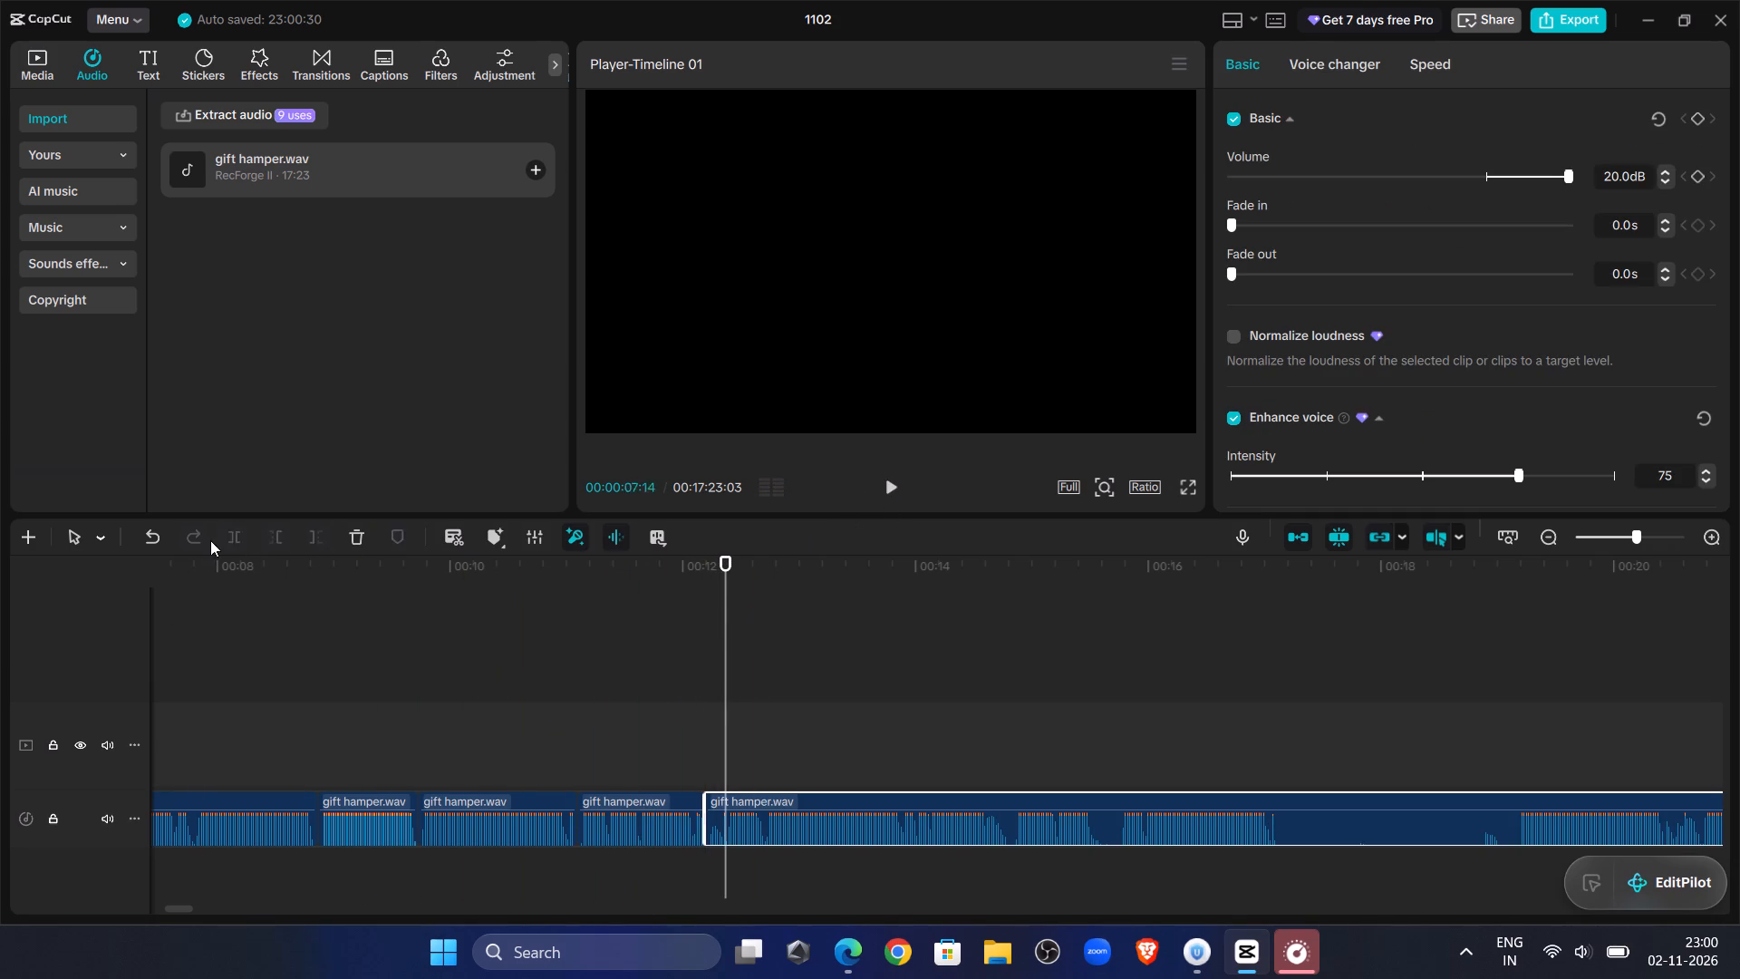
click(263, 544)
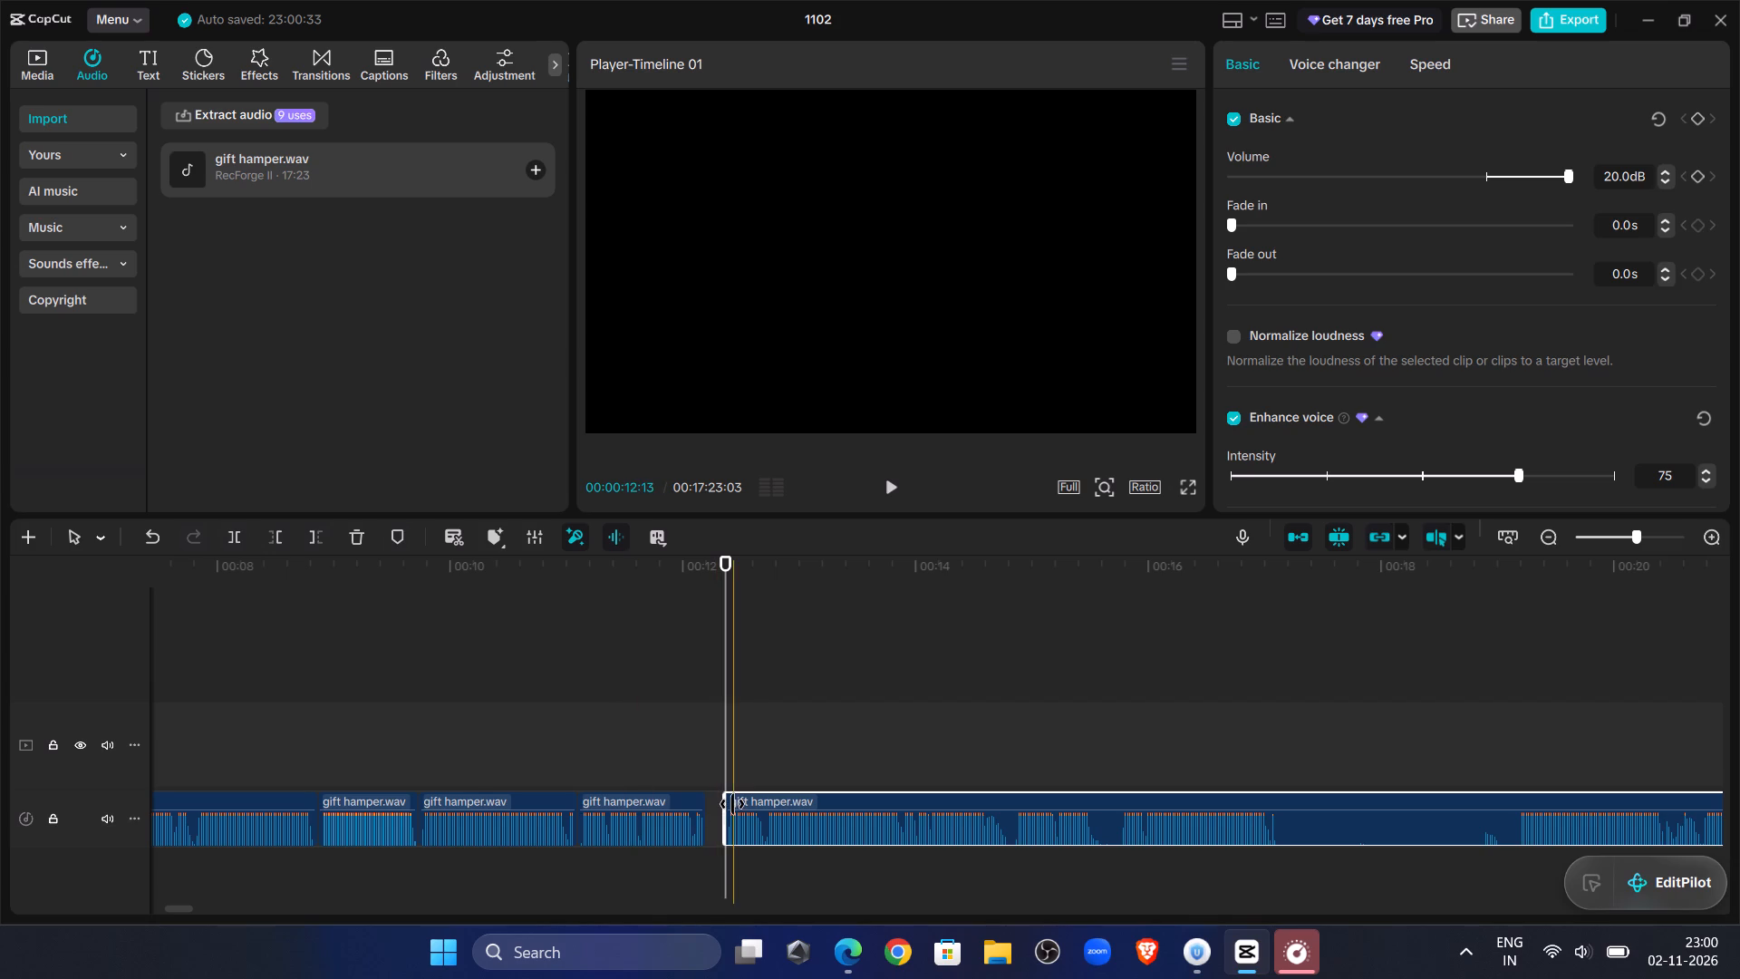
drag(755, 802, 738, 806)
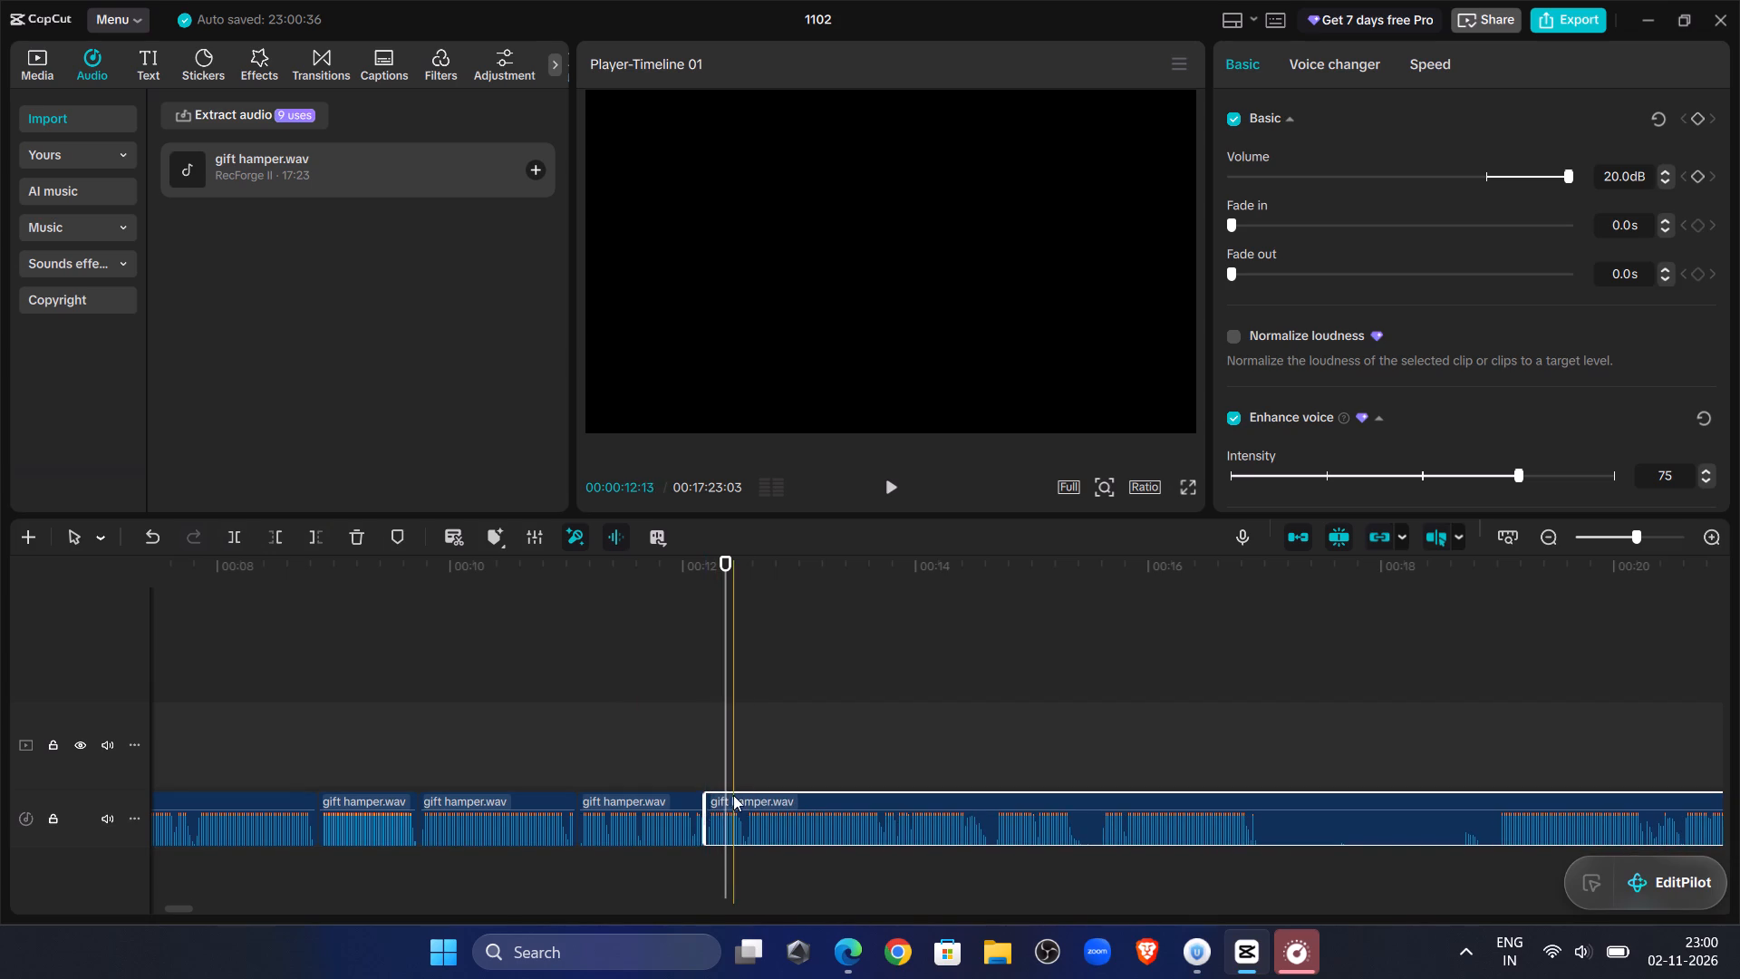
Play across the eighth-to-ninth clip join and split the ninth clip at about 00:00:14:13.
click(691, 652)
click(899, 487)
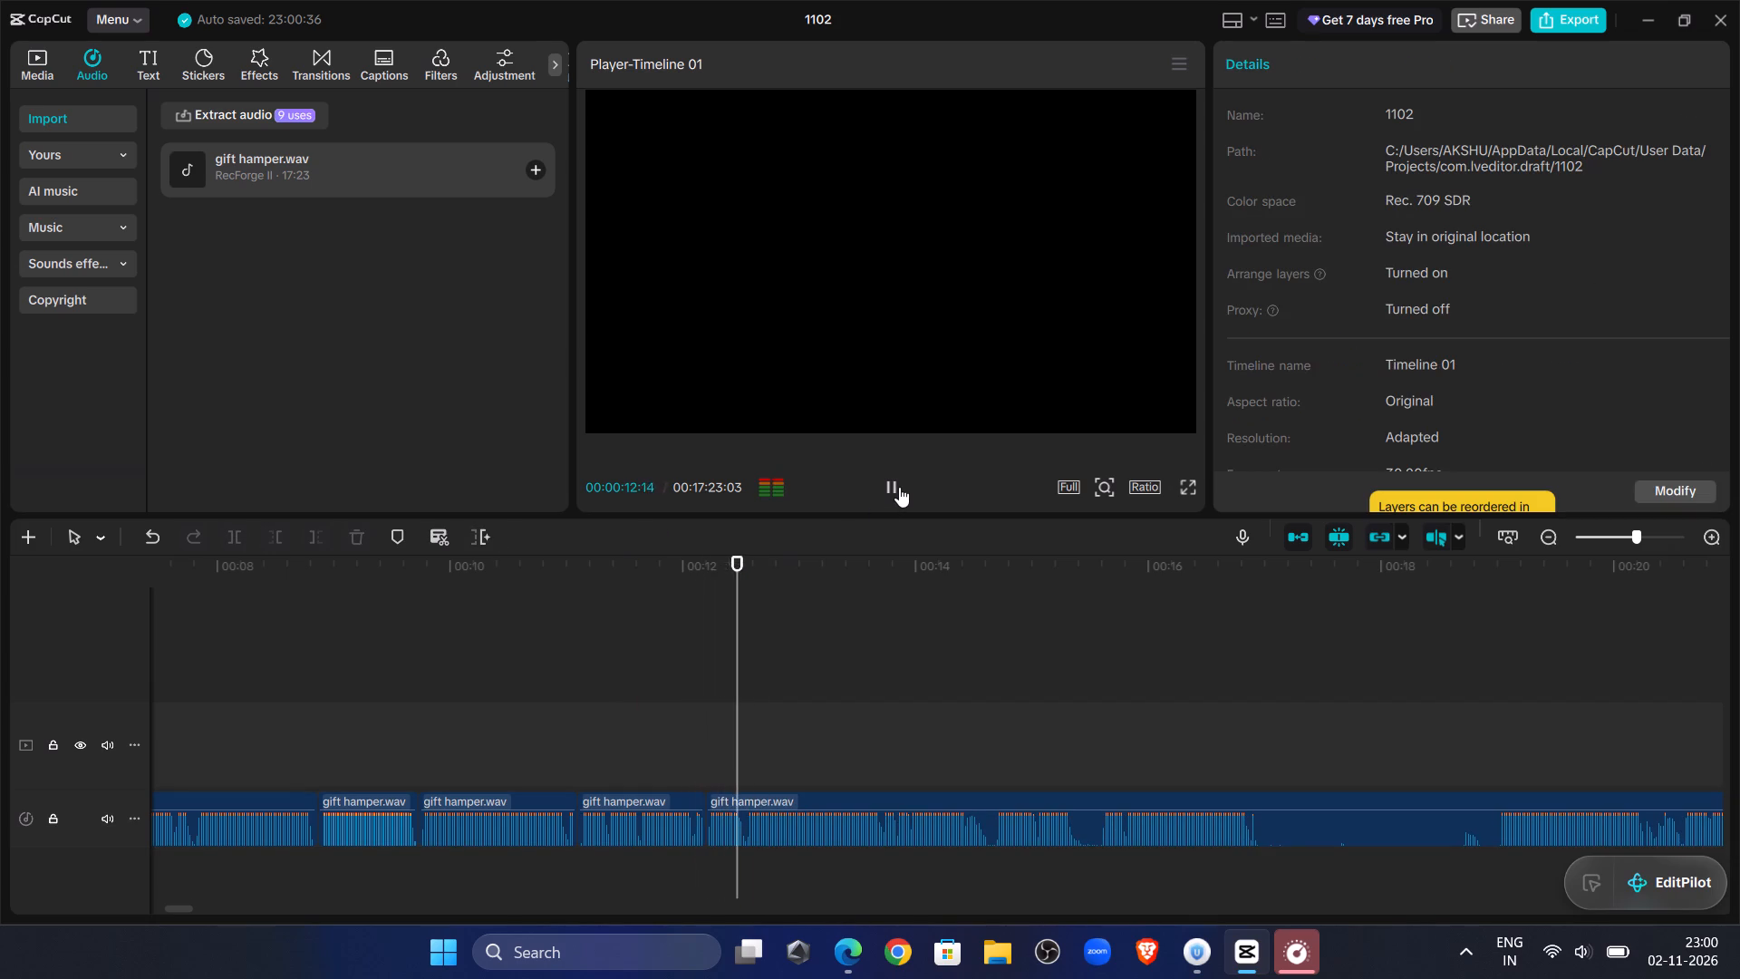
click(899, 487)
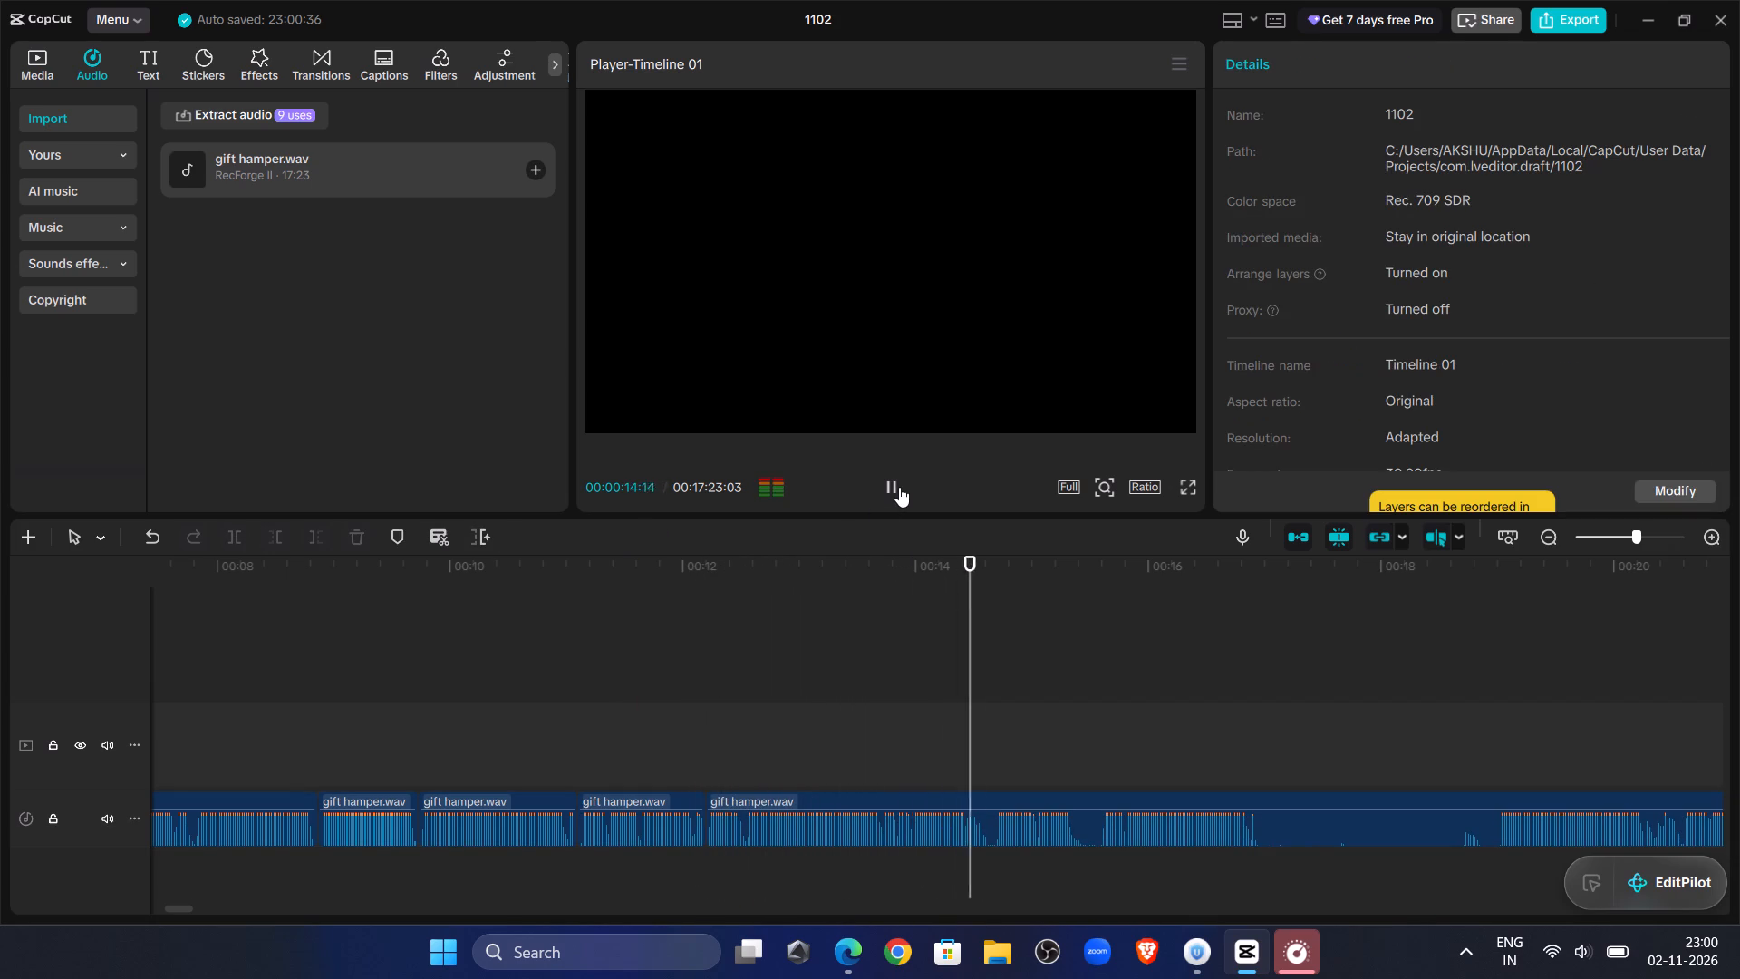
click(967, 709)
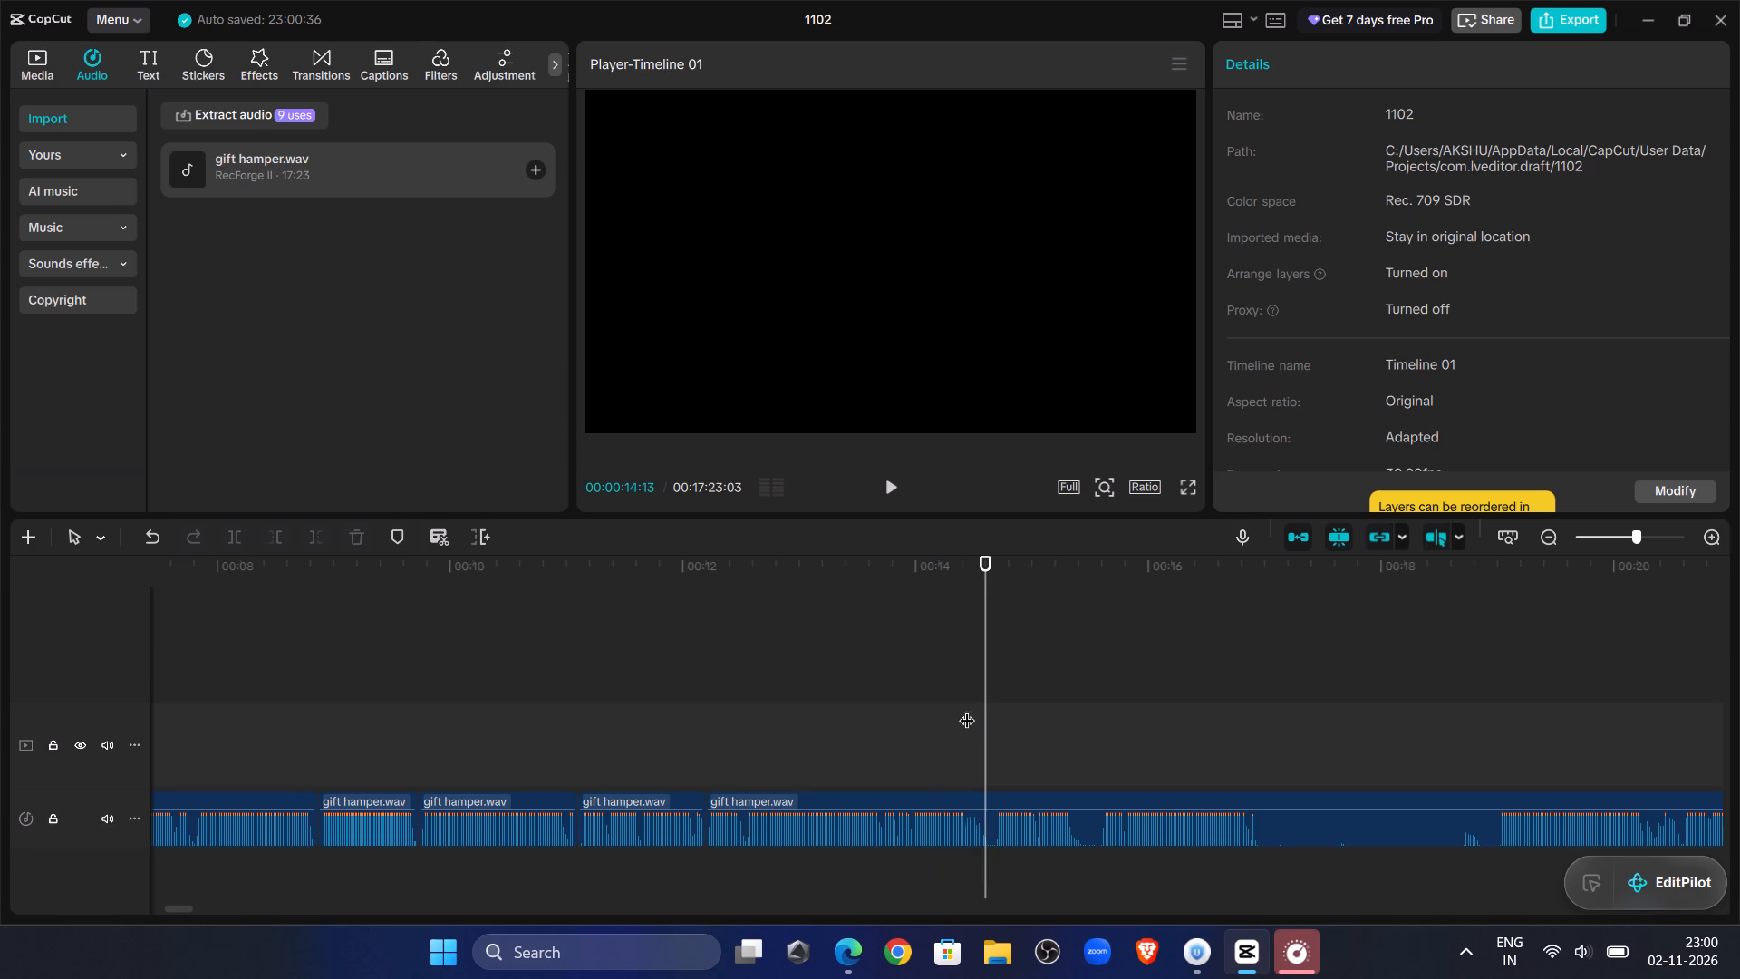
click(1648, 543)
click(855, 818)
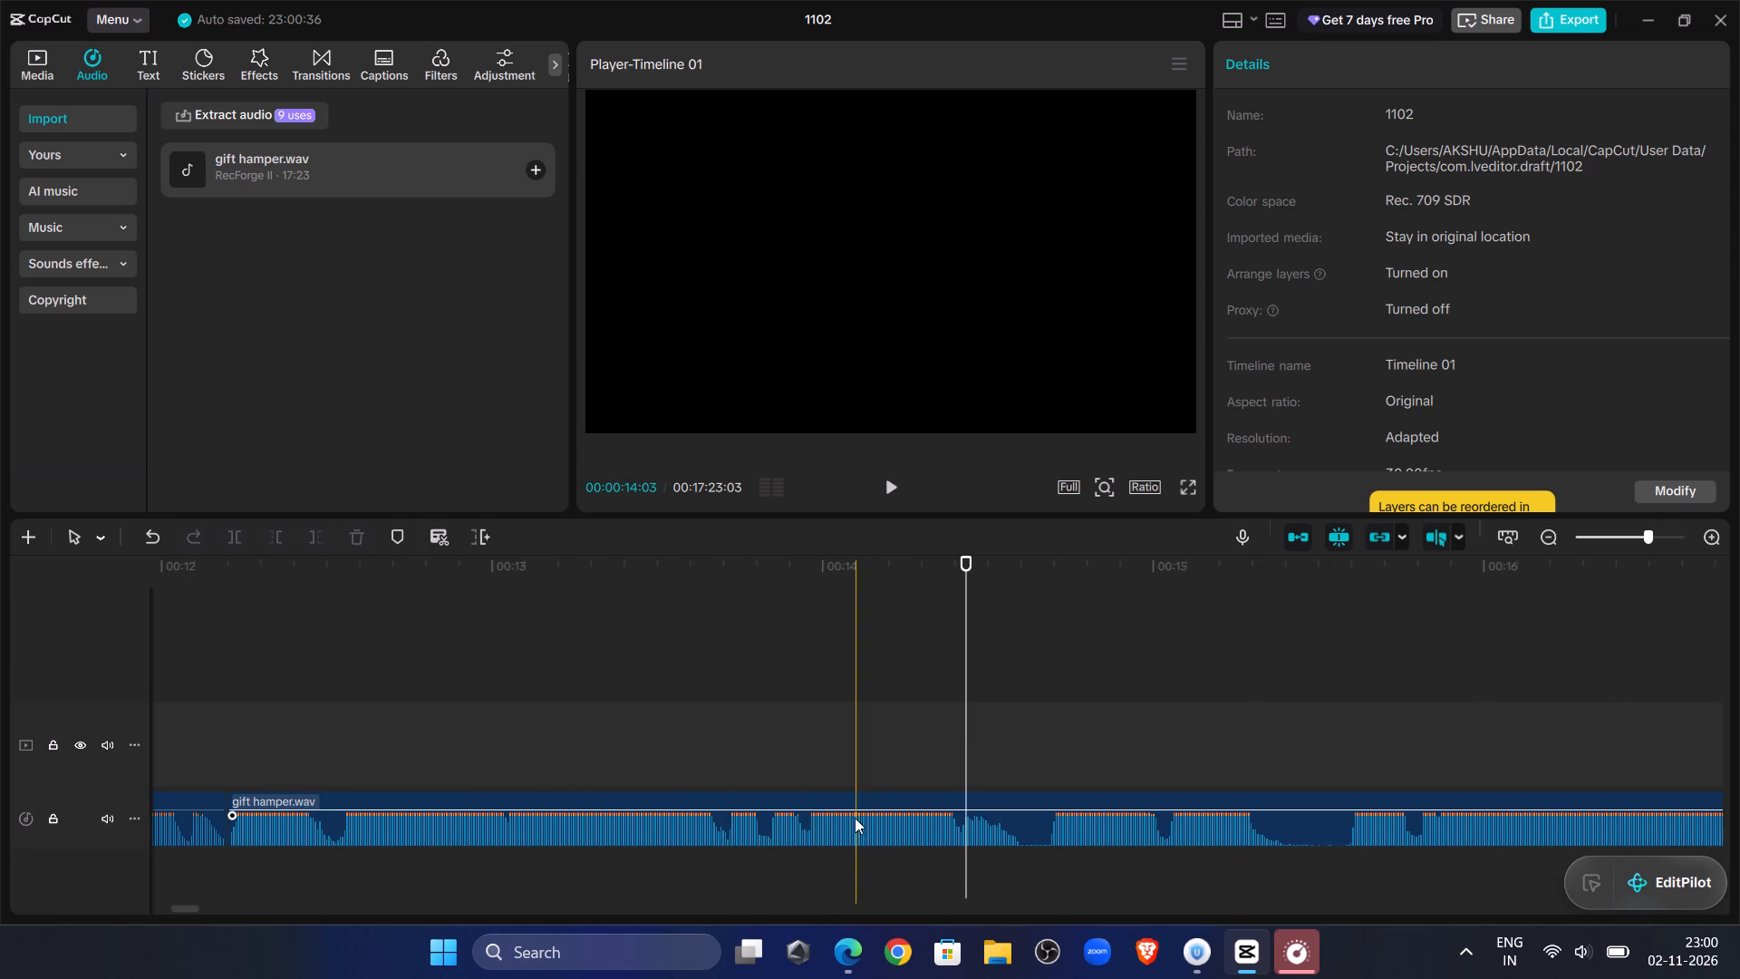
click(237, 544)
Play the tenth clip's beginning, trim its start to about 00:00:14:20 and slide it back against the ninth clip.
double_click(876, 492)
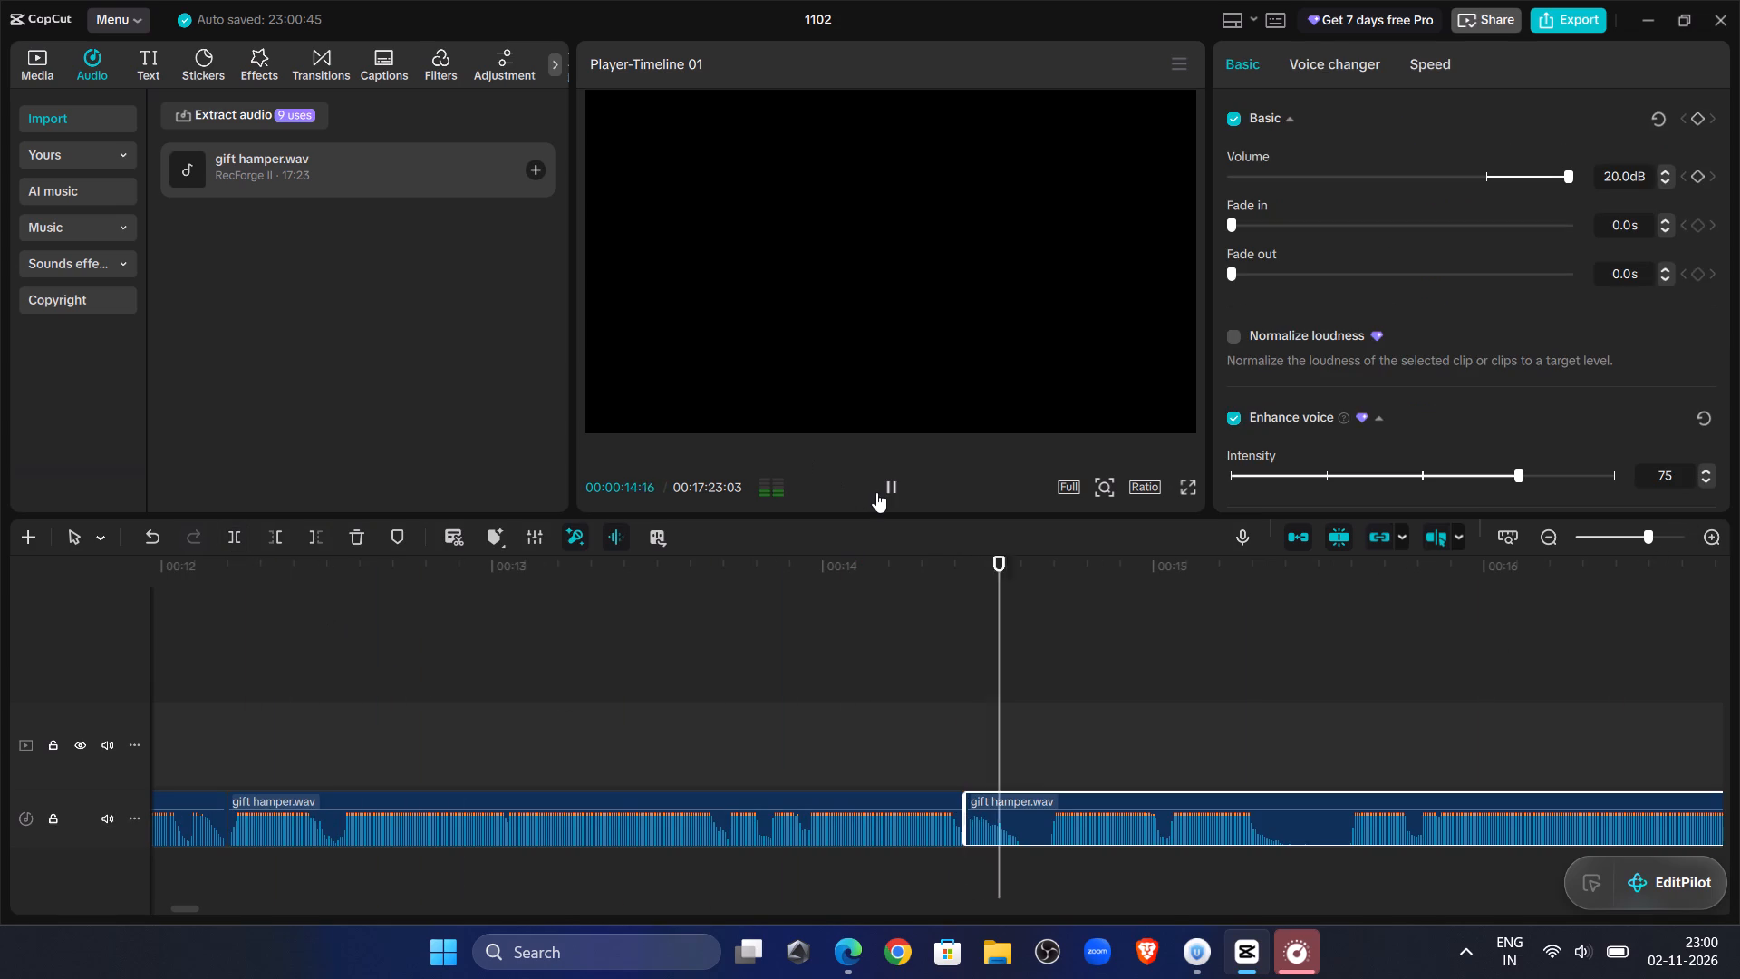
click(1039, 677)
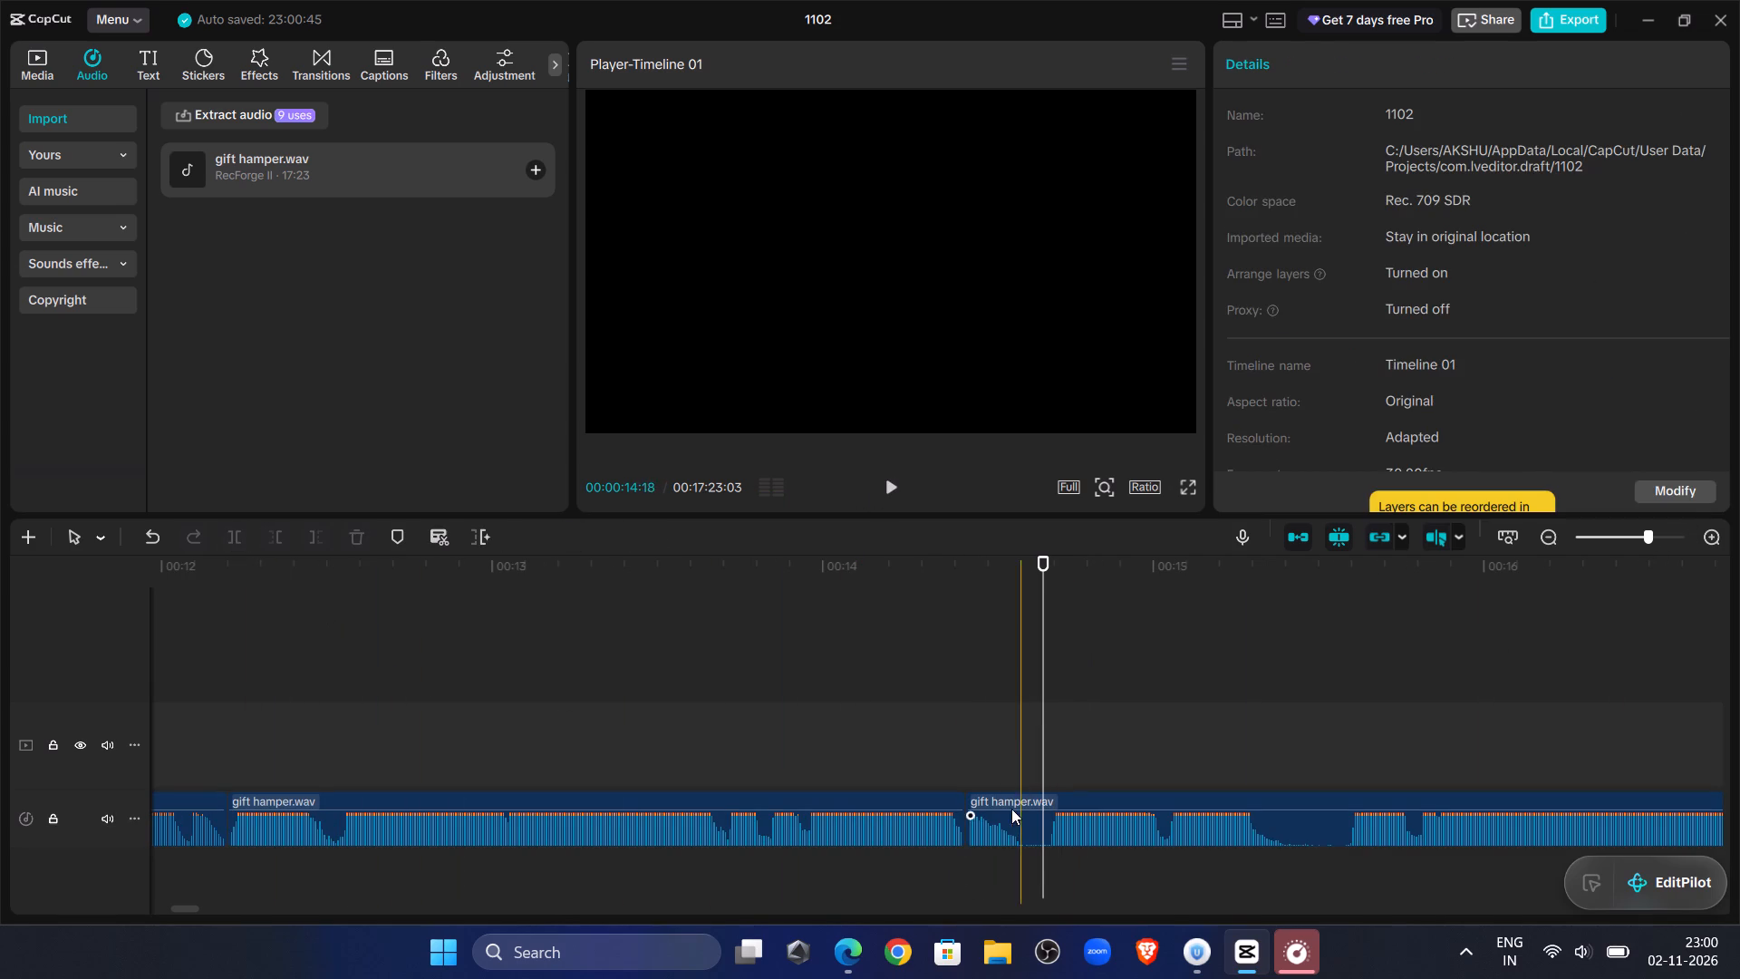
click(1010, 809)
click(270, 542)
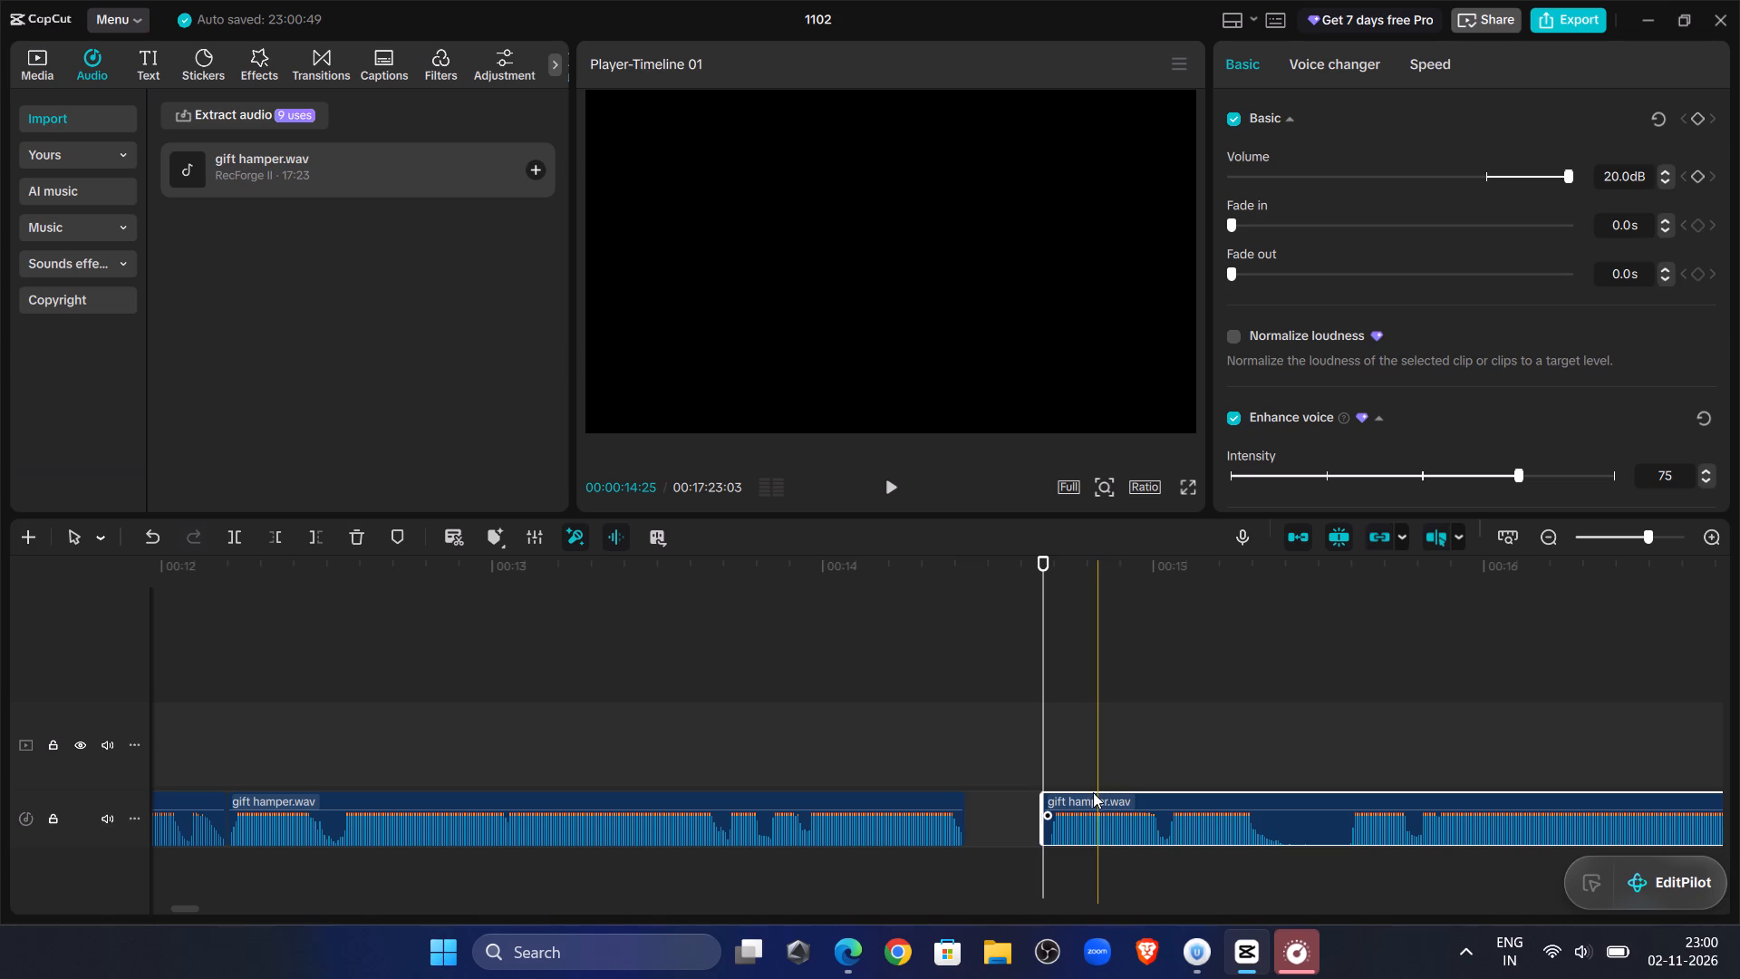
drag(1093, 792, 1018, 801)
Replay the ninth-to-tenth clip join from about 00:00:13:28 to check how the cut sounds.
click(856, 616)
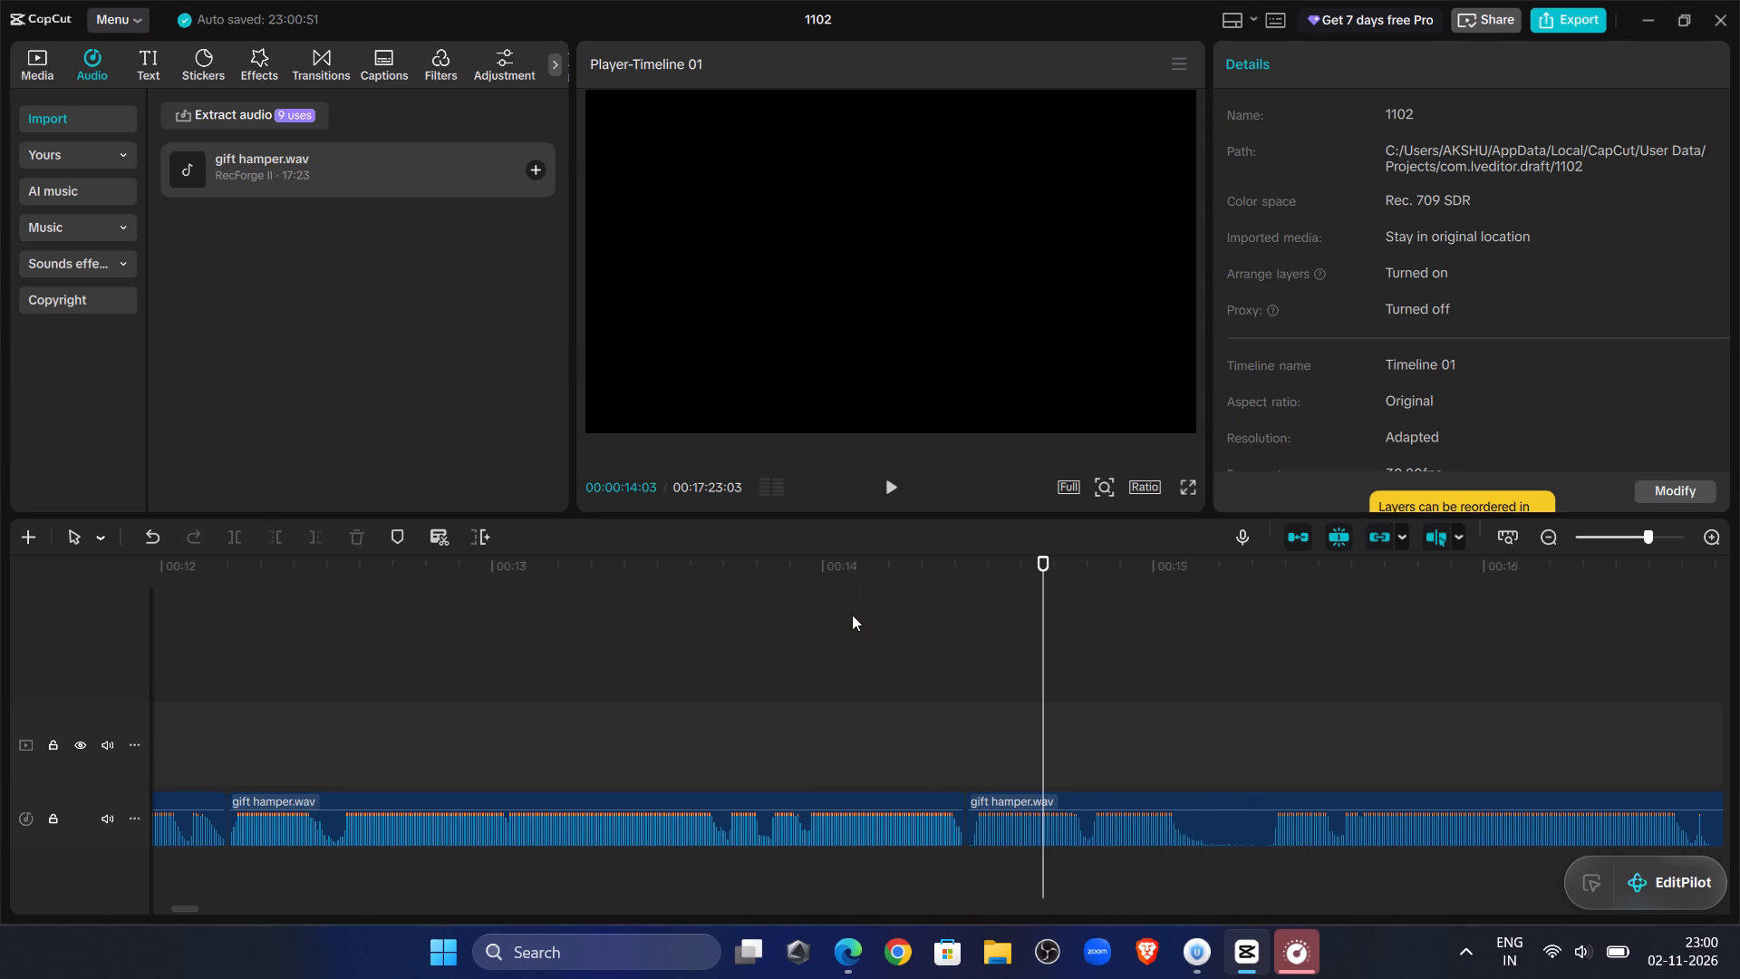
click(796, 625)
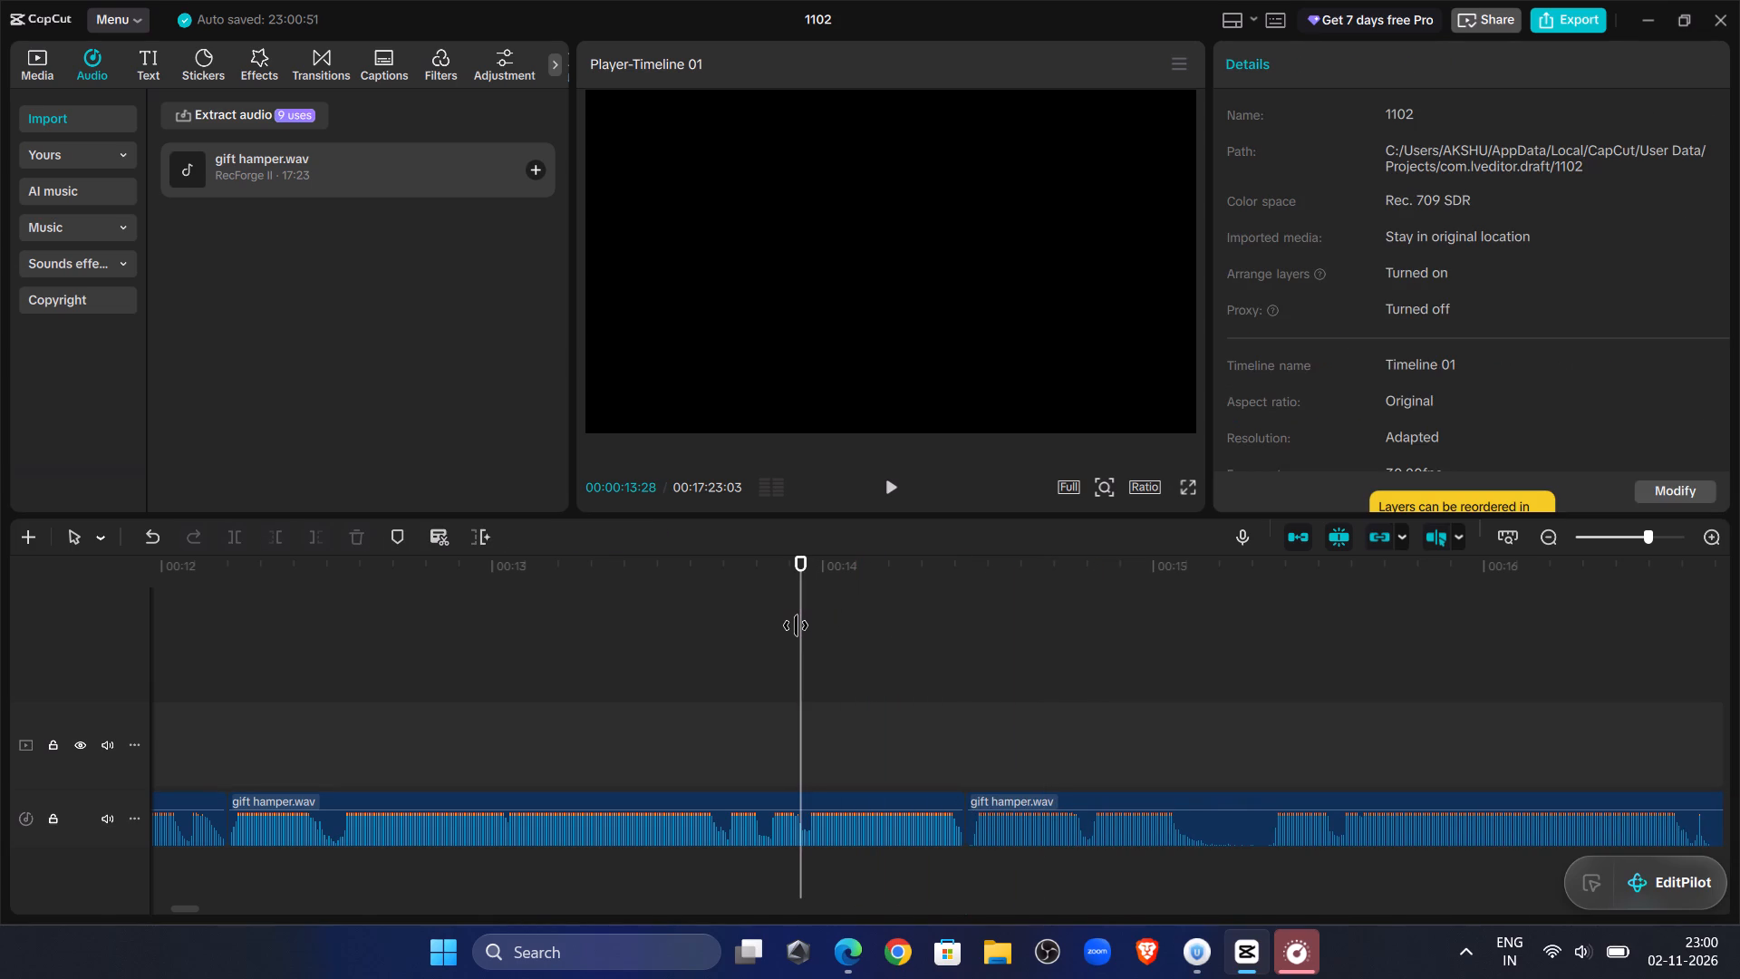
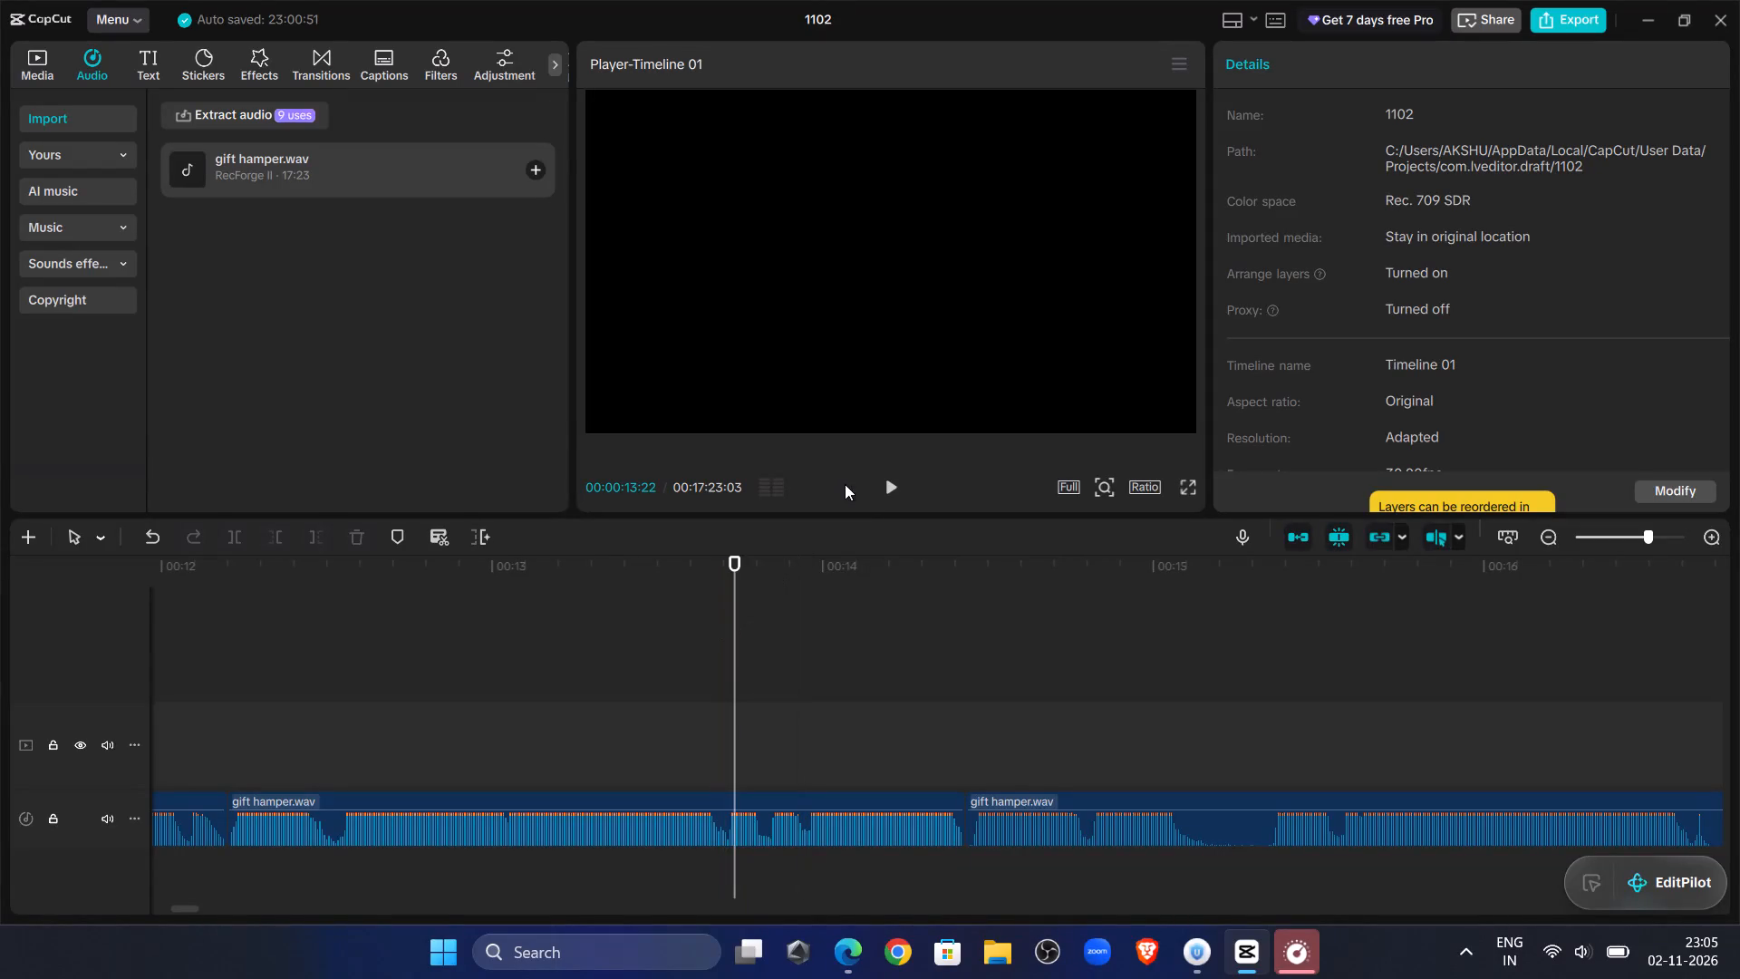
Play across the ninth-to-tenth clip join and split the tenth clip at about 00:00:15:05.
click(887, 480)
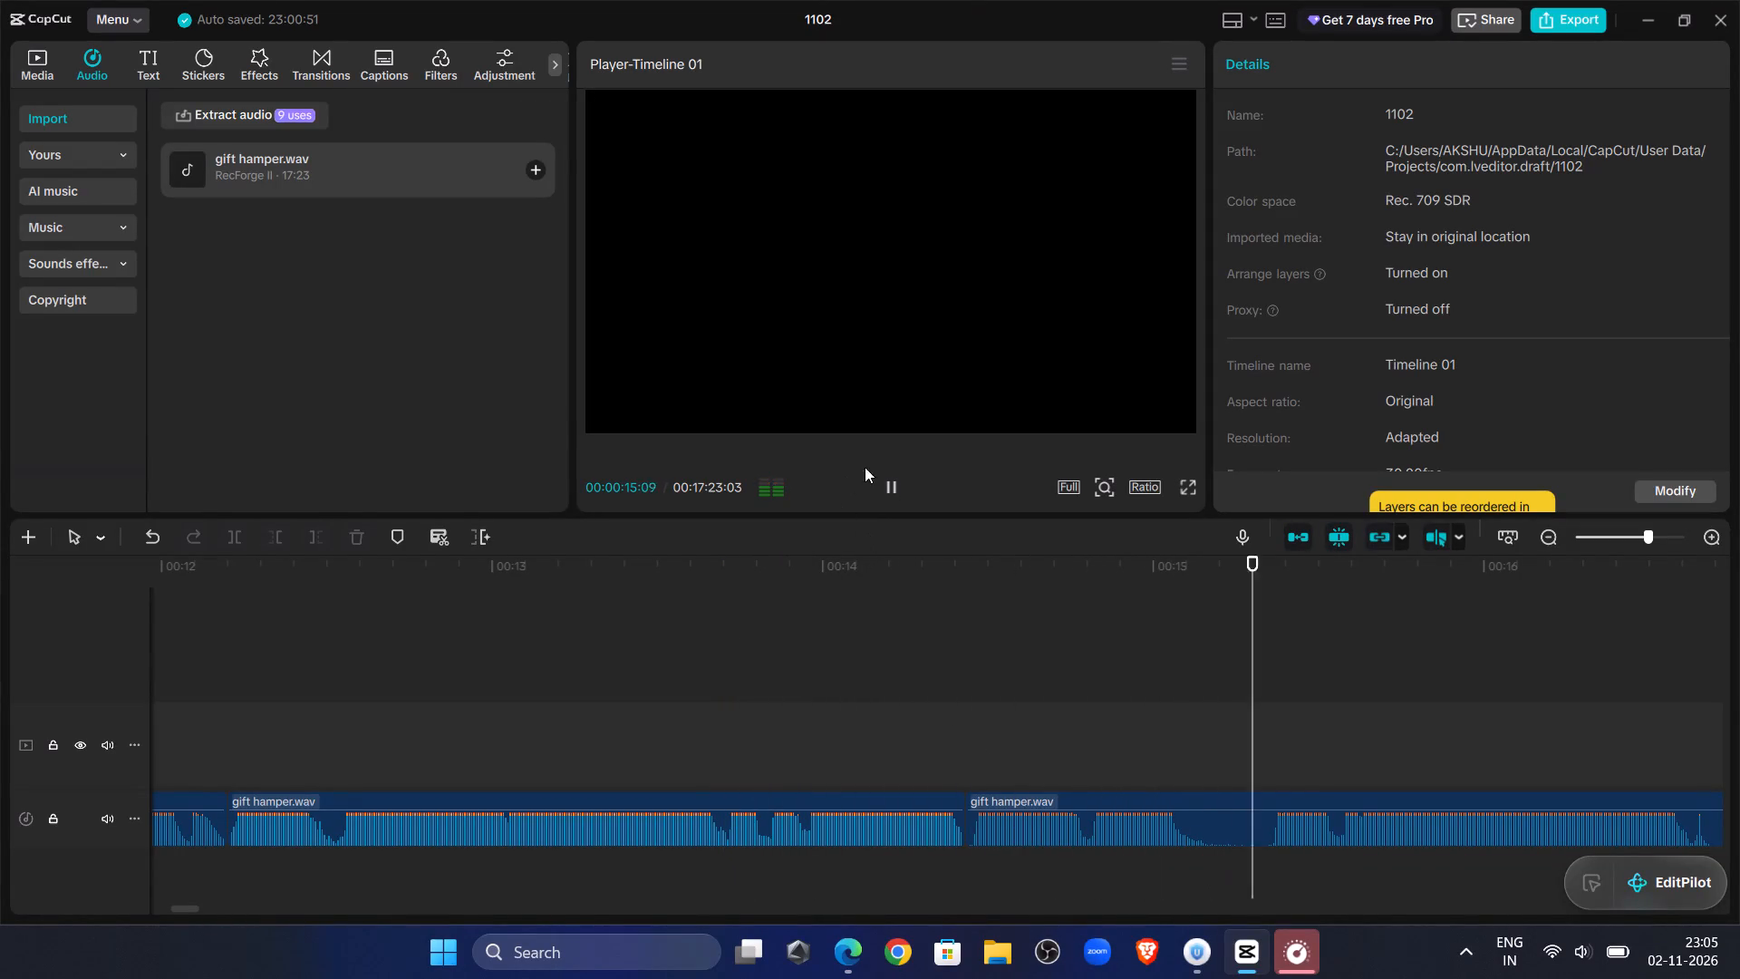
click(888, 491)
click(1210, 655)
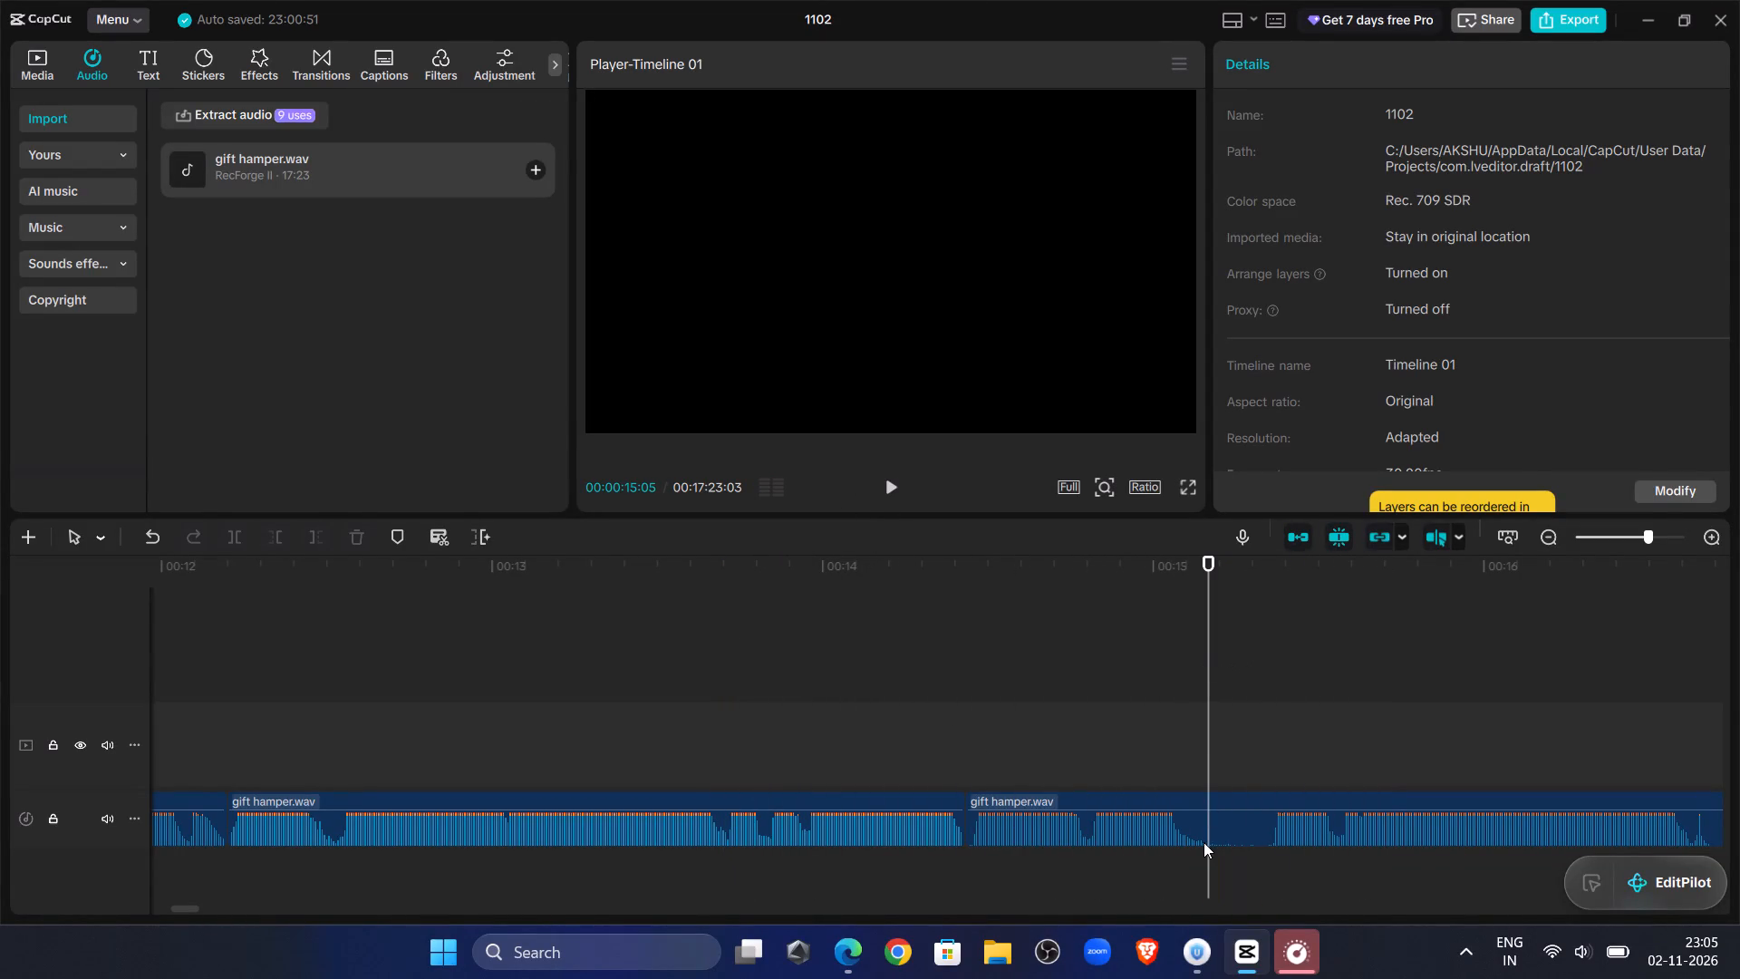
click(1203, 842)
click(230, 542)
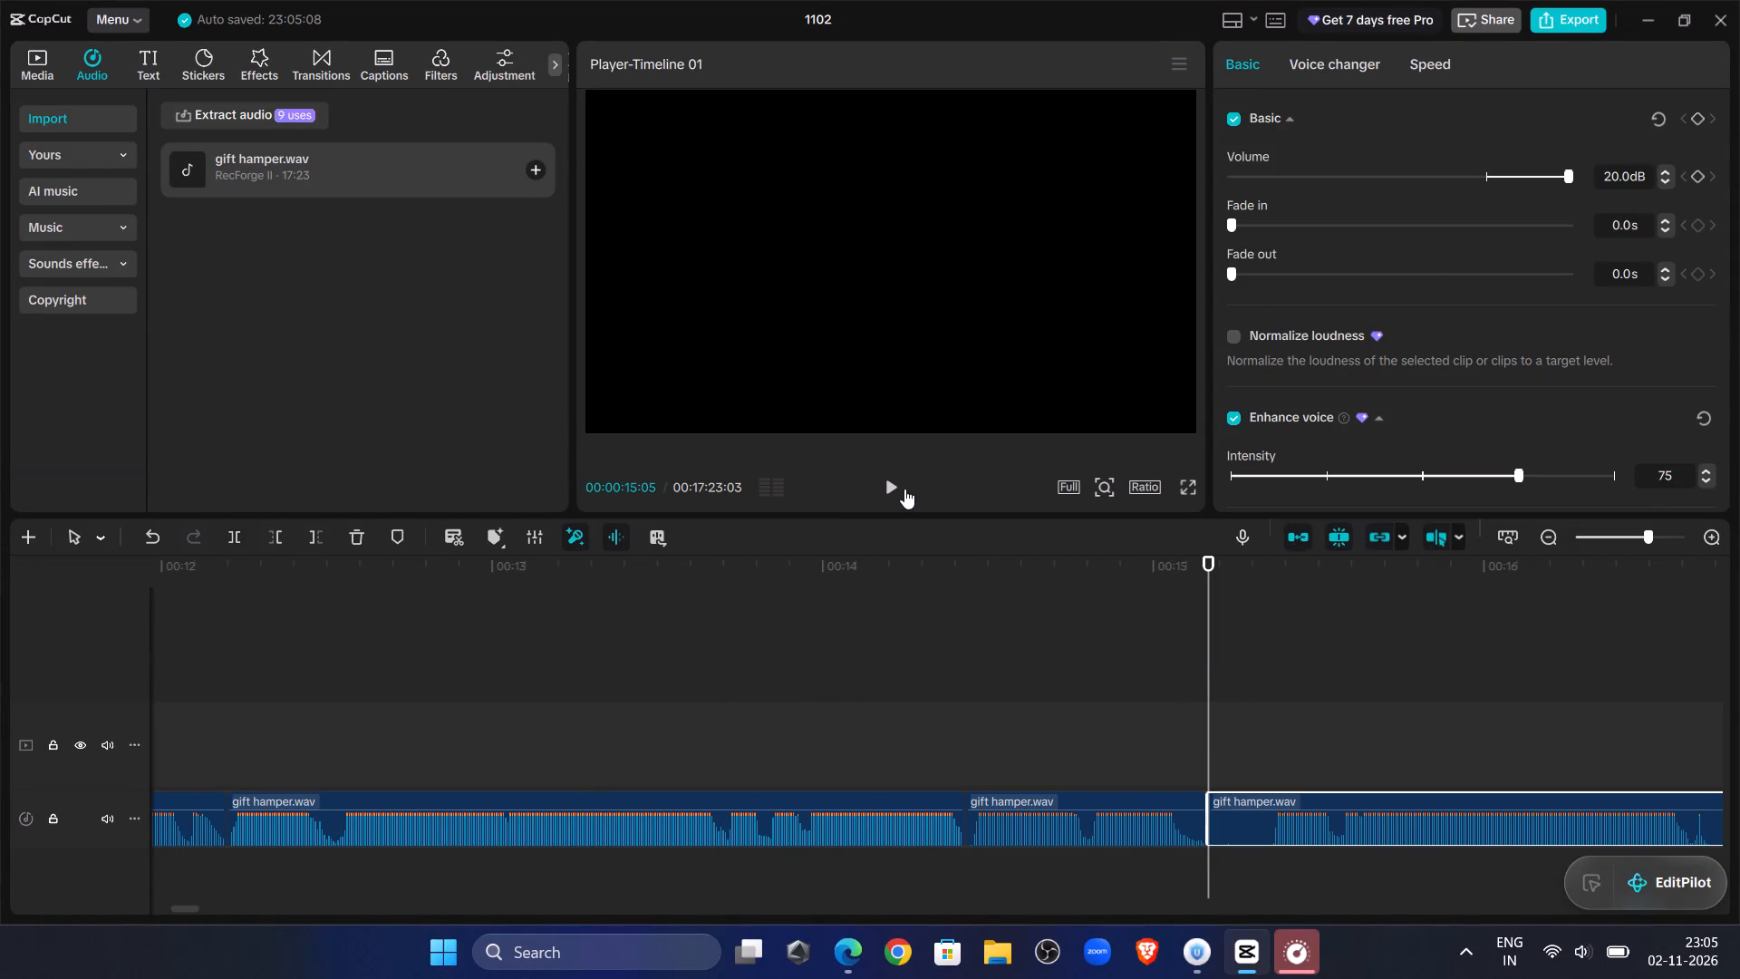
Play the eleventh clip's beginning, trim its start to about 00:00:15:10 and slide it back against the tenth clip.
click(904, 489)
click(900, 487)
click(1257, 701)
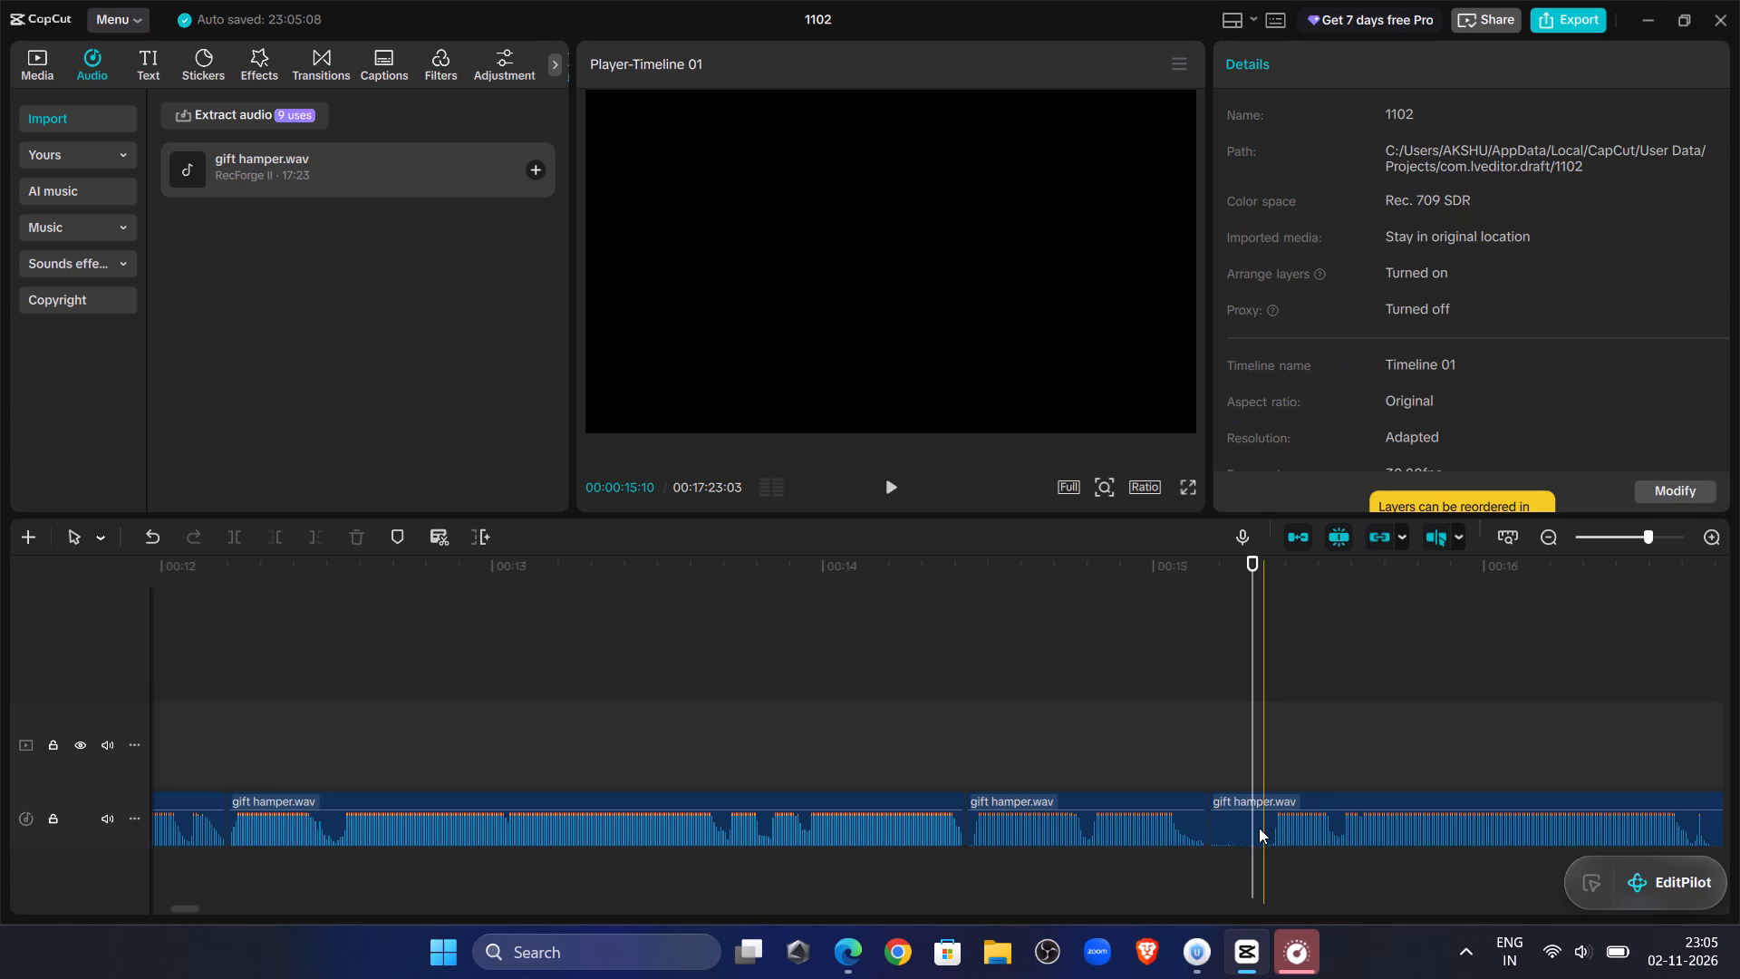
click(1259, 828)
click(277, 539)
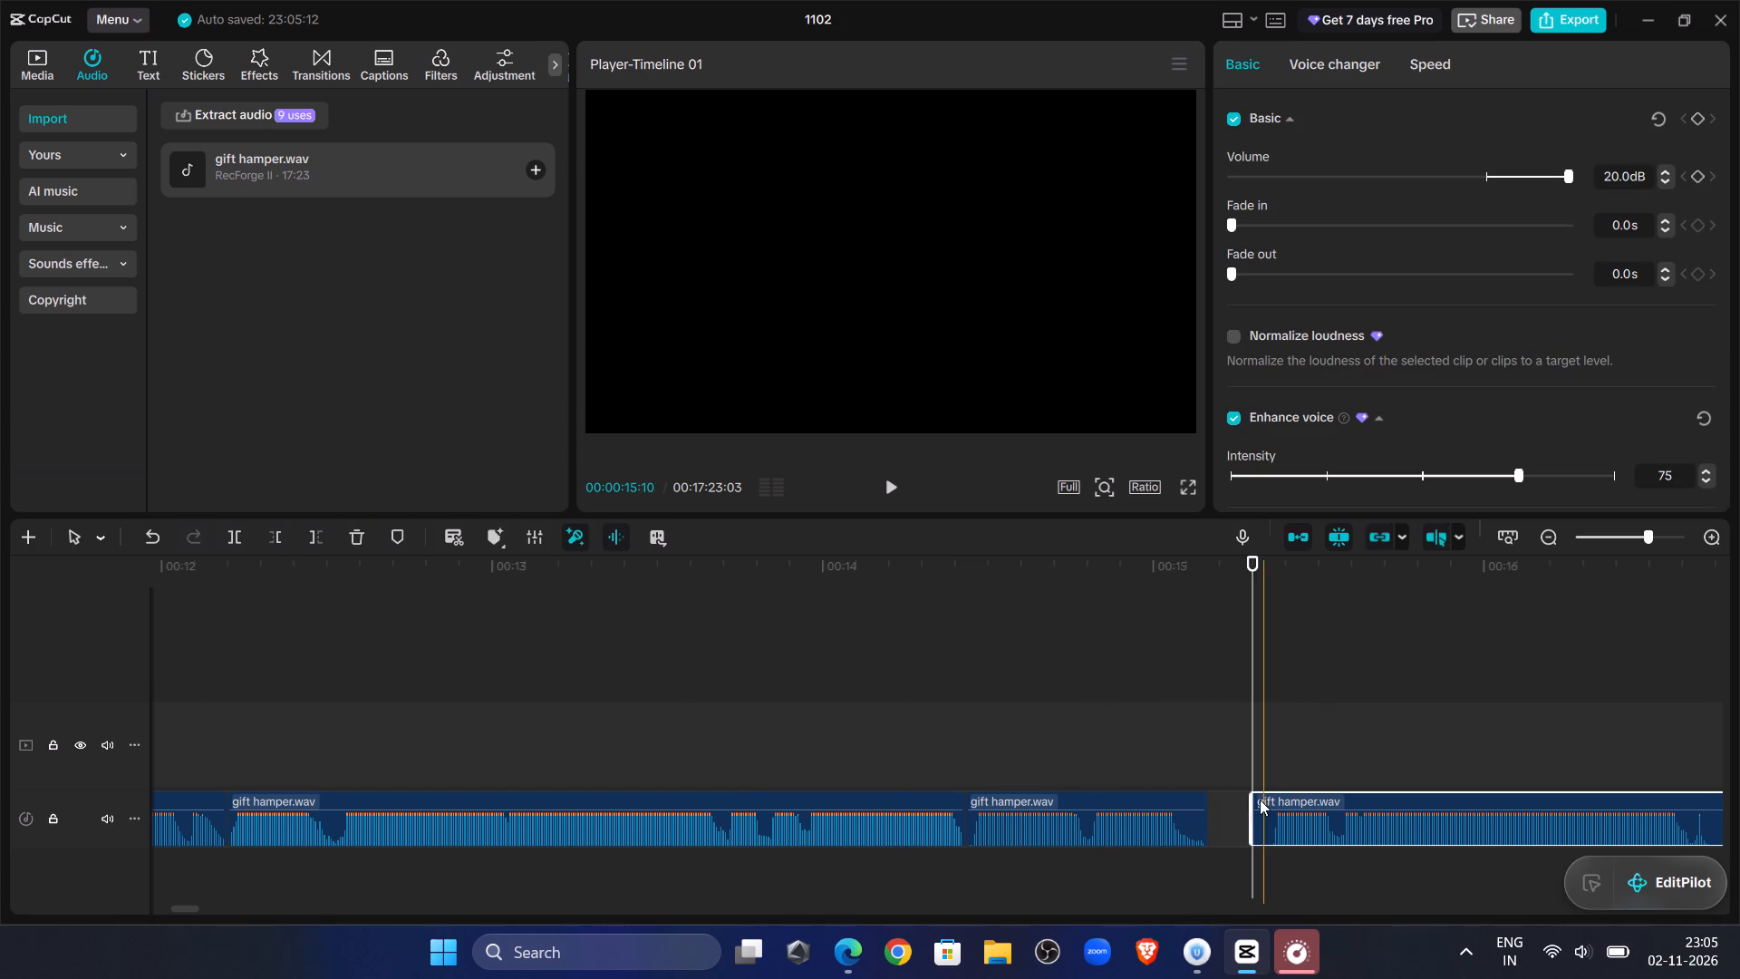
drag(1279, 800, 1237, 811)
Replay the tenth-to-eleventh clip join, trim the eleventh clip's start to about 00:00:15:07 and close the gap to the tenth clip.
click(866, 650)
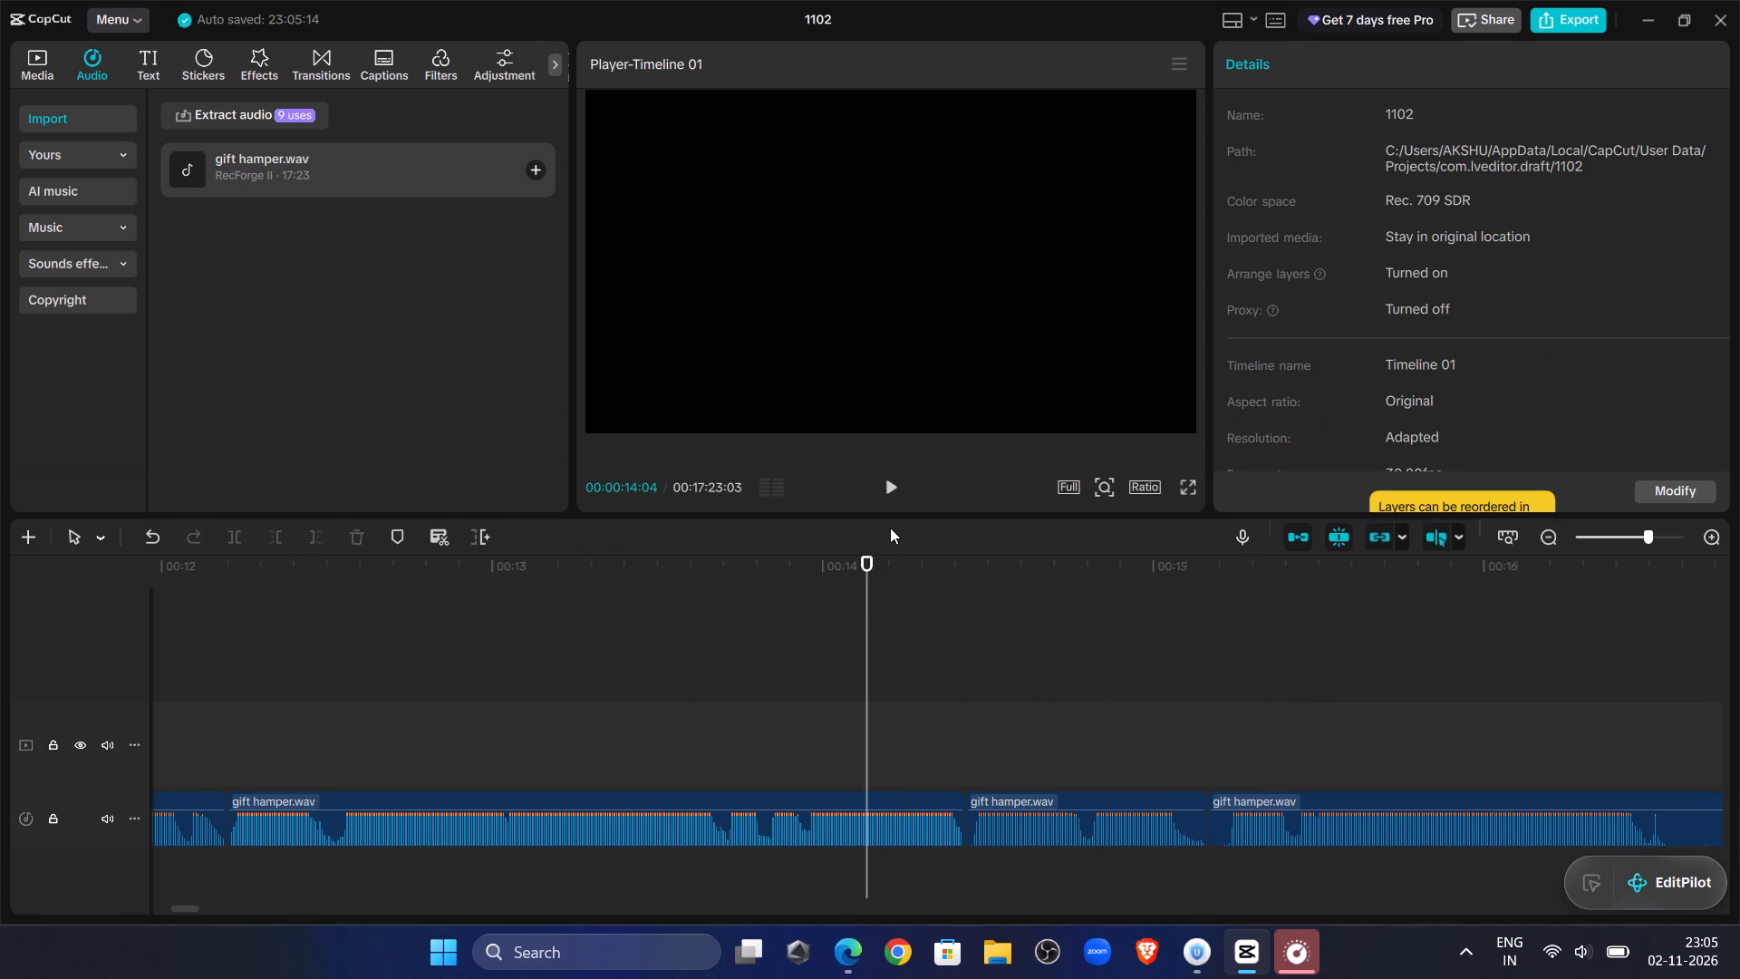
click(879, 489)
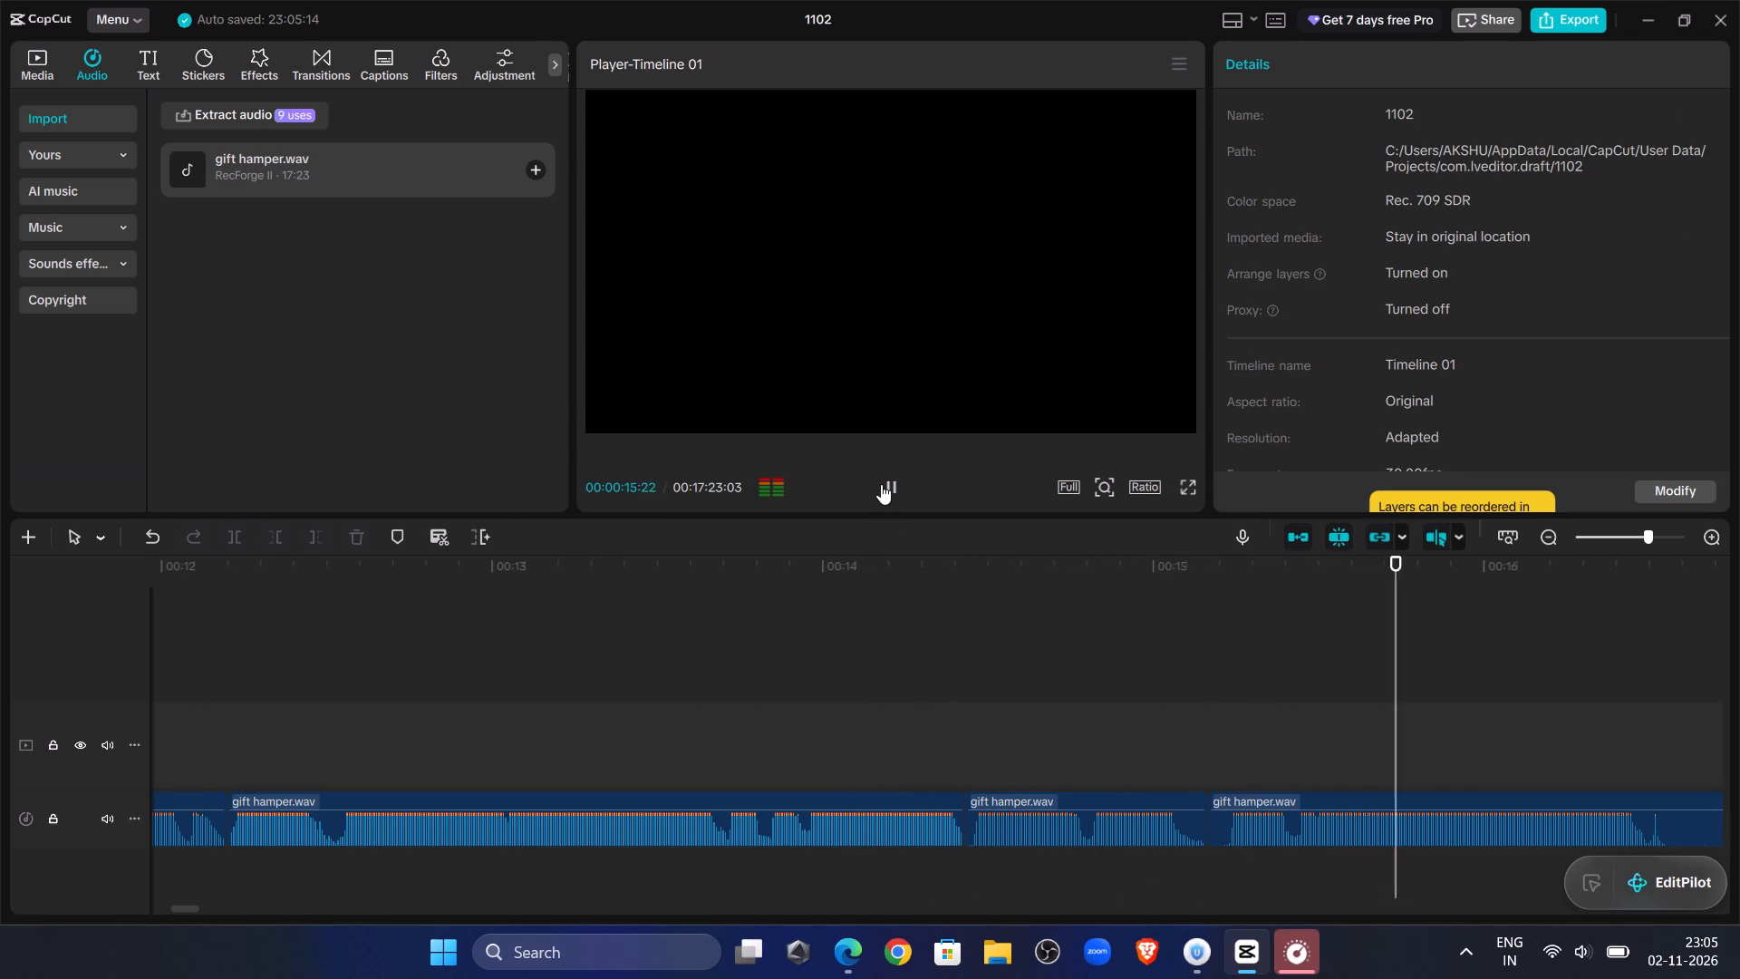
click(881, 484)
click(1224, 763)
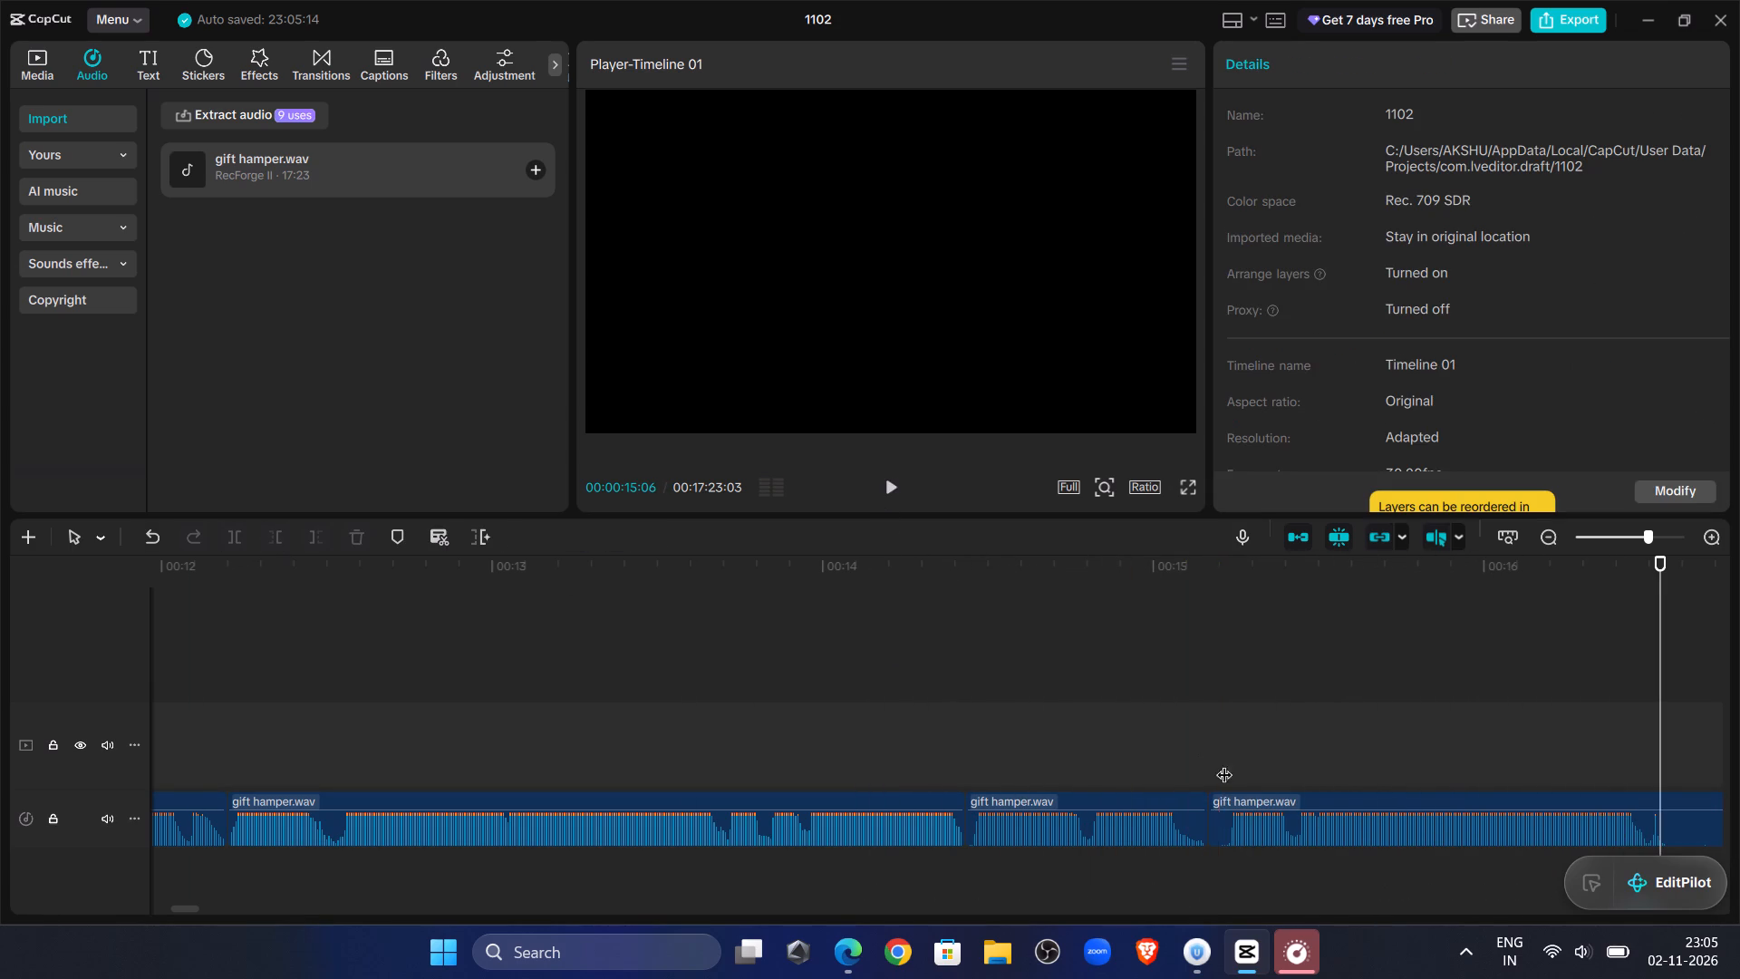
click(1227, 804)
click(276, 538)
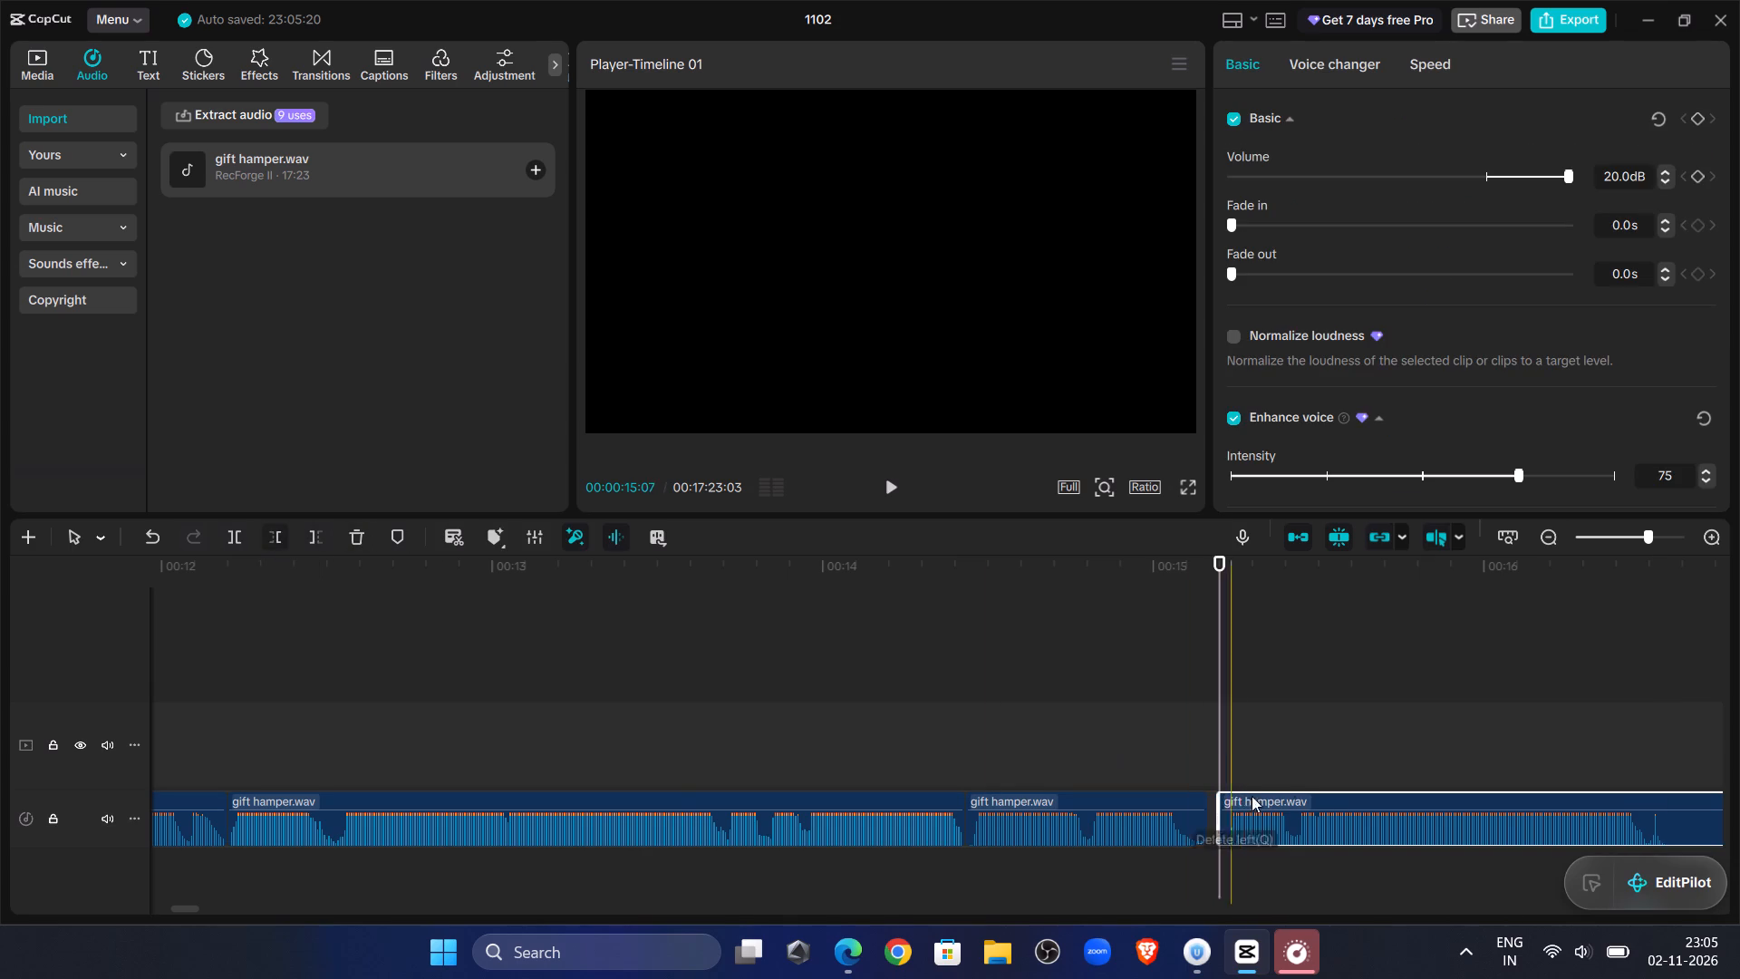
drag(1301, 797, 1290, 802)
Play from about 00:00:13:23 across the tenth-to-eleventh clip join and split the eleventh clip at about 00:00:16:16.
click(744, 628)
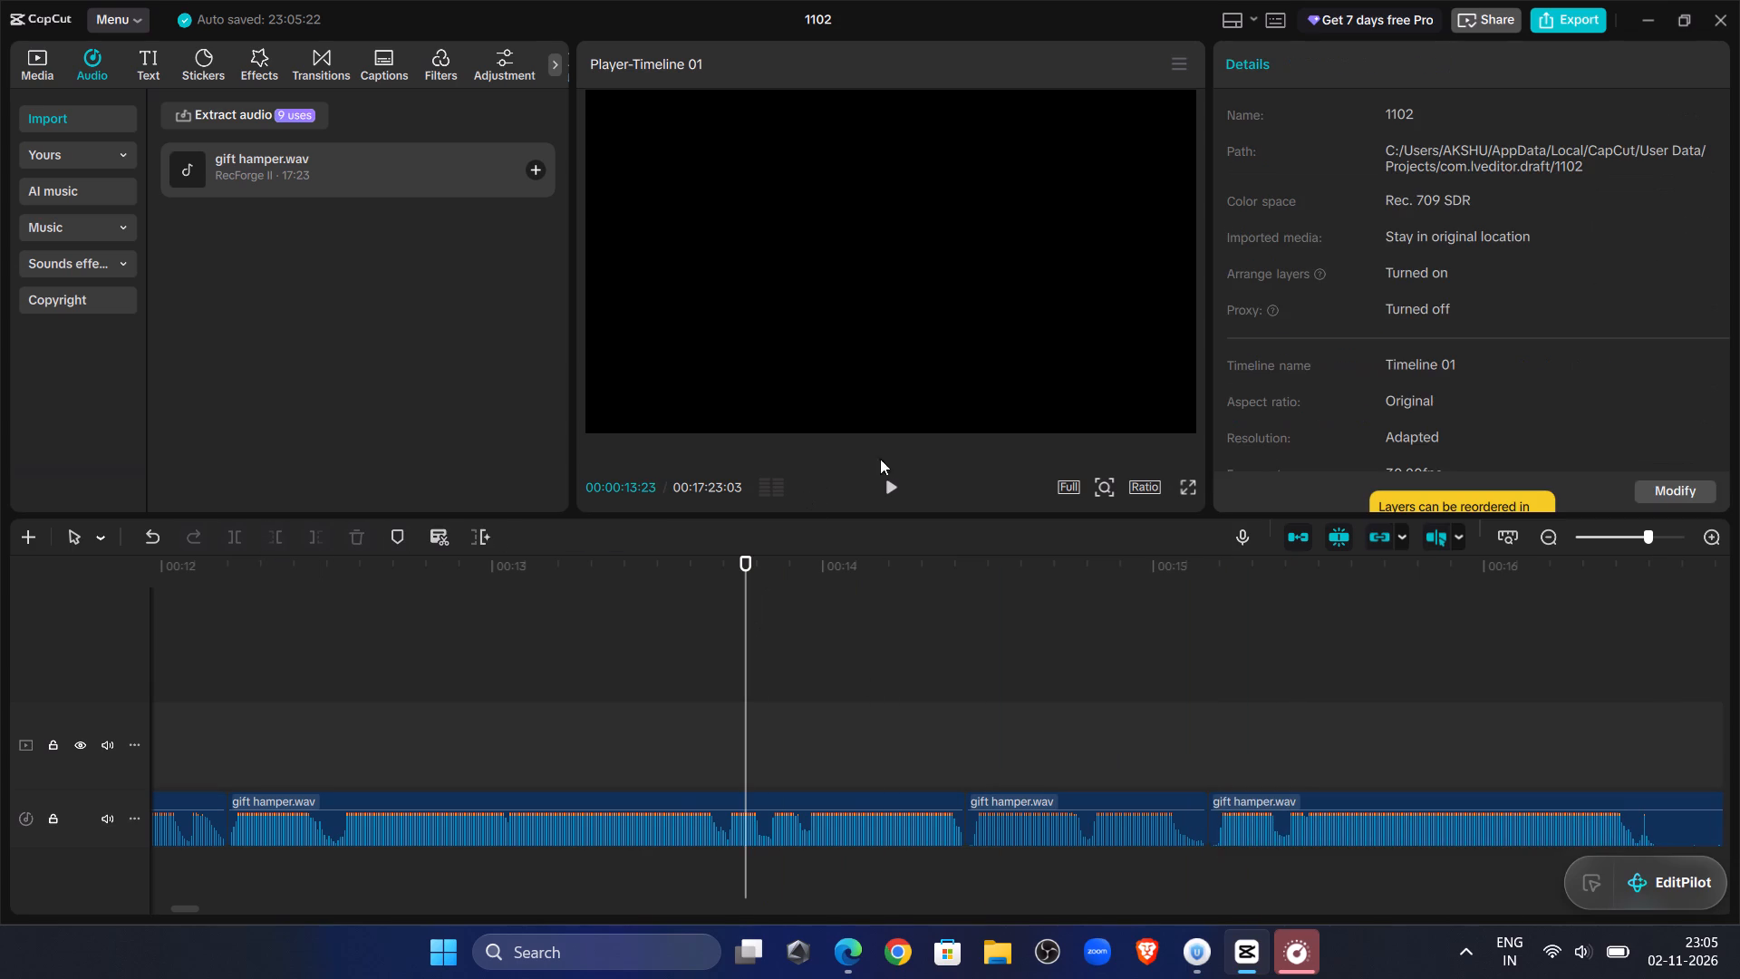
click(884, 480)
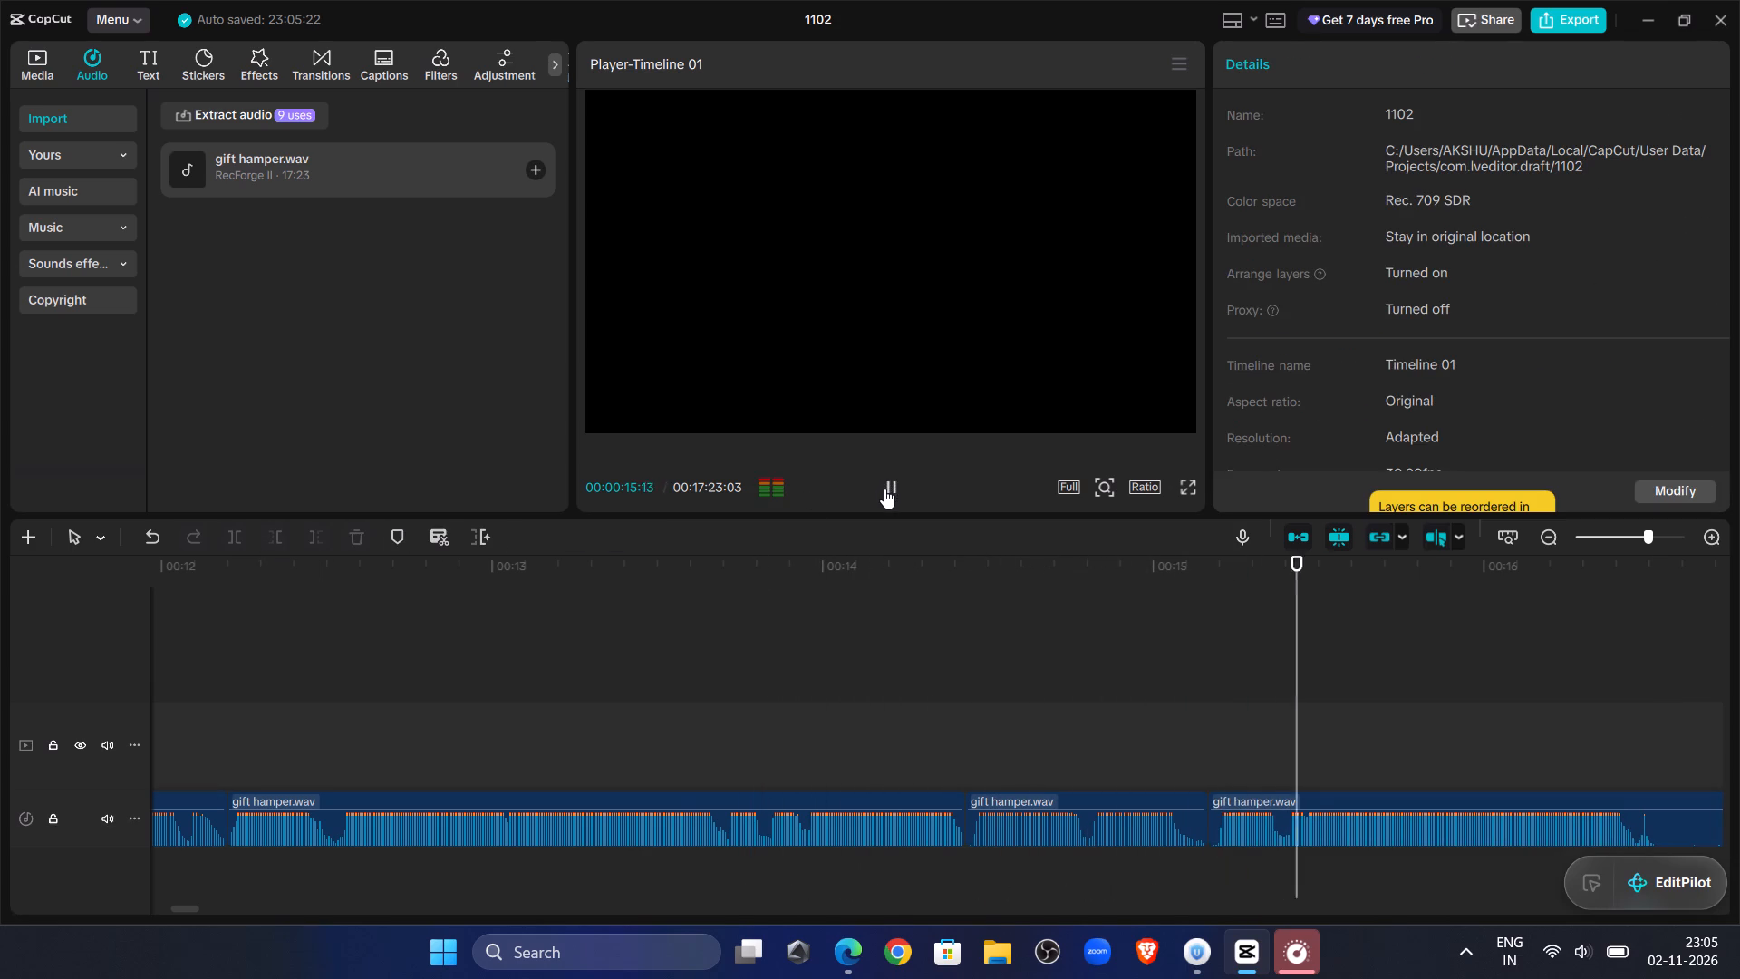
click(884, 489)
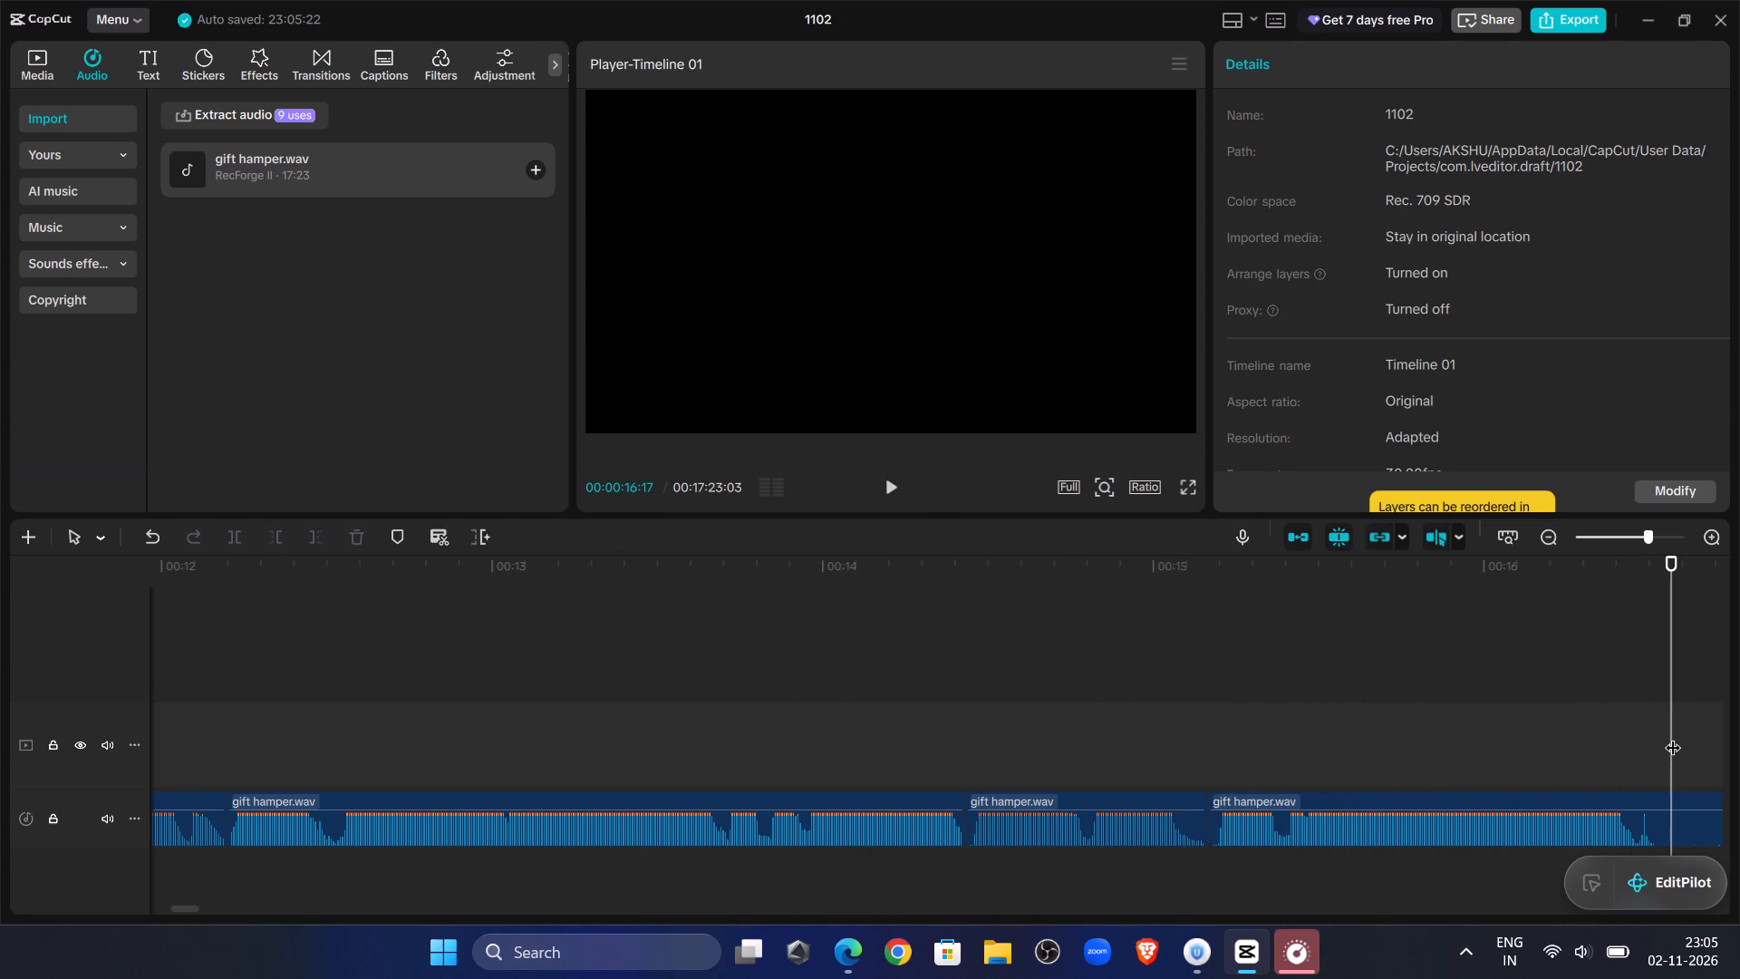
click(1673, 736)
click(1635, 817)
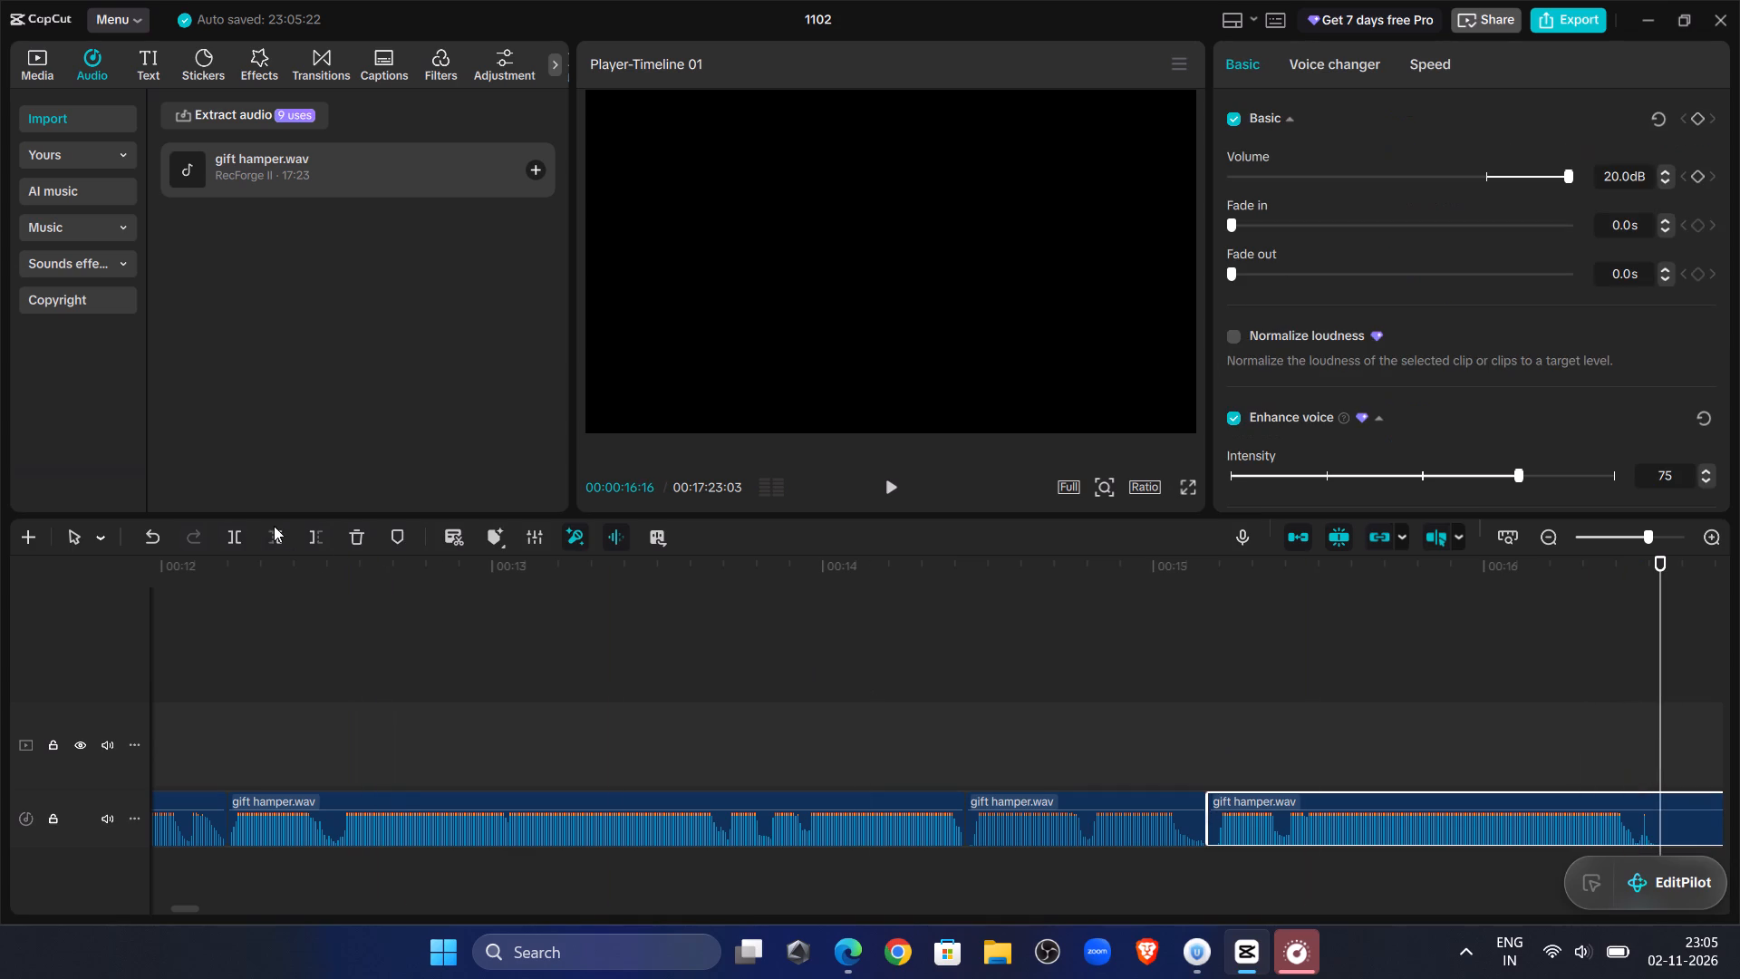
click(242, 537)
Listen through the twelfth clip, trim its start to about 00:00:26:11 and slide it back against the eleventh clip's end.
click(891, 499)
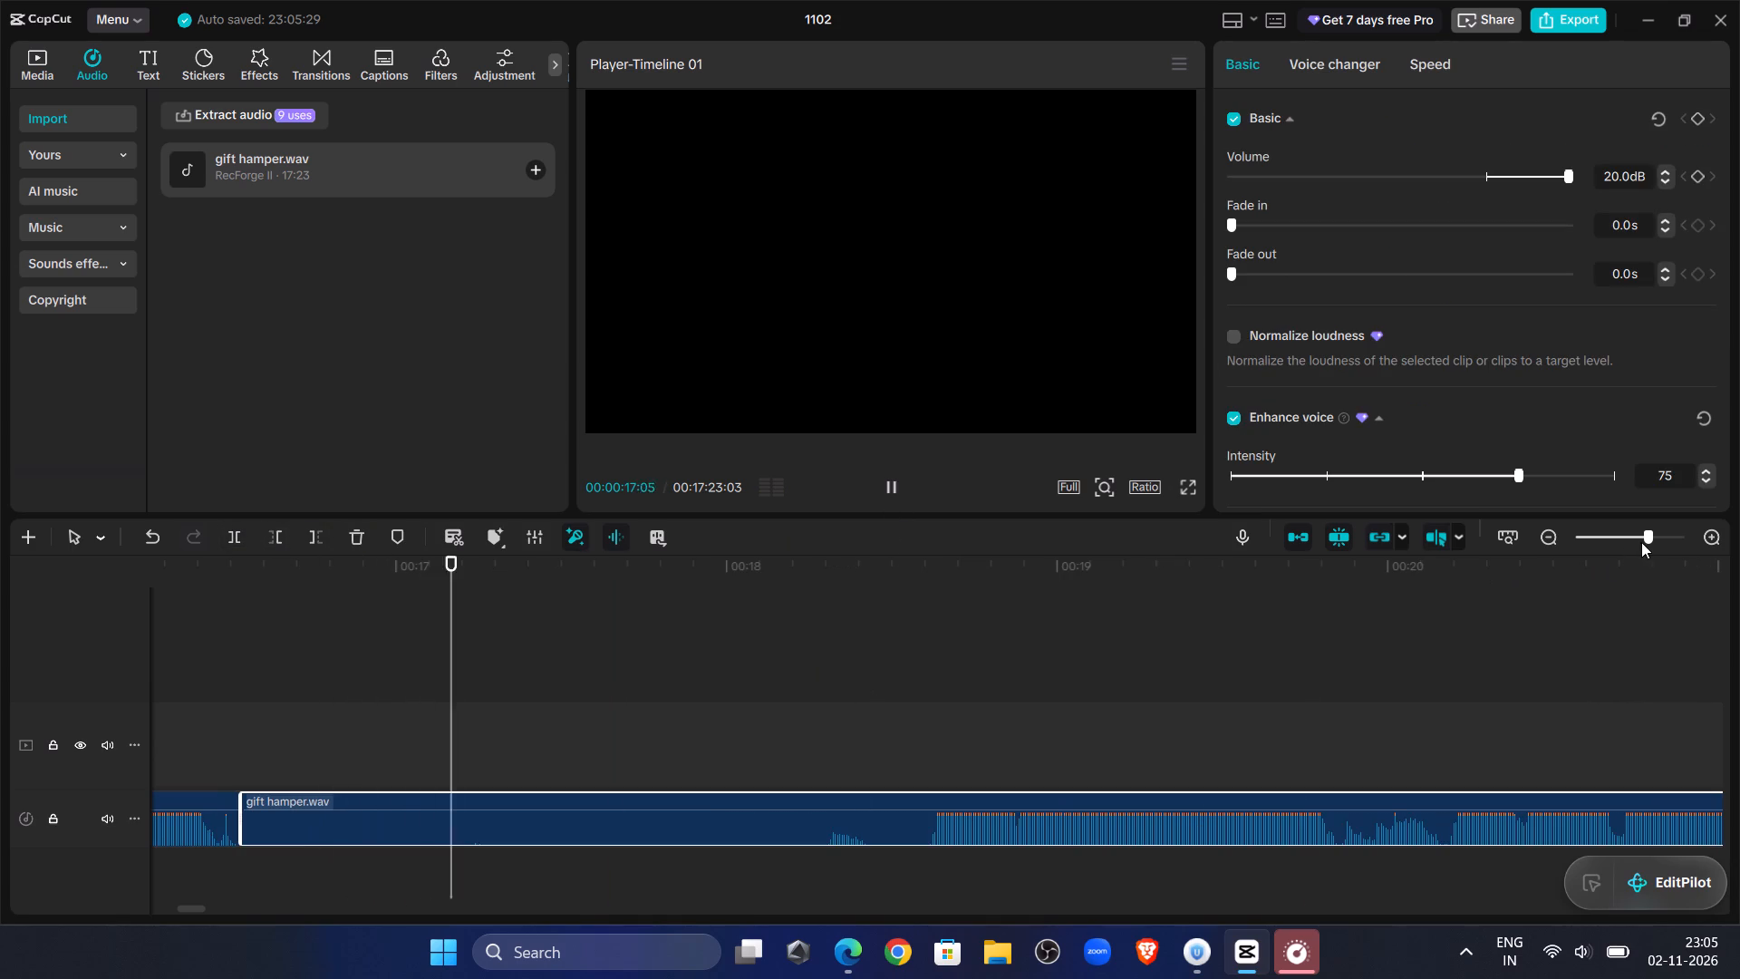
click(1634, 536)
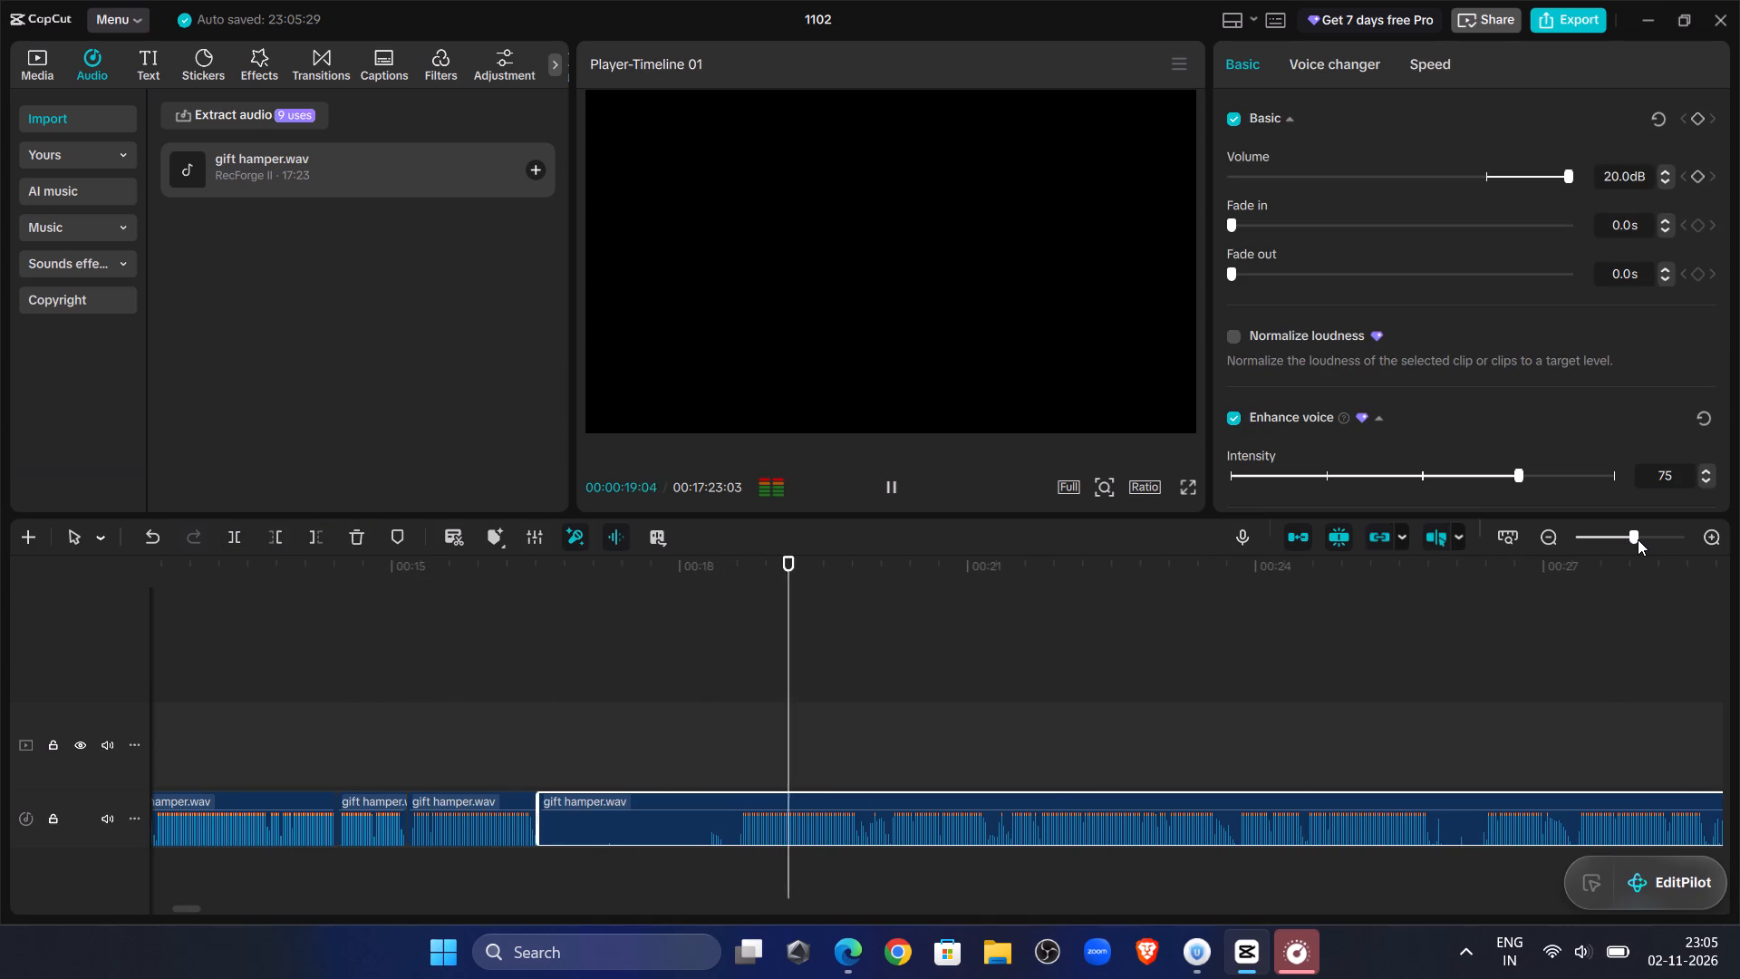
click(1402, 680)
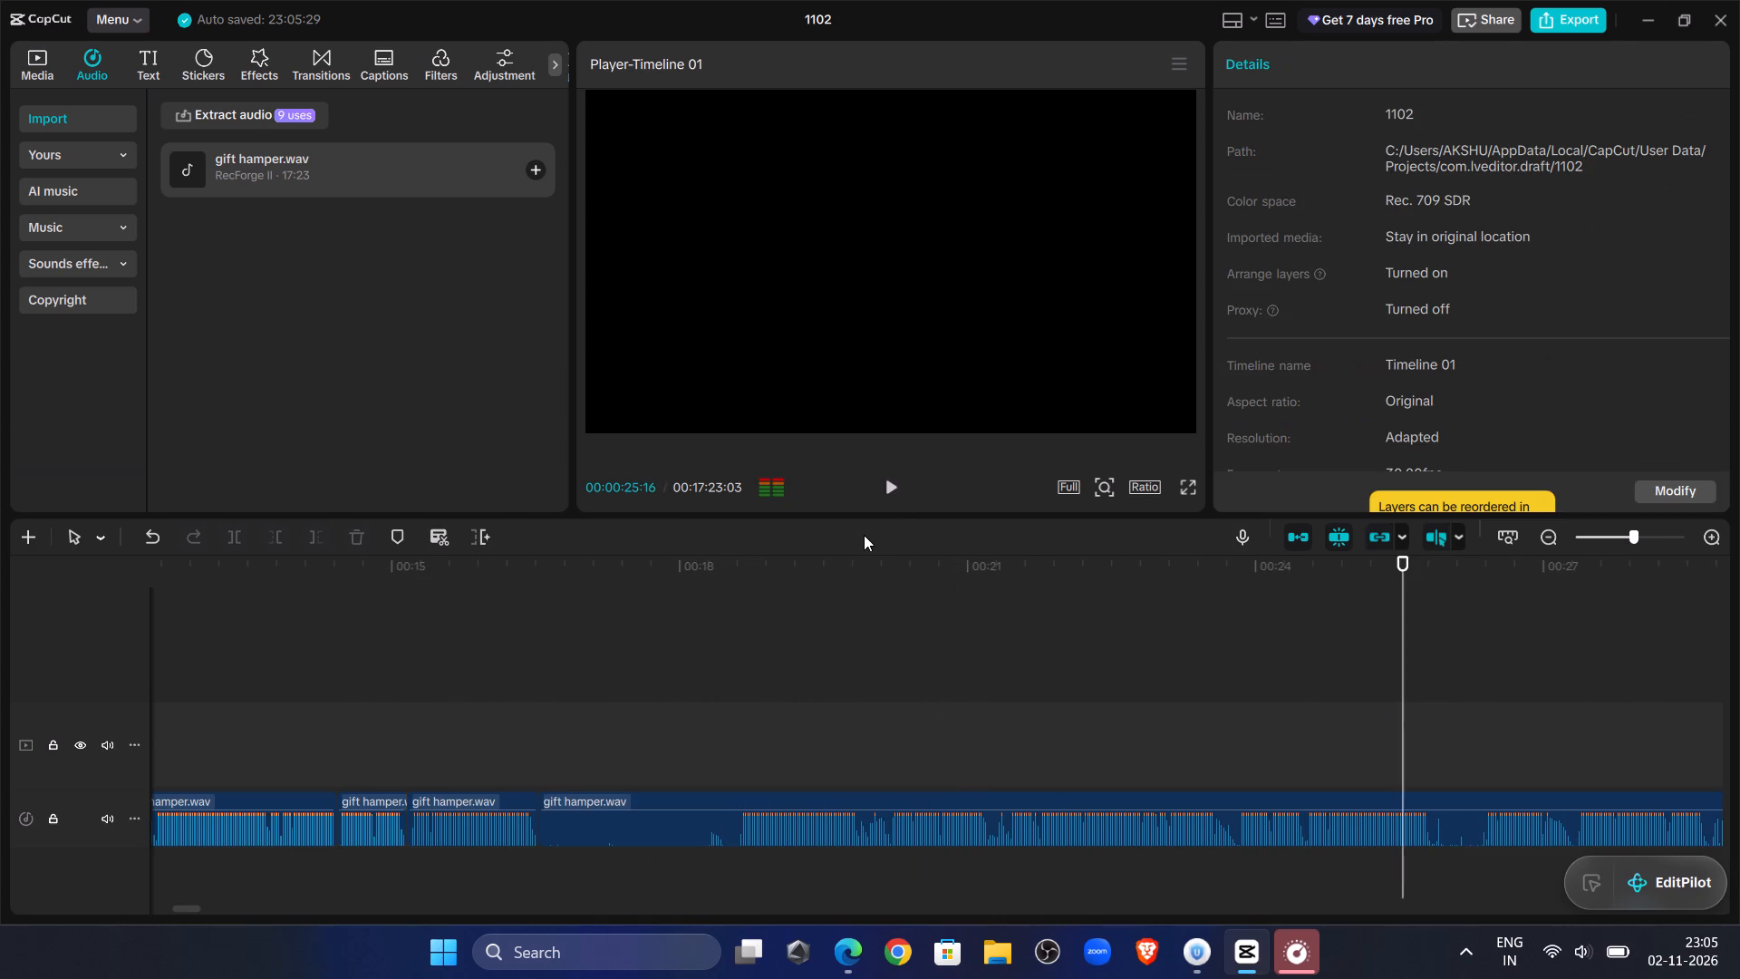
click(885, 502)
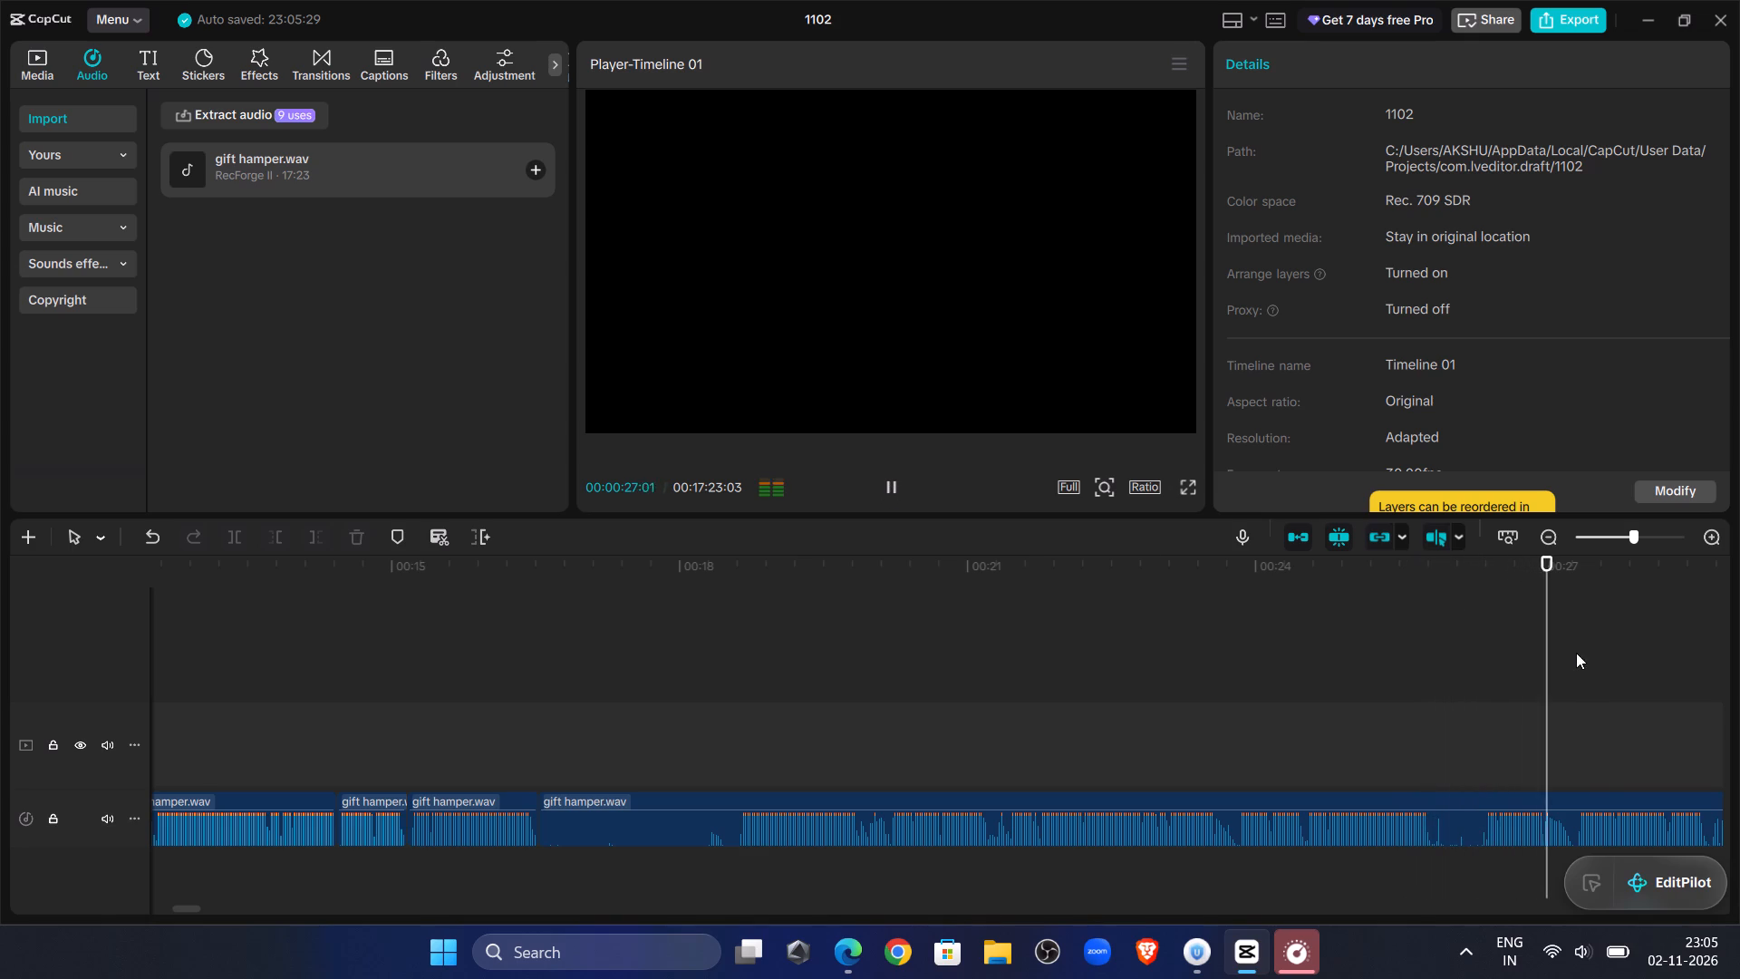
double_click(1485, 731)
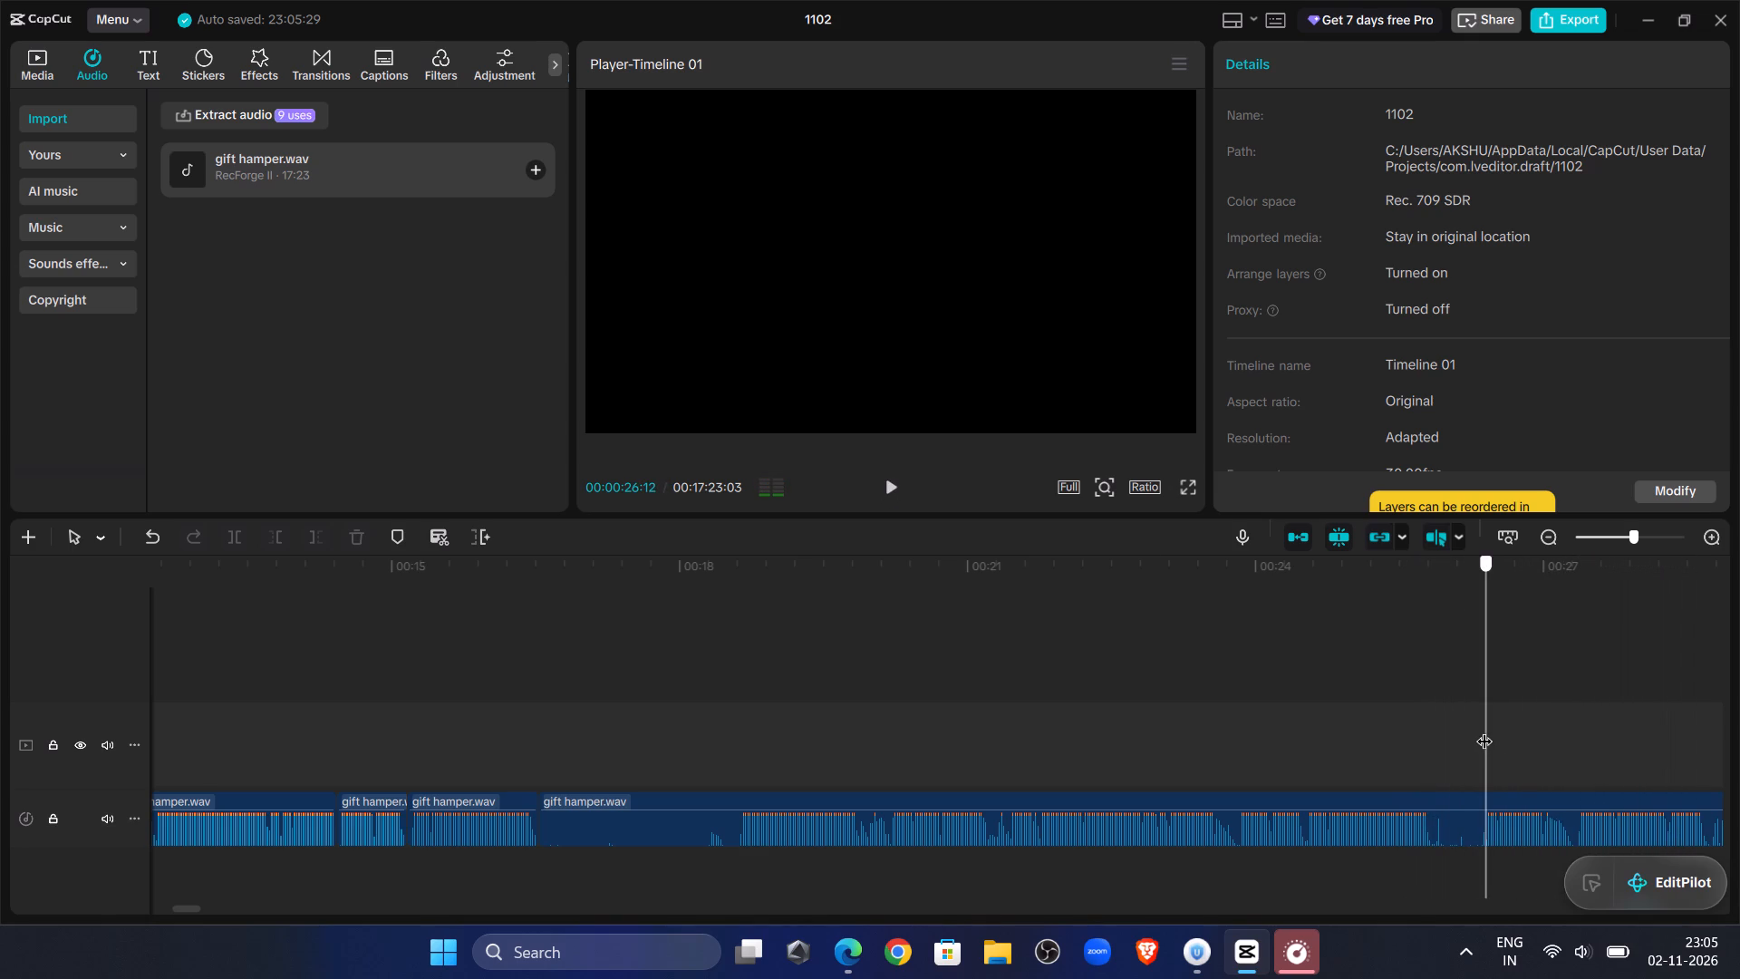
click(1447, 809)
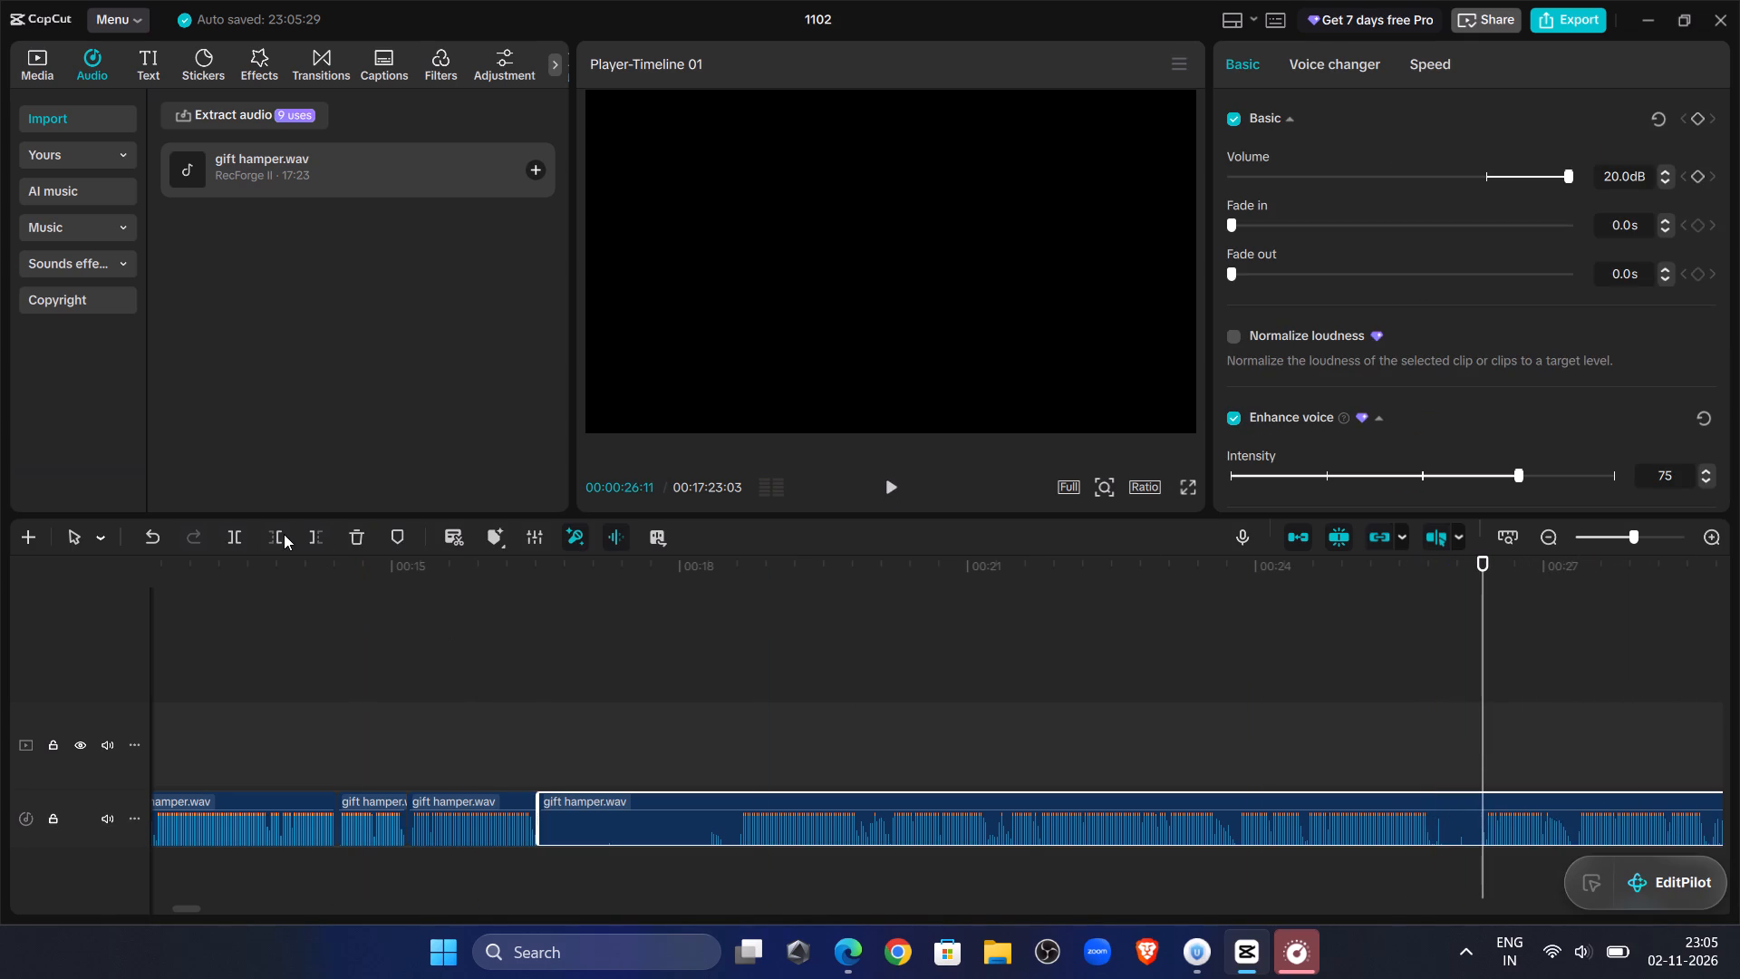
click(282, 533)
drag(1554, 801, 752, 790)
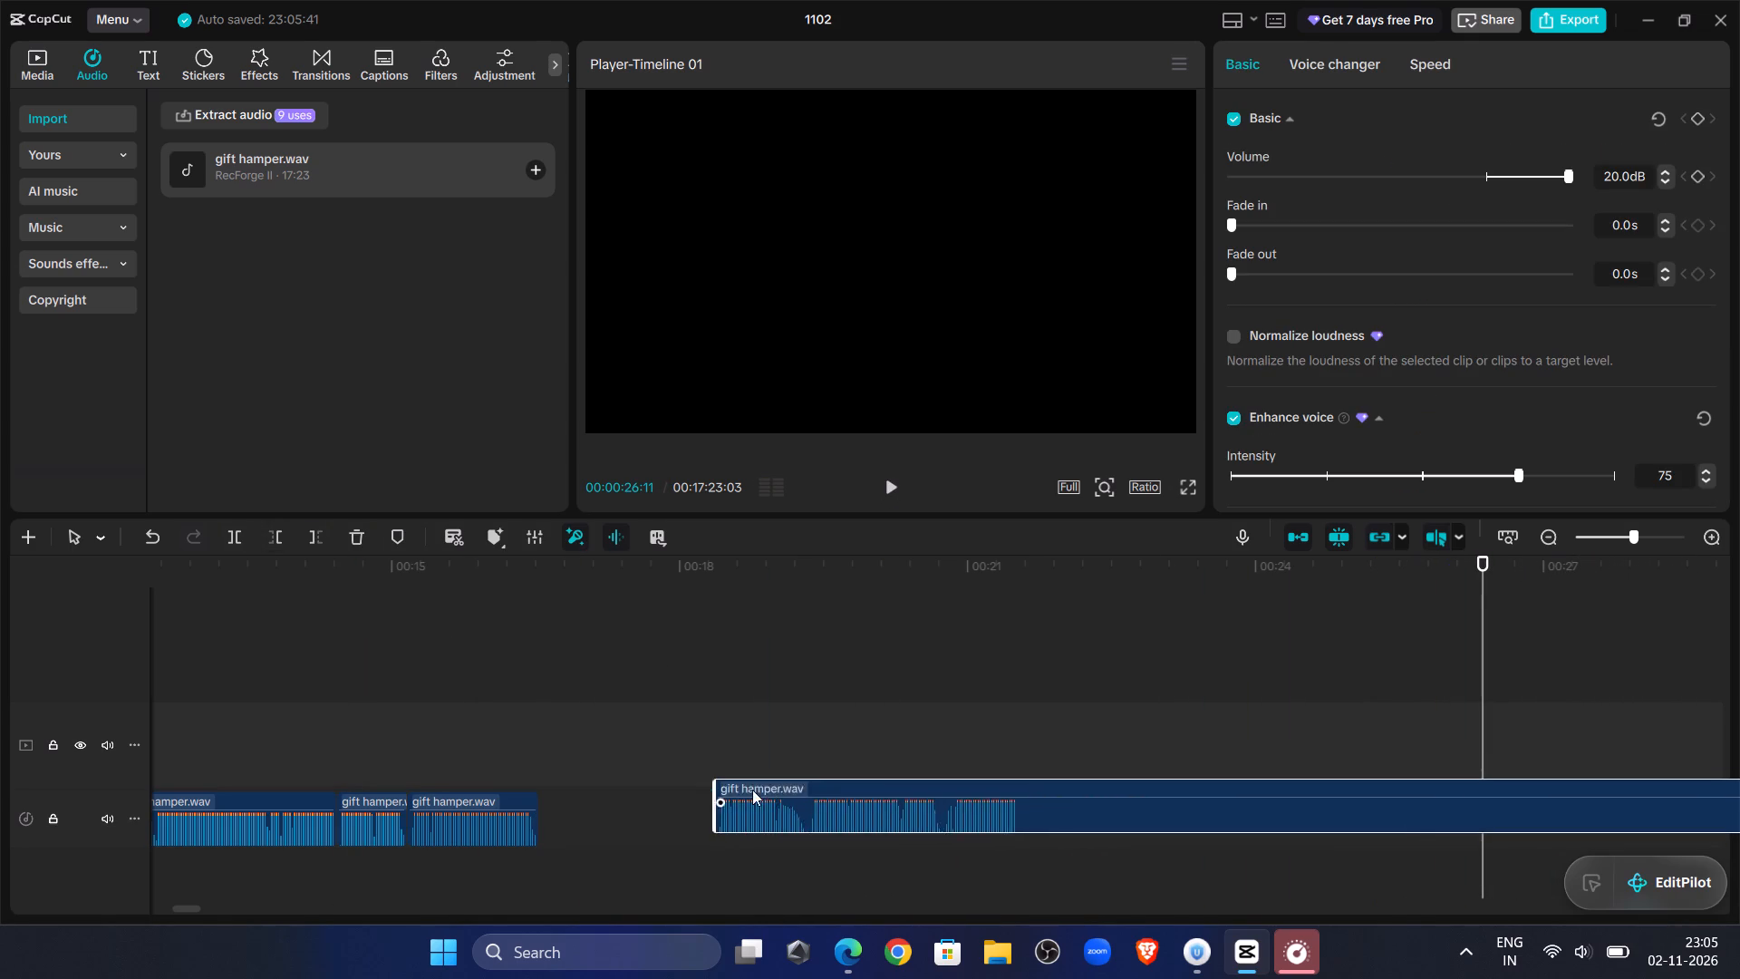
drag(752, 790, 616, 810)
Play from about 00:00:16:05 across the eleventh-to-twelfth clip join and split the twelfth clip at about 00:00:17:06.
click(505, 675)
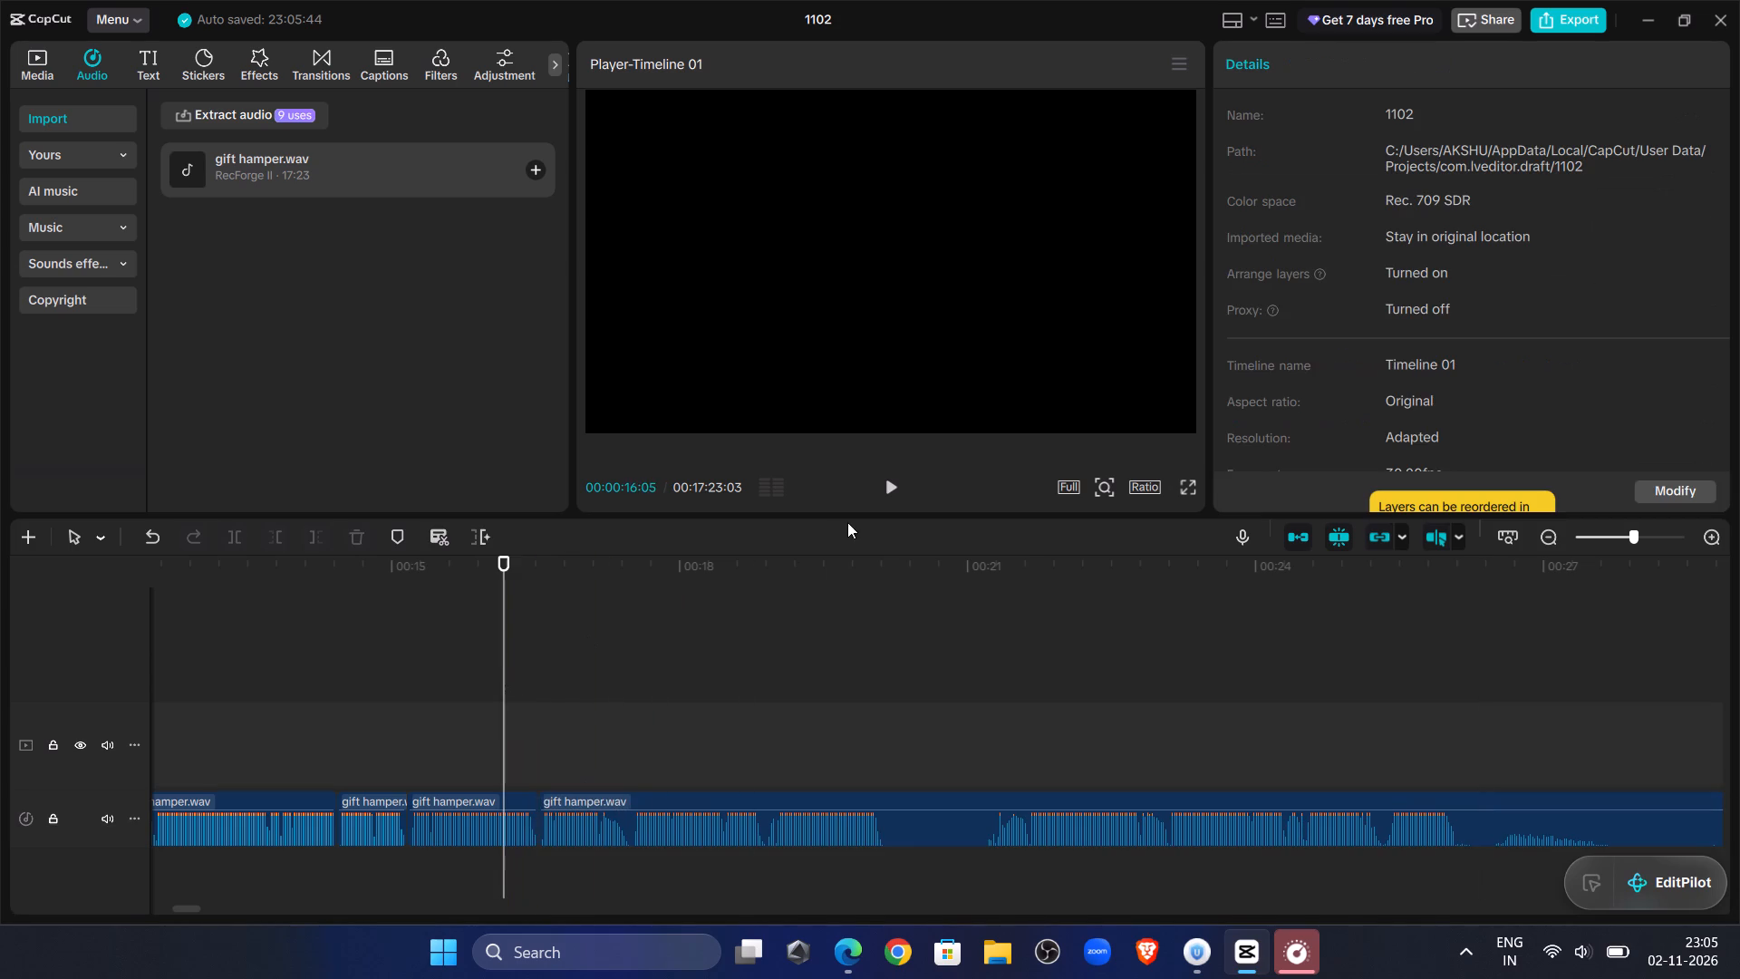
click(883, 494)
click(883, 494)
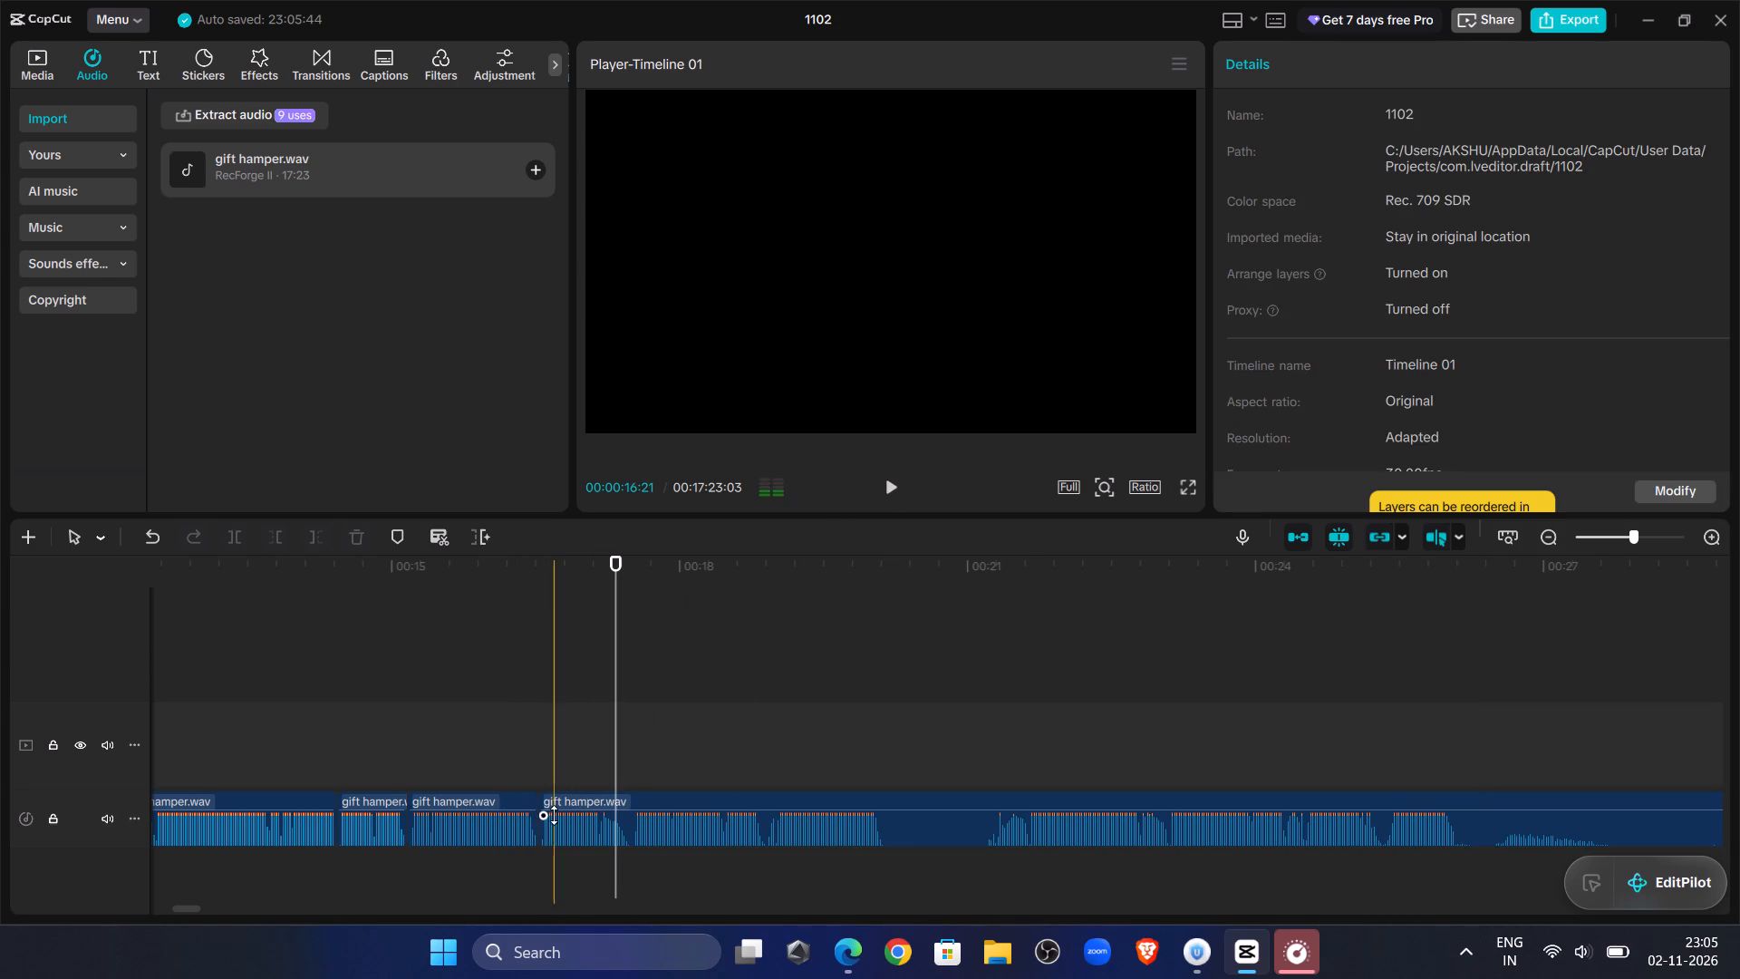
drag(620, 763, 605, 765)
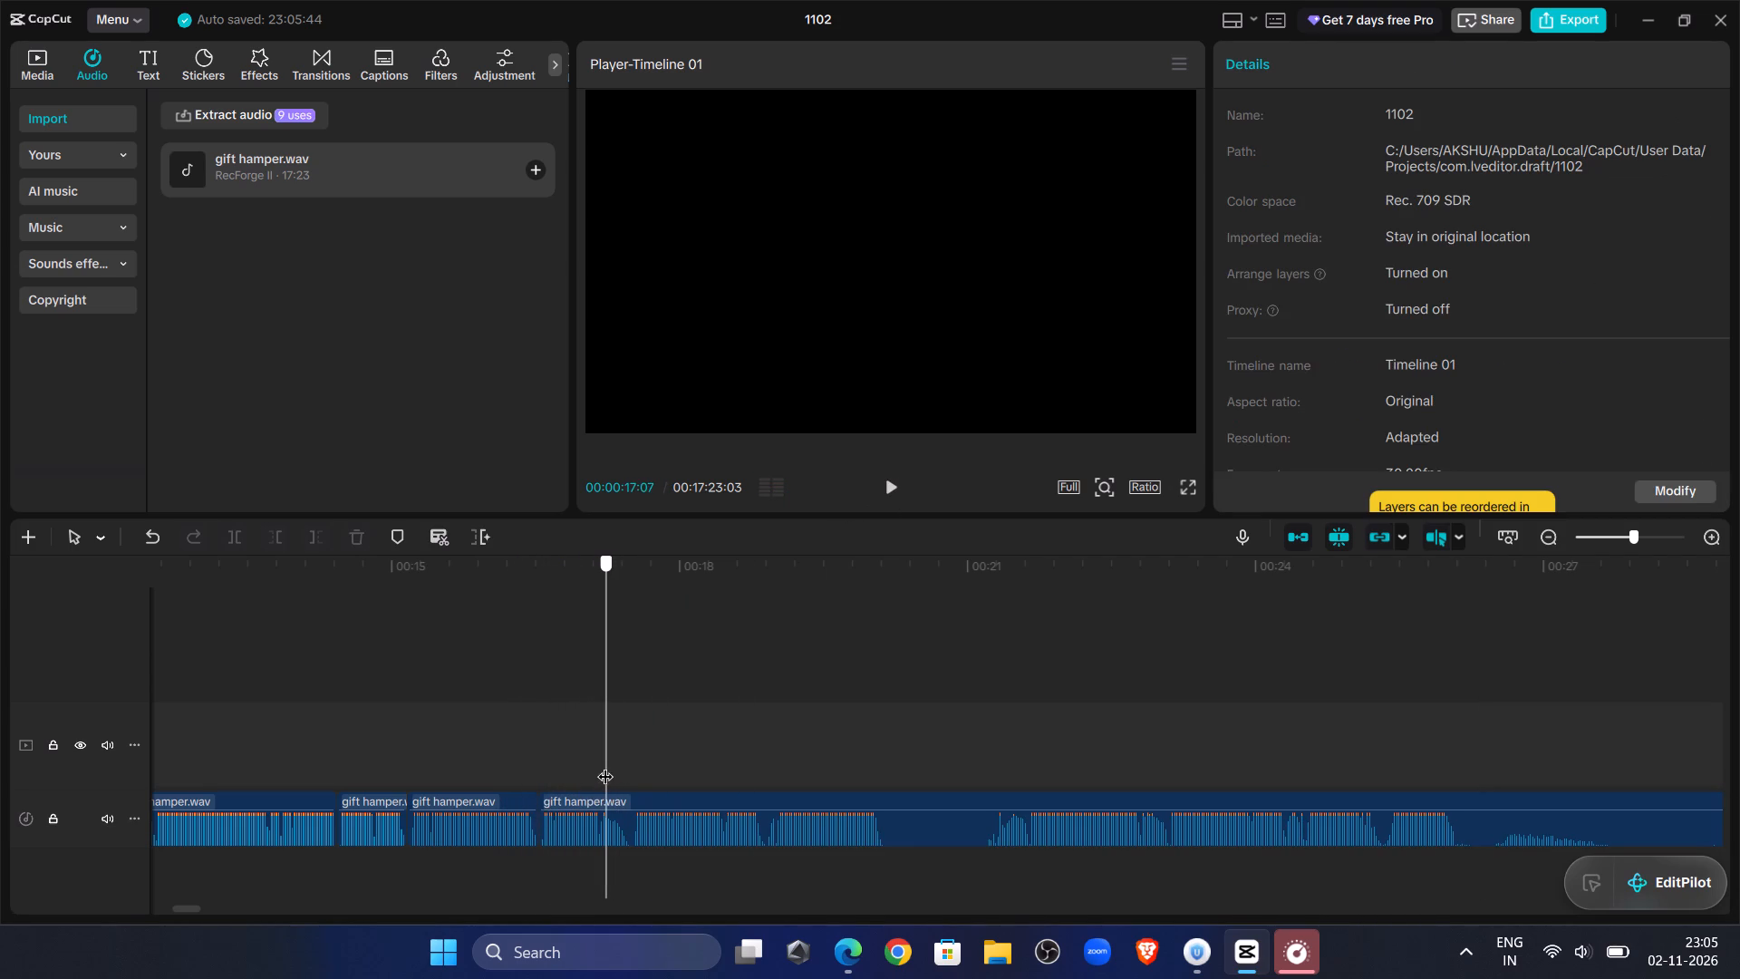
drag(605, 765, 604, 766)
click(602, 829)
click(237, 531)
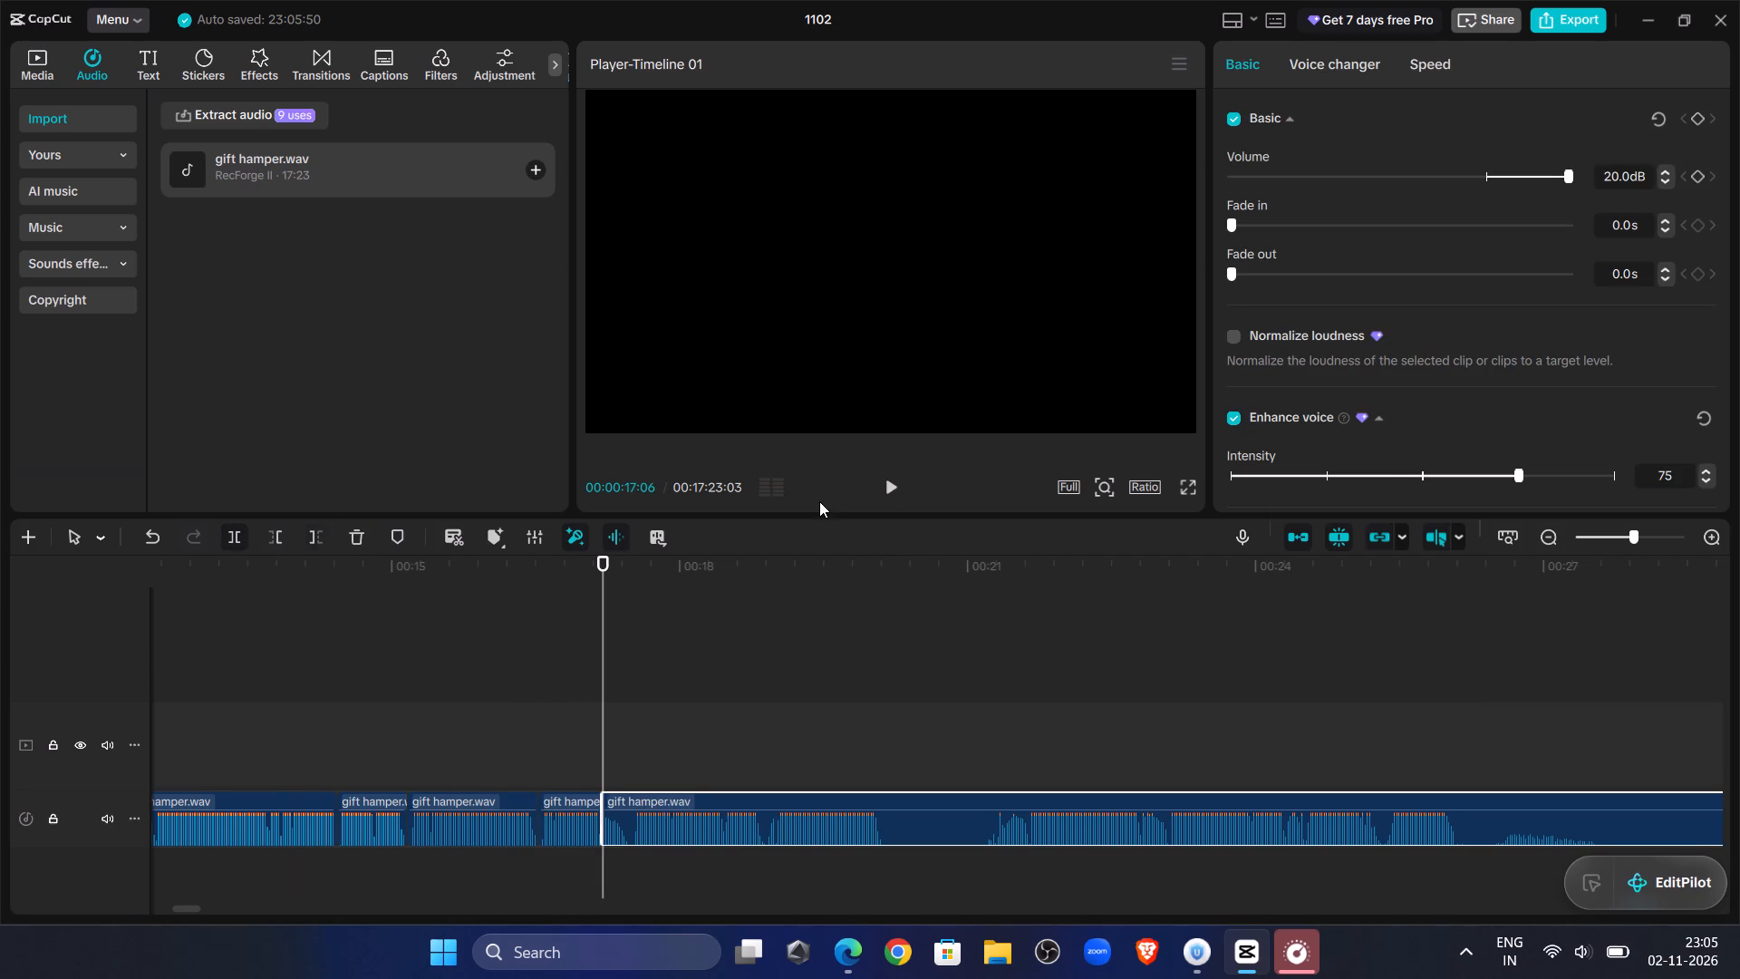
Play the thirteenth clip's beginning, trim its start to about 00:00:17:14 and slide it back against the twelfth clip.
double_click(893, 482)
click(636, 636)
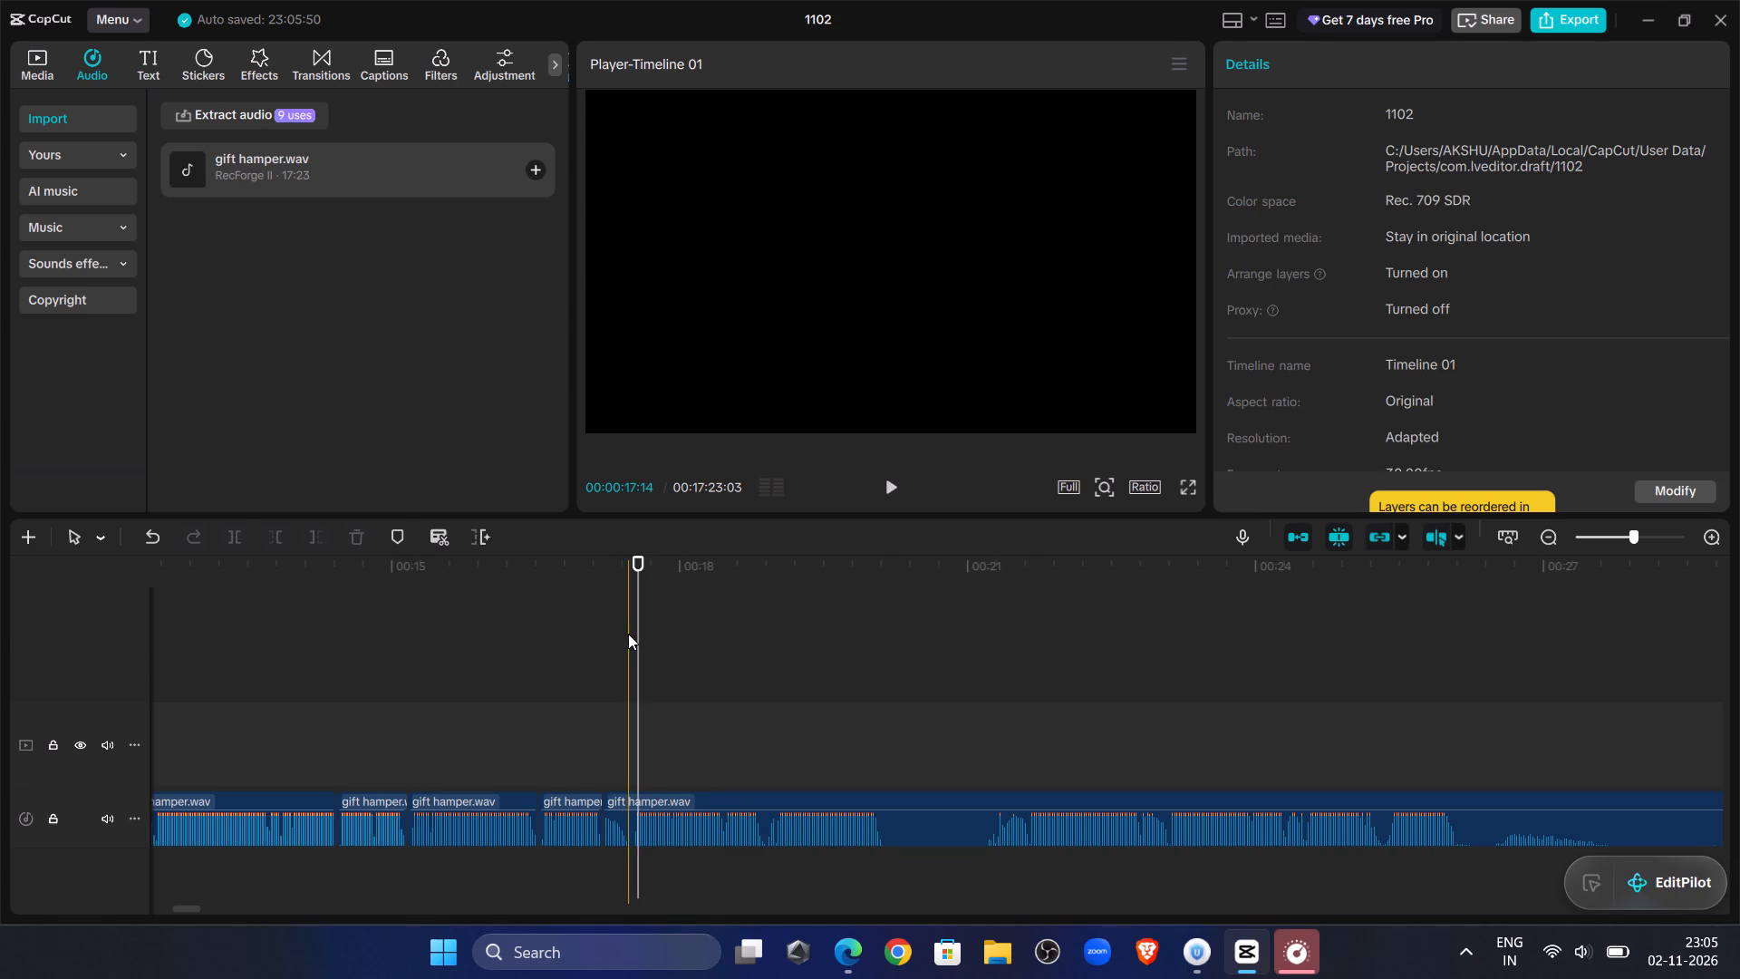
click(628, 634)
click(633, 834)
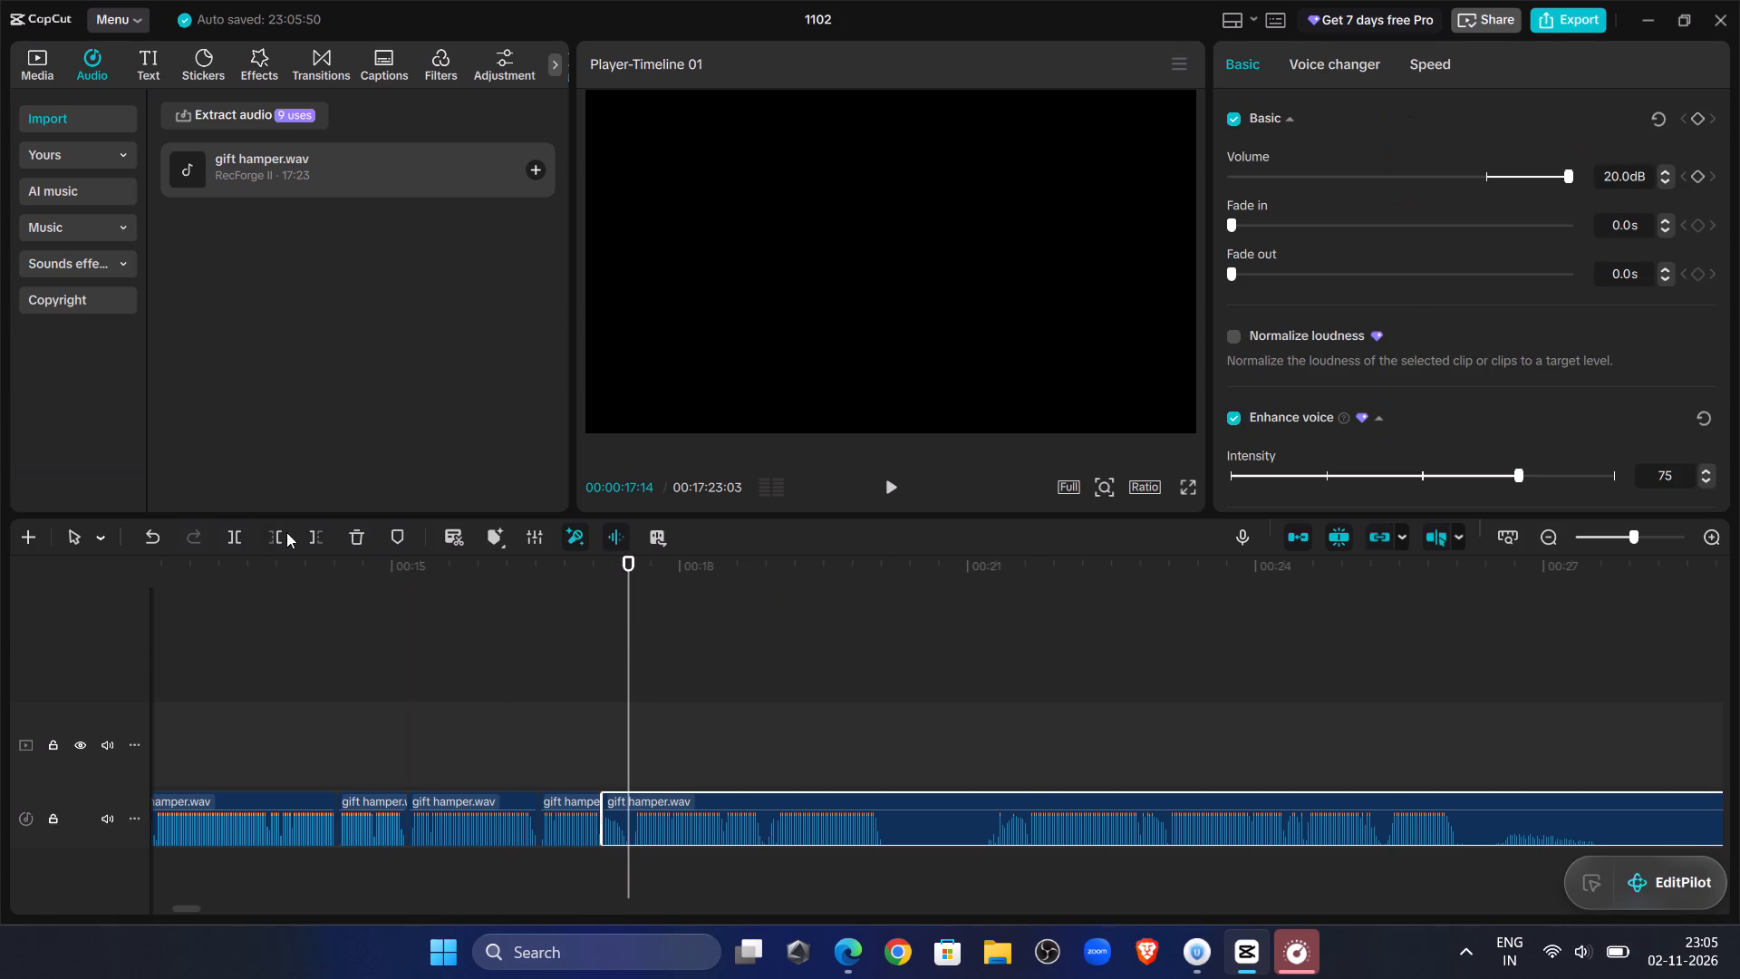
click(284, 537)
drag(711, 805, 687, 809)
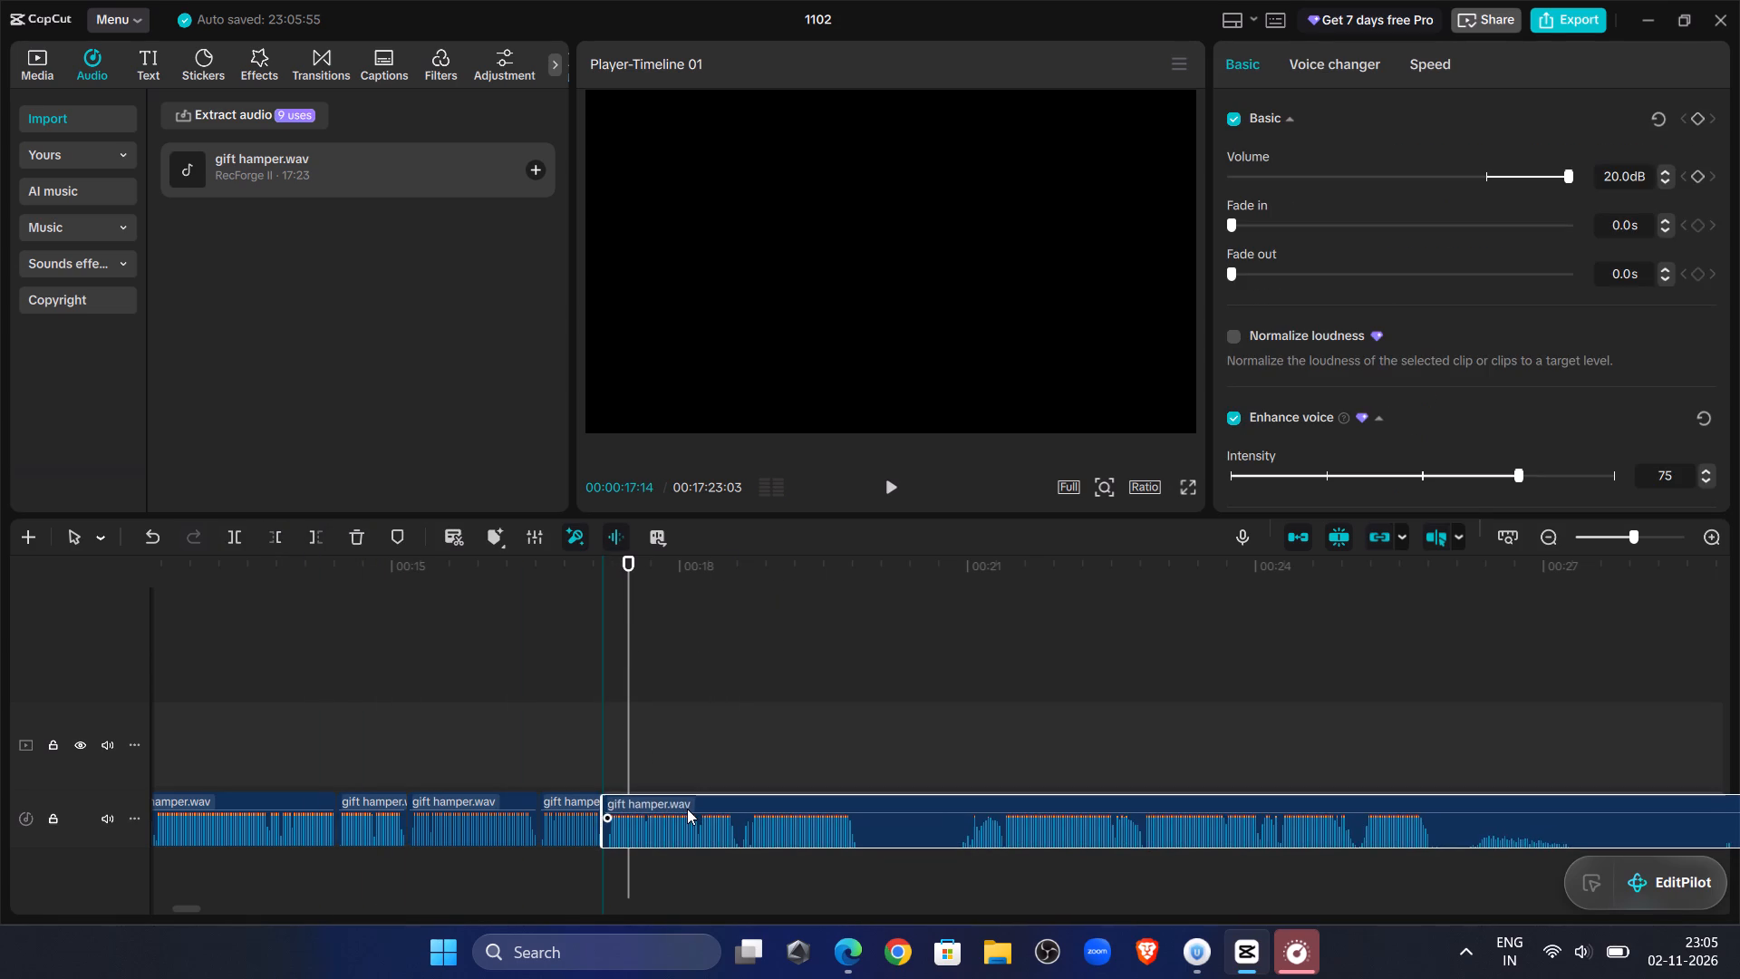
drag(687, 809, 686, 808)
Play across the twelfth-to-thirteenth clip join and split the thirteenth clip at about 00:00:18:20.
click(479, 673)
click(885, 496)
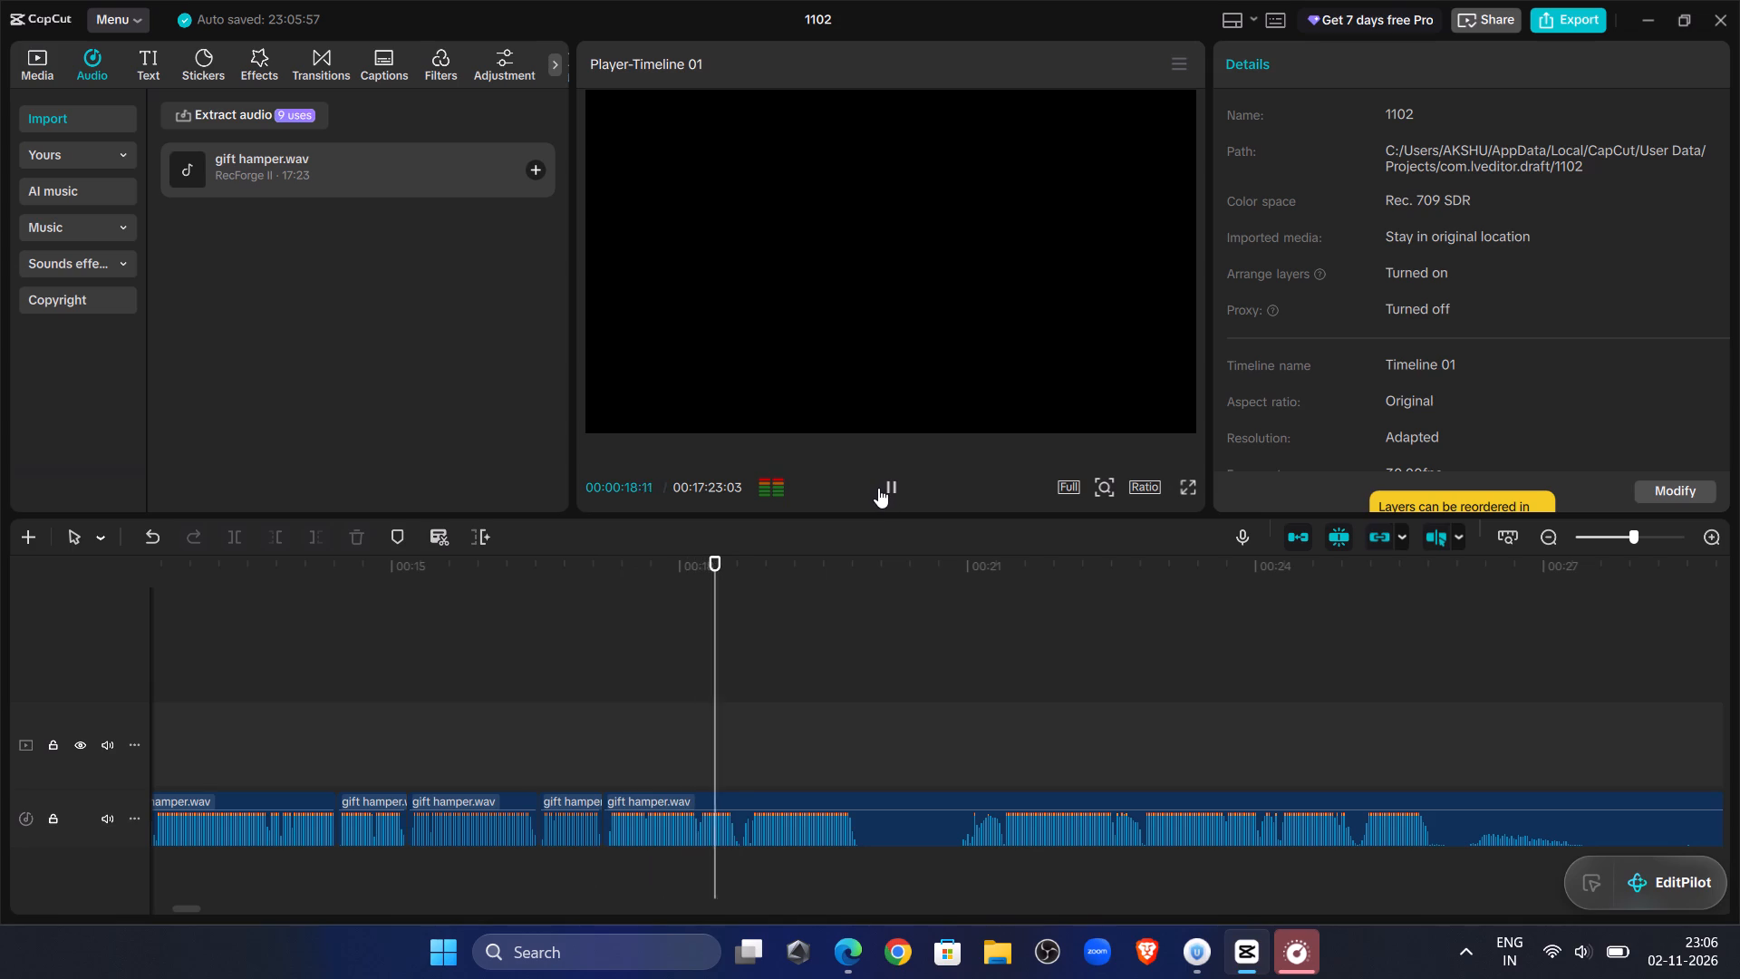
click(878, 488)
click(719, 820)
click(233, 532)
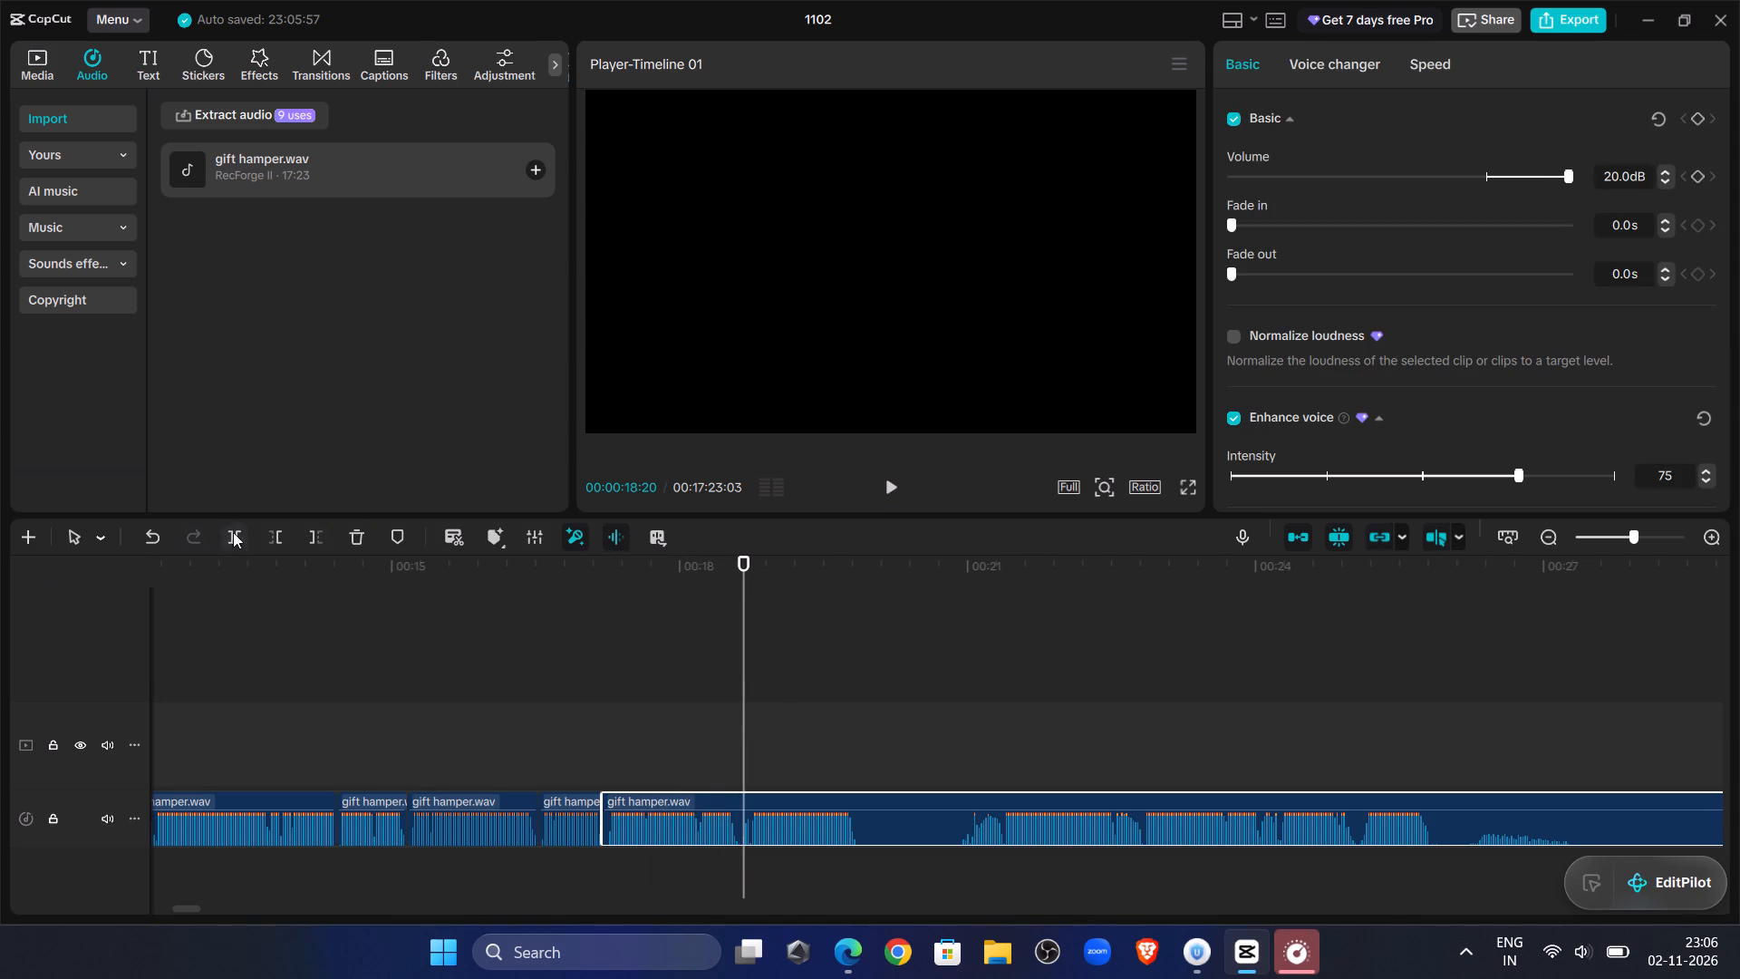
Play the fourteenth clip's beginning, trim the short quiet sliver off its start and slide it back against the thirteenth clip.
double_click(887, 481)
click(747, 677)
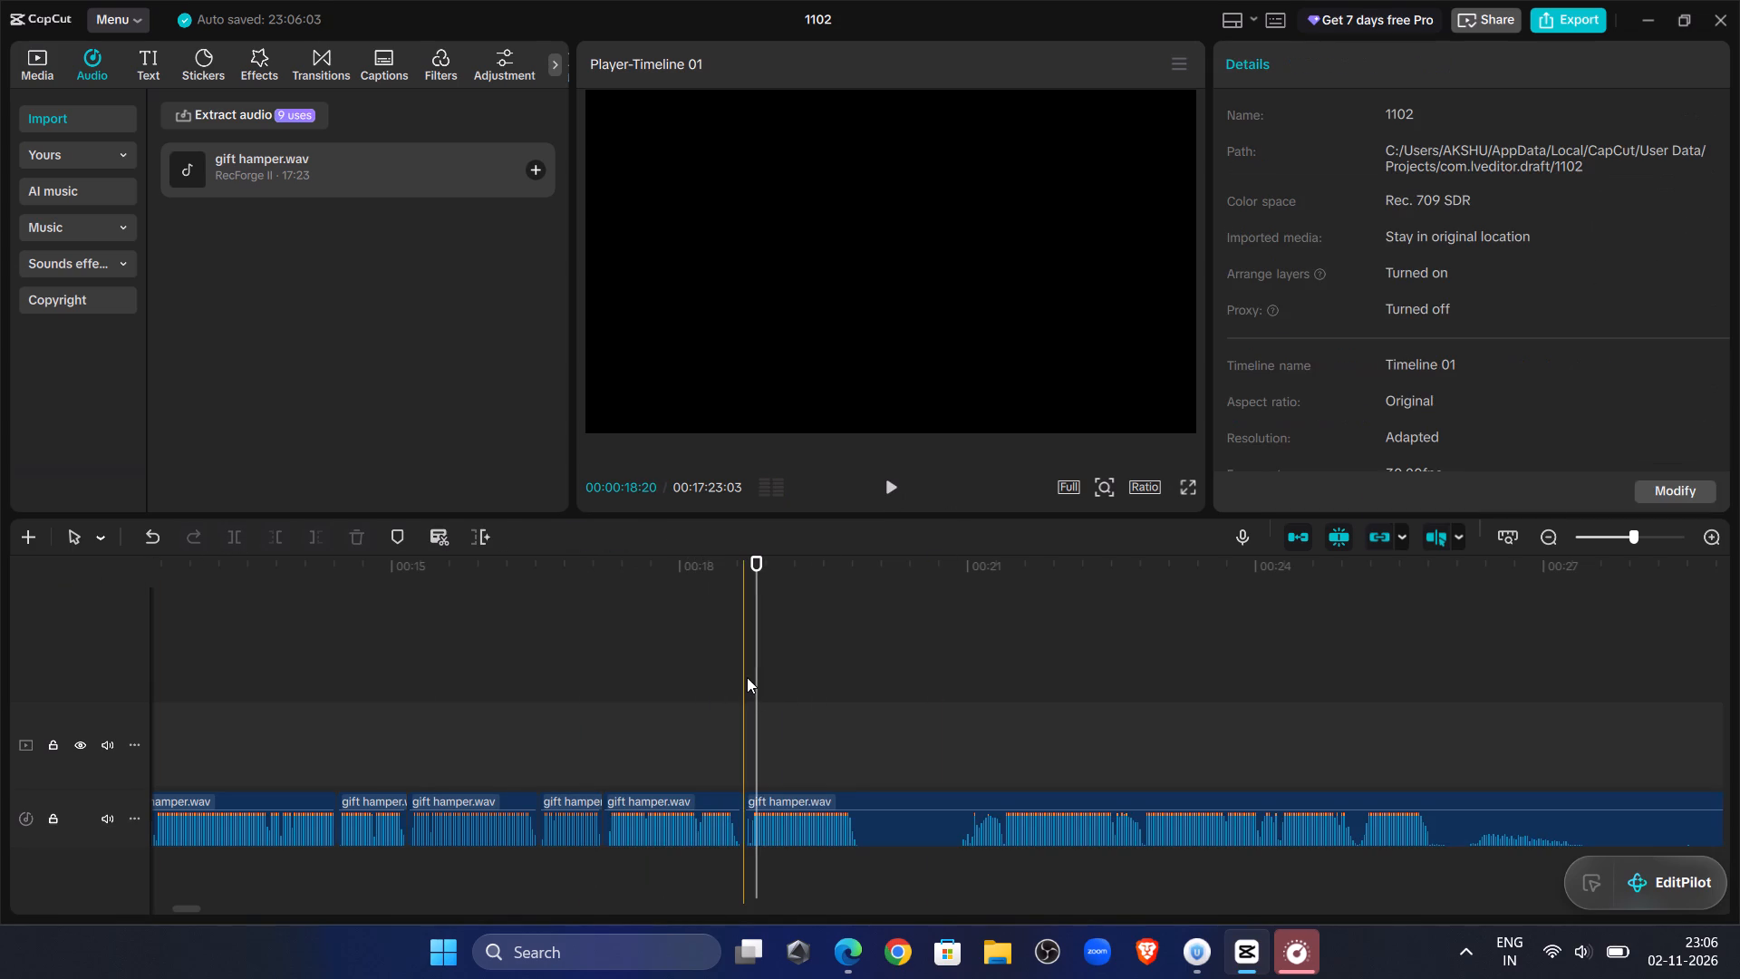
click(758, 694)
click(756, 694)
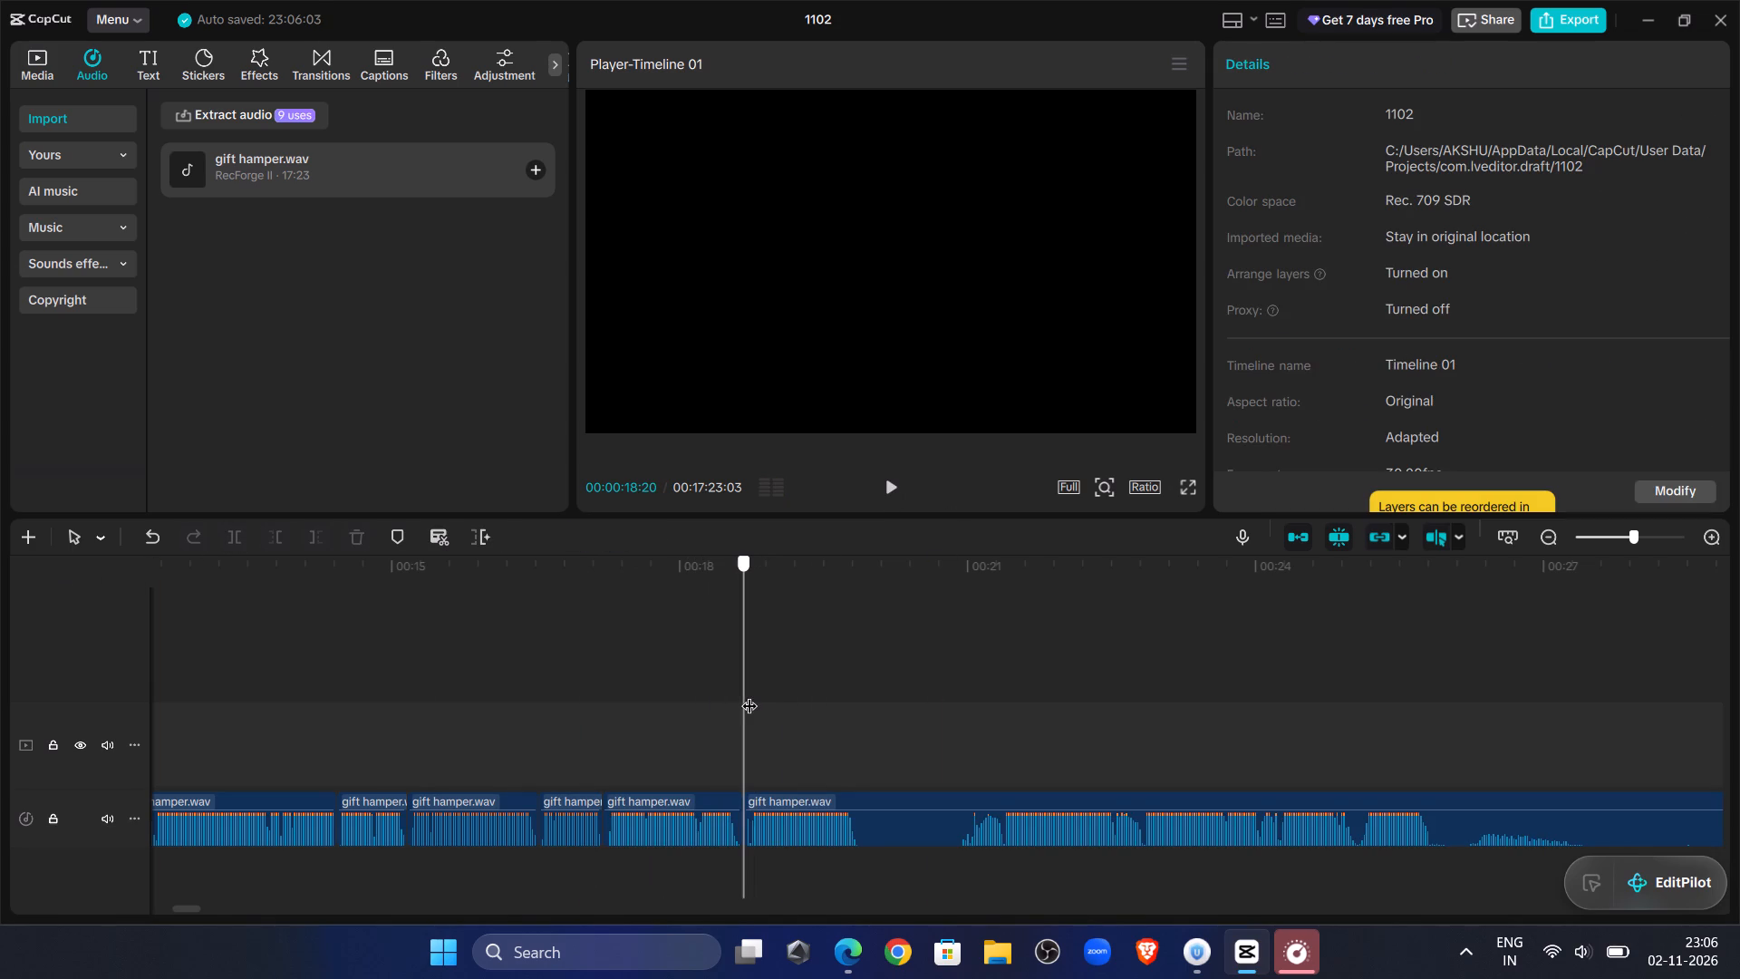
click(796, 816)
click(275, 530)
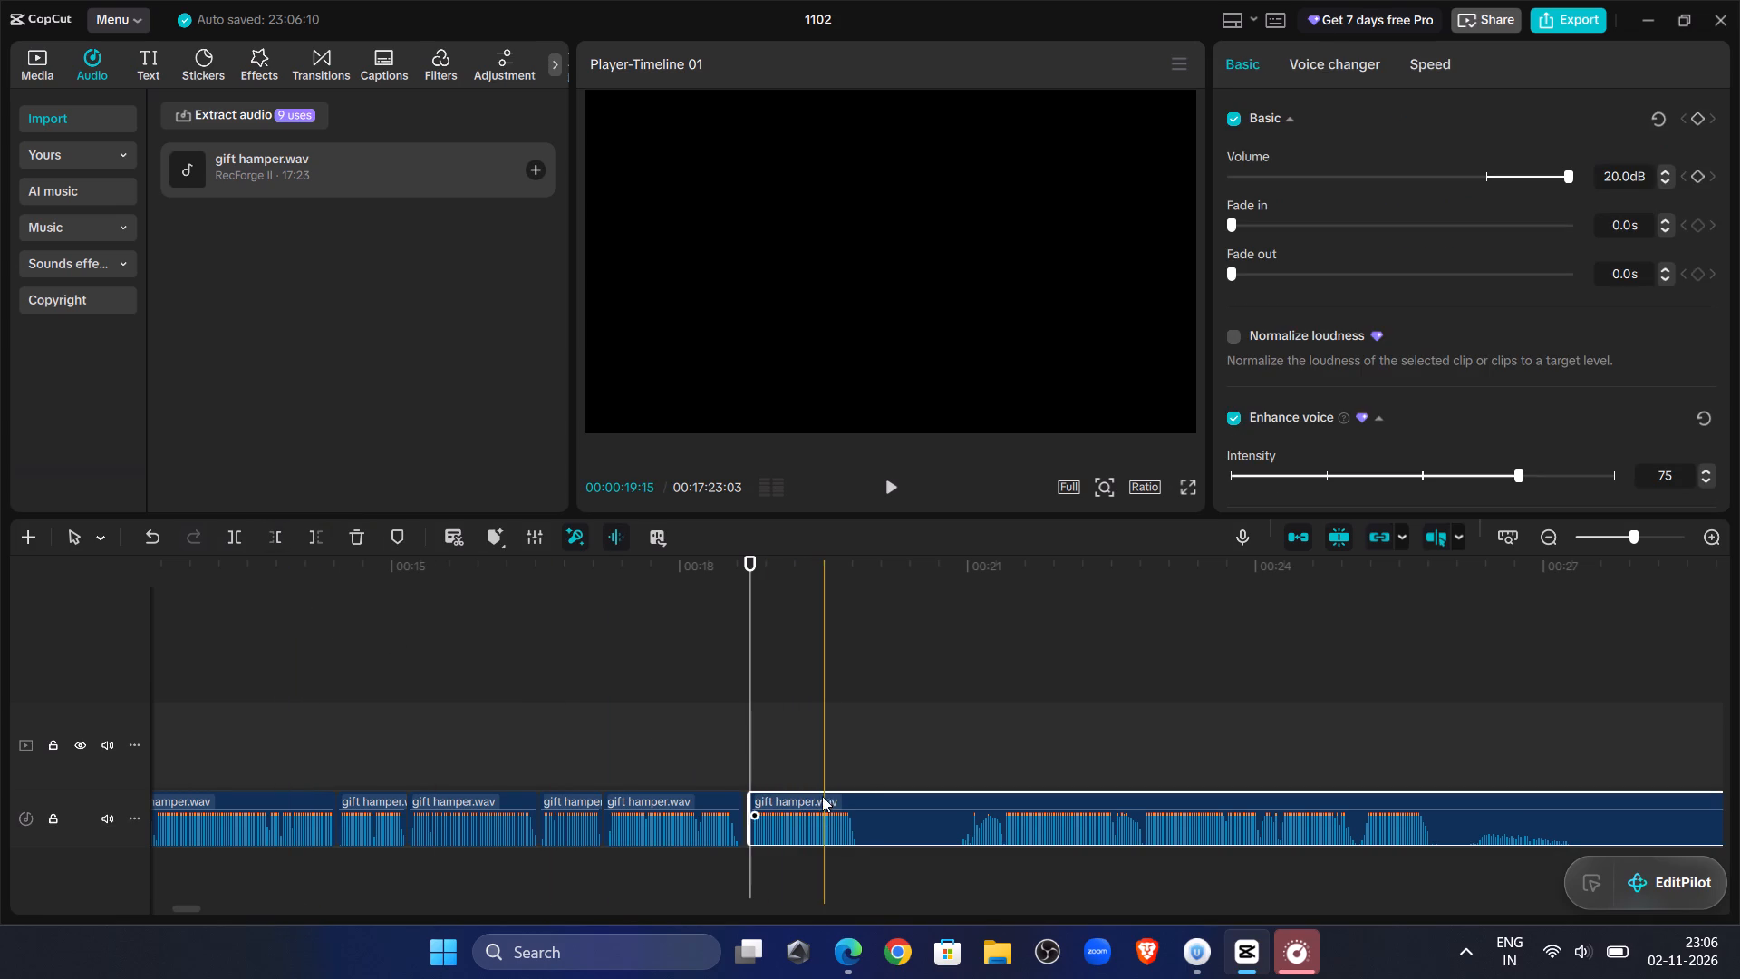
drag(822, 797, 810, 802)
Listen through the remaining recording from about 00:00:18:11, skipping ahead between phrases to about 00:00:42:22, to find where usable speech resumes.
click(715, 674)
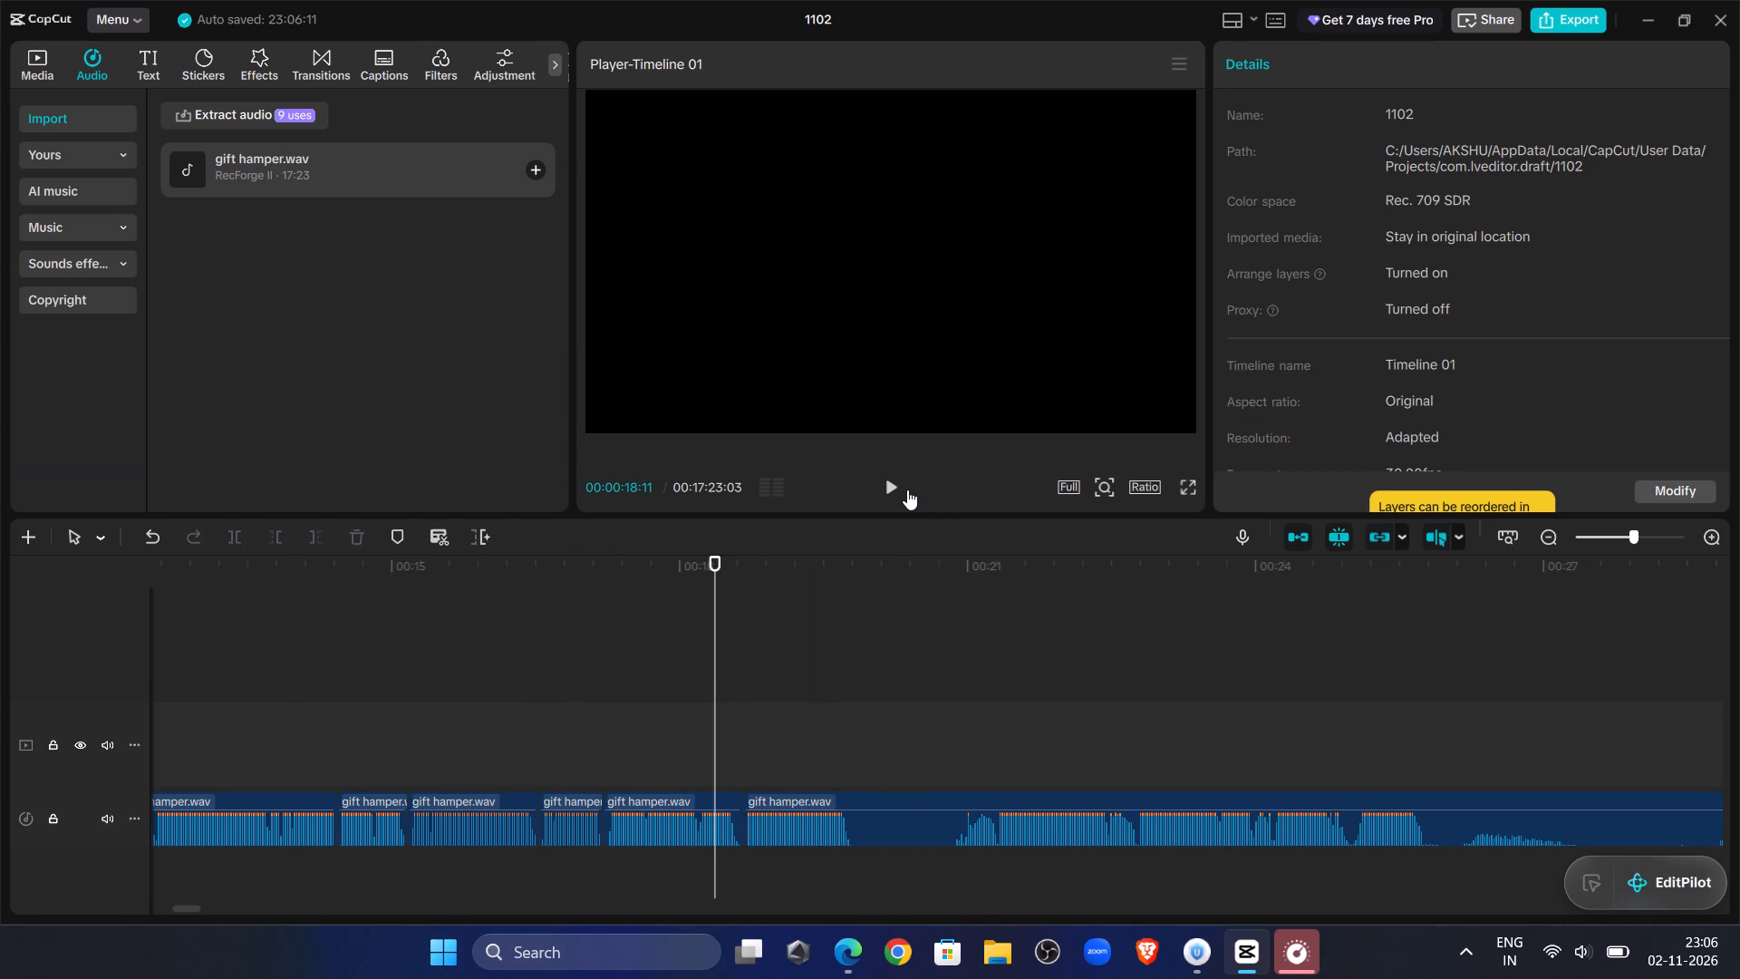
click(907, 489)
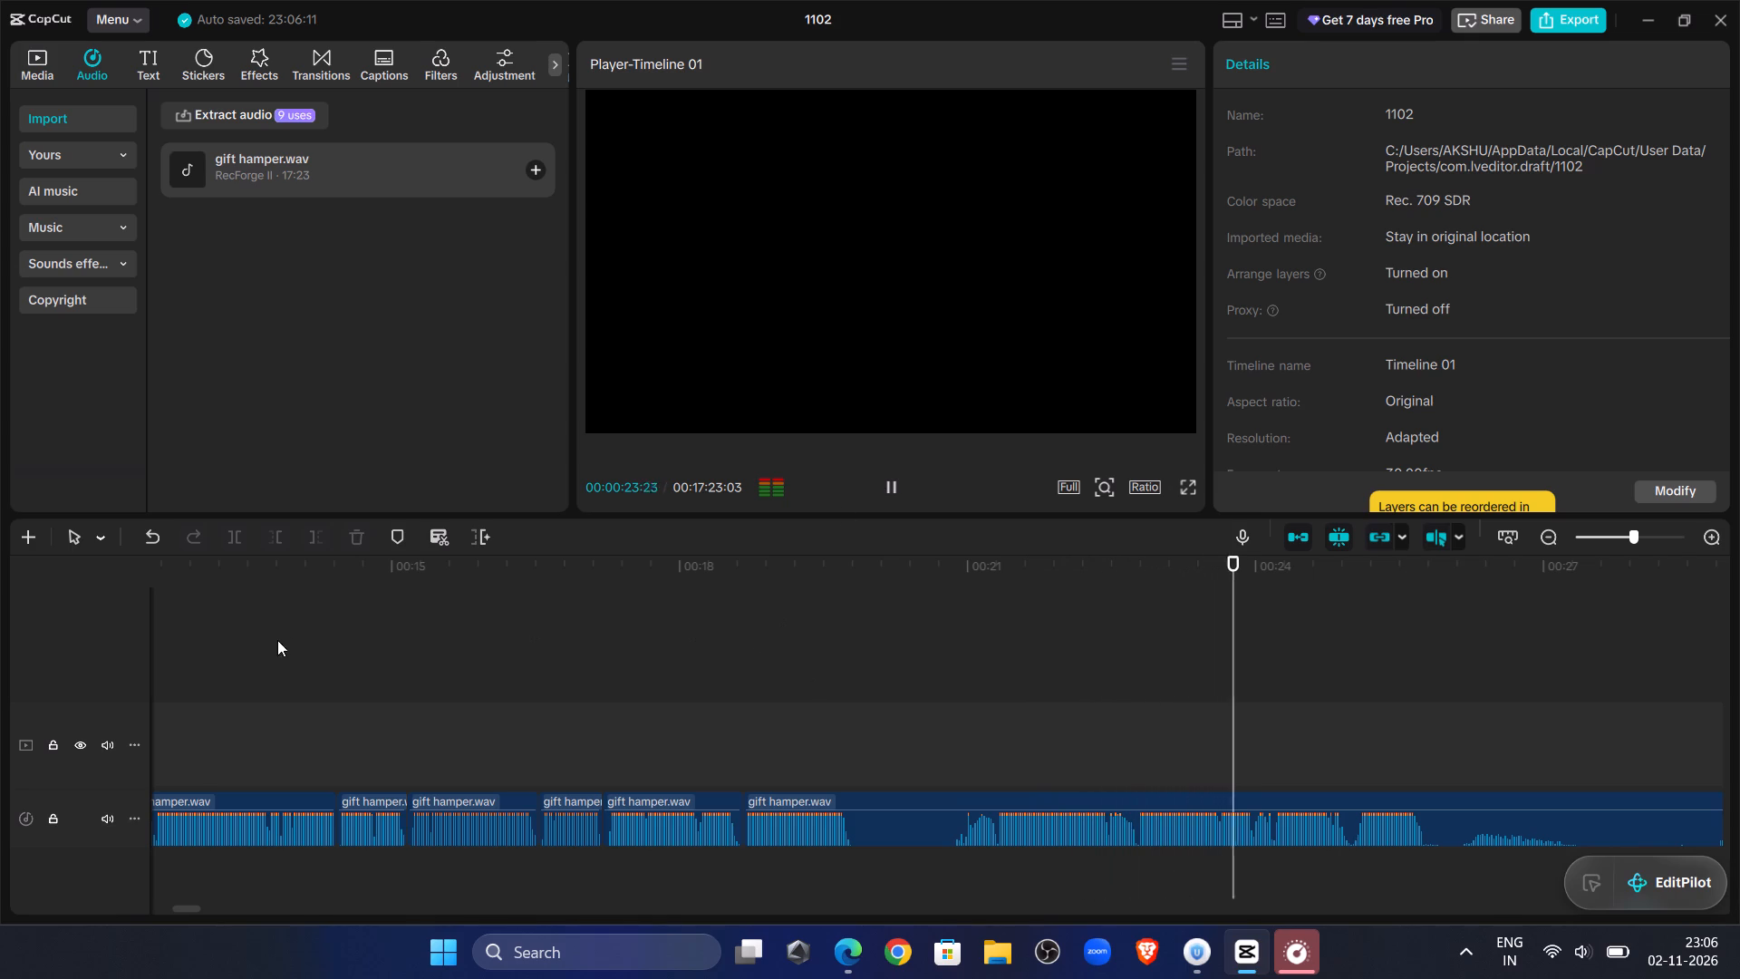
click(1618, 540)
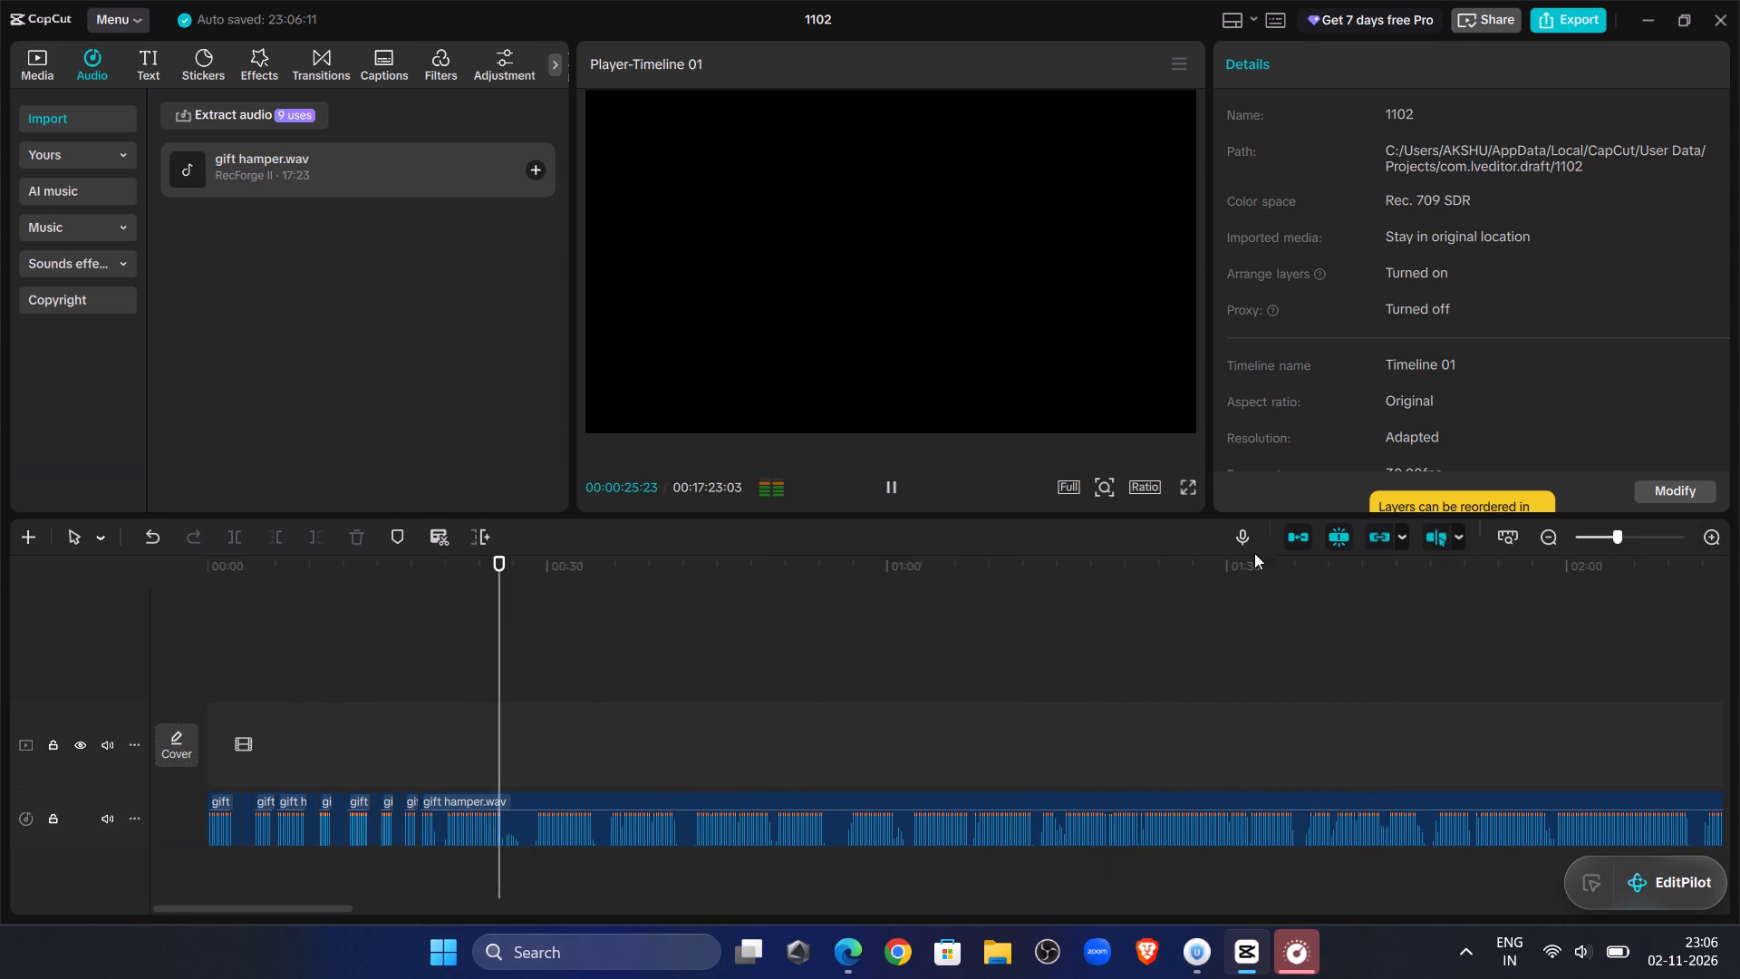
click(542, 696)
click(905, 490)
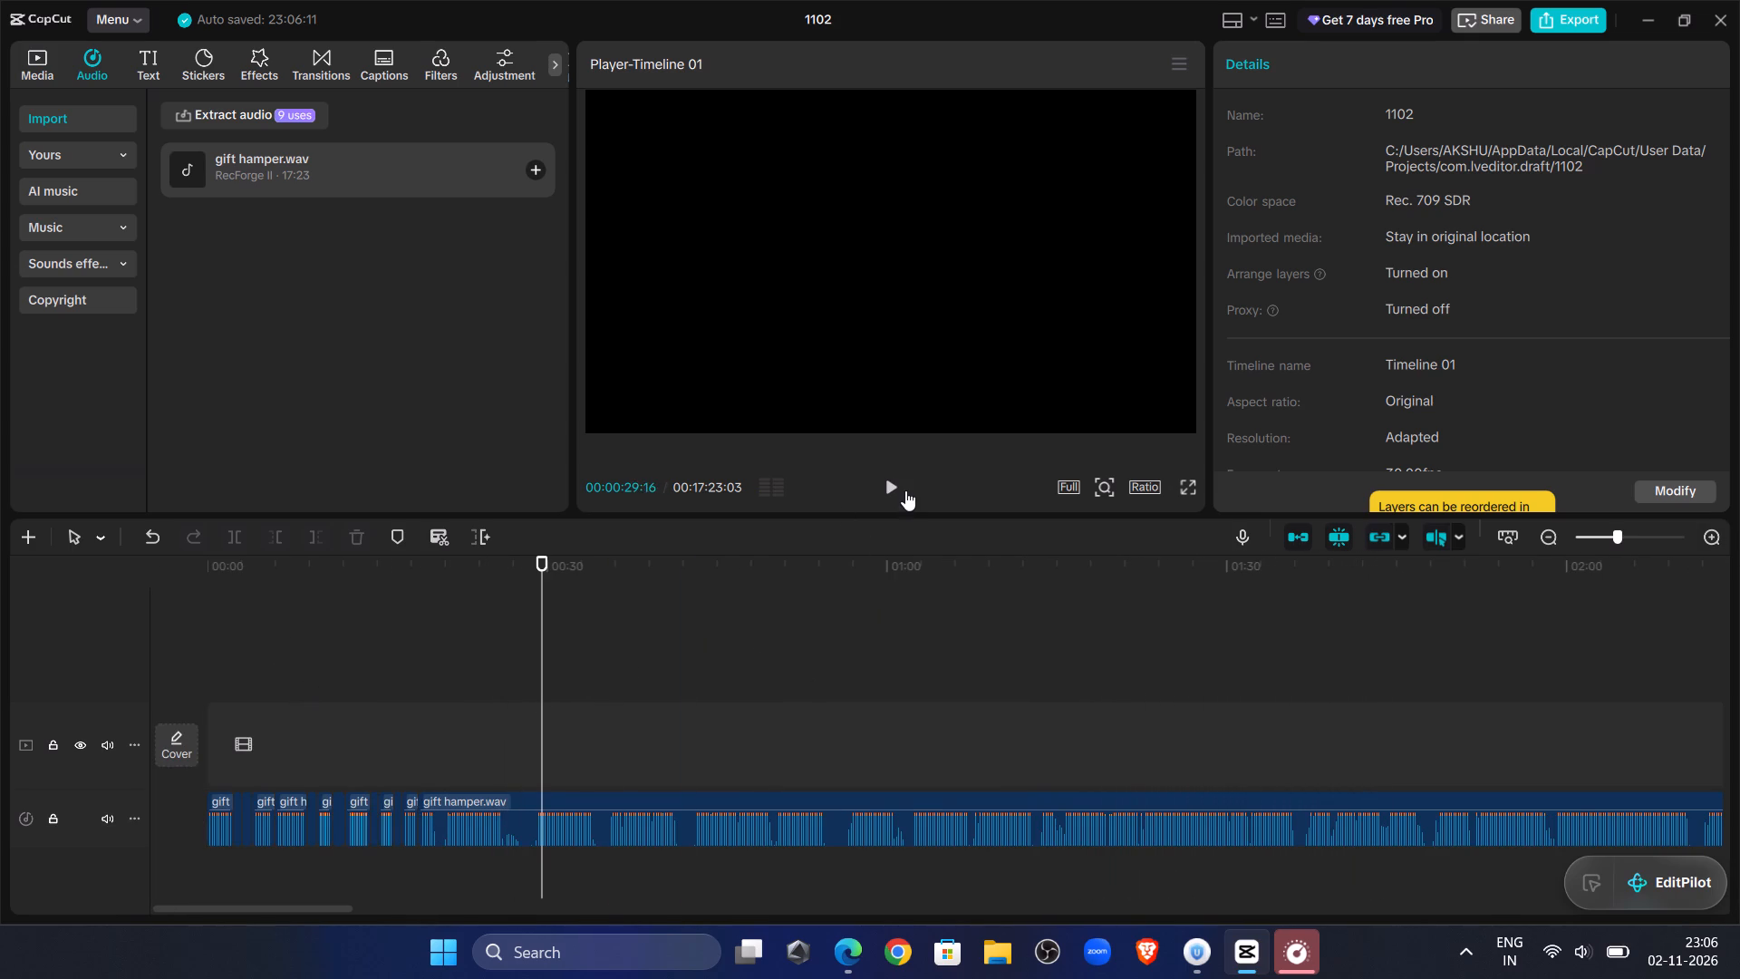
click(1634, 537)
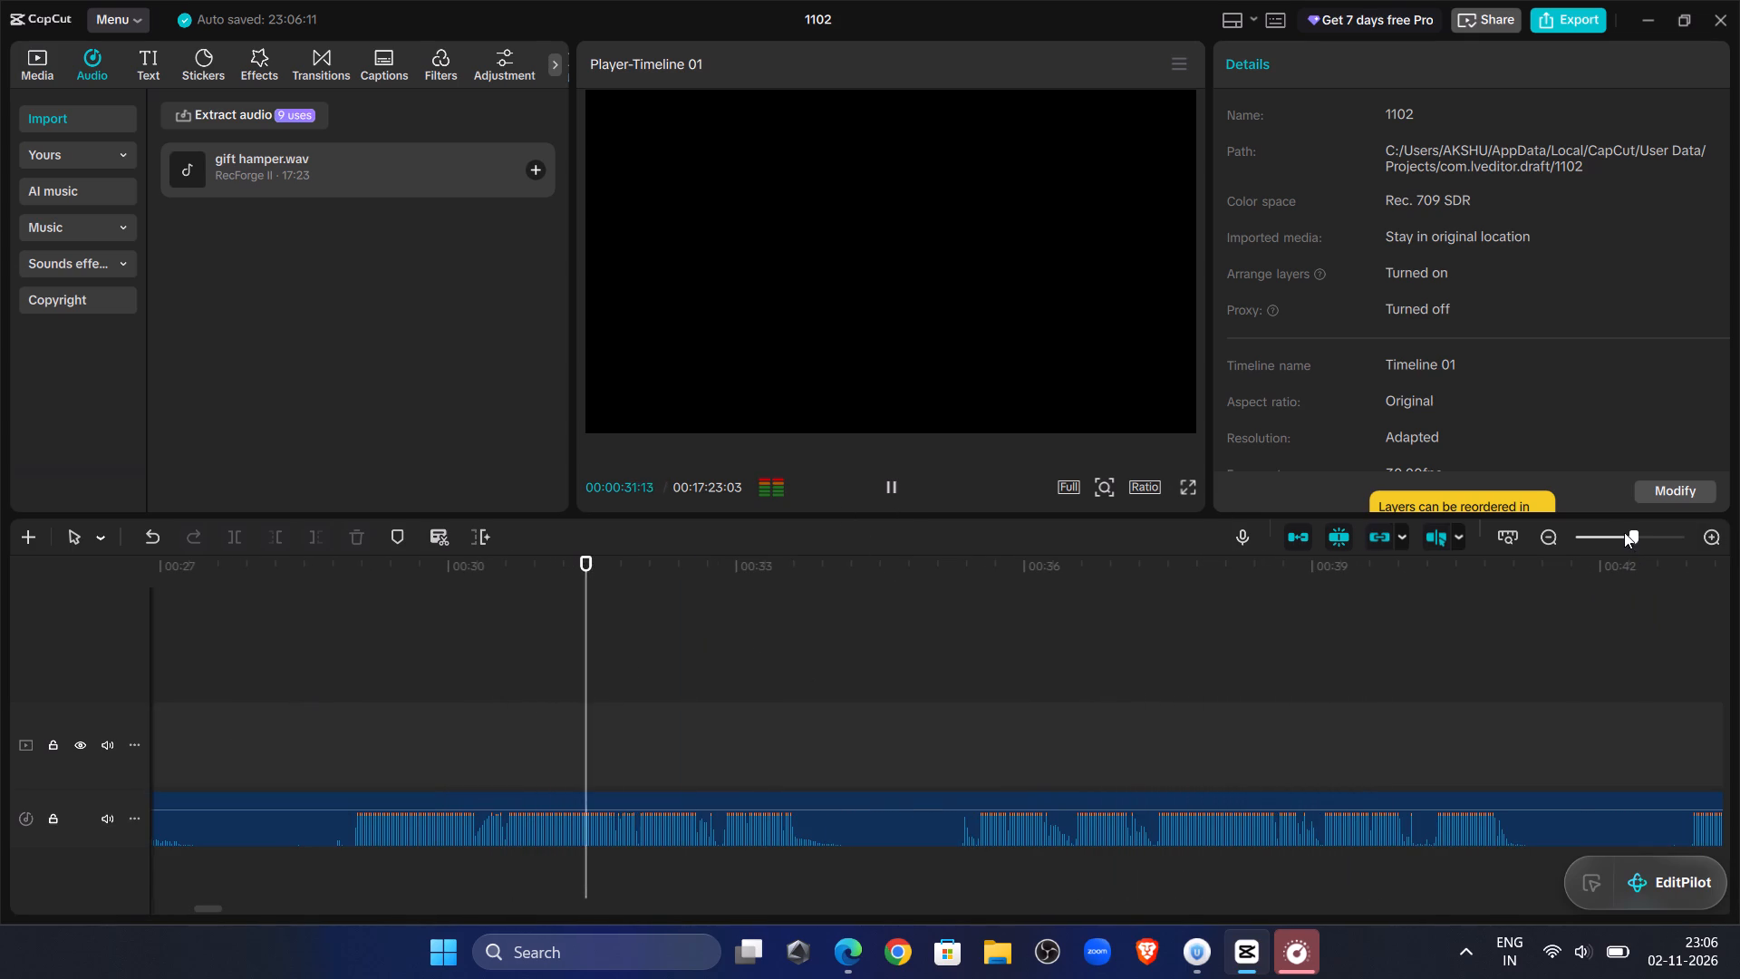
click(966, 713)
click(897, 492)
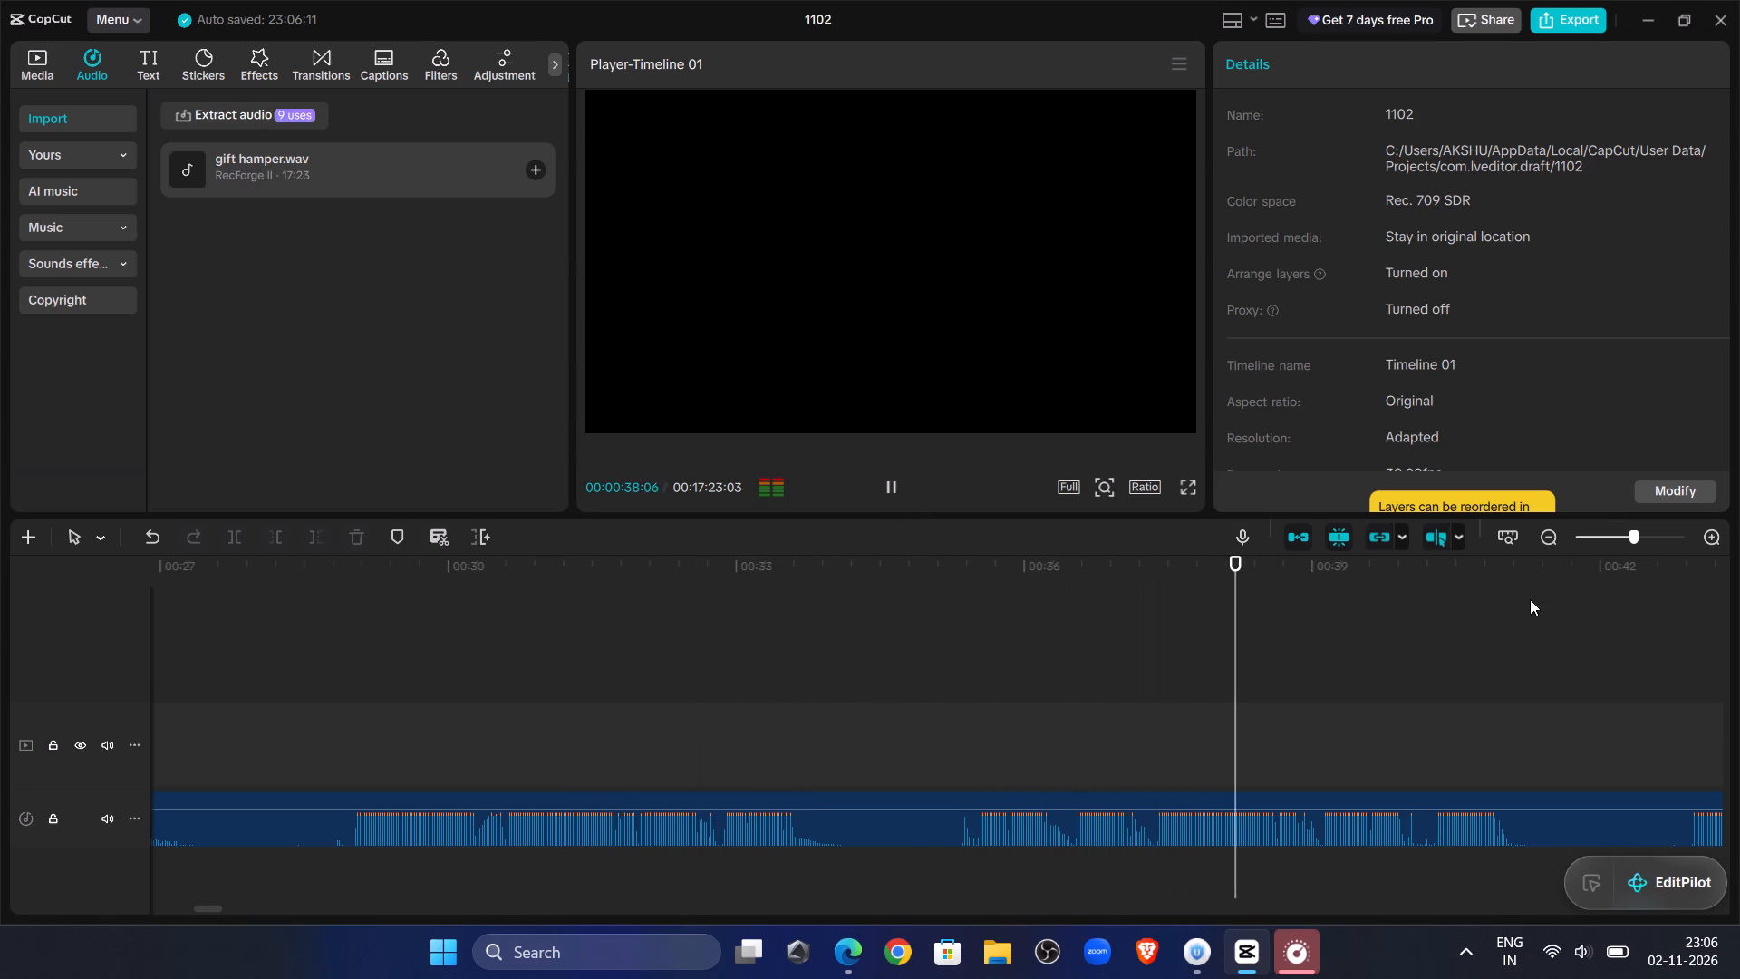
click(1622, 538)
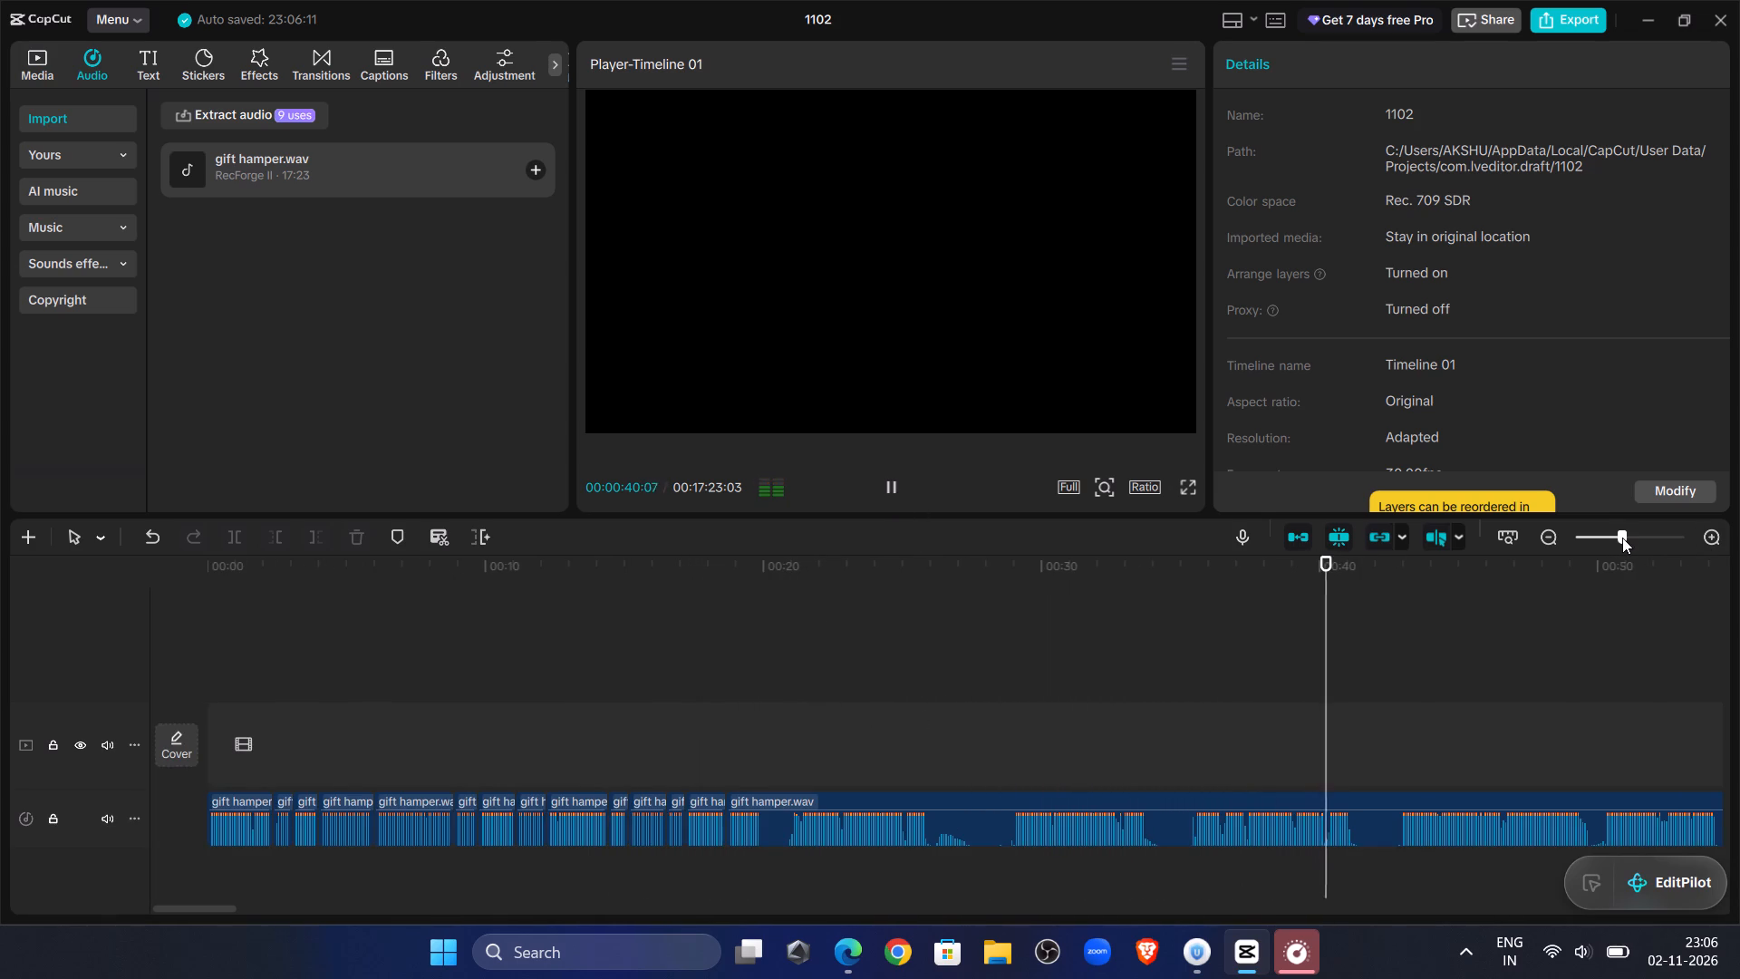
click(1396, 694)
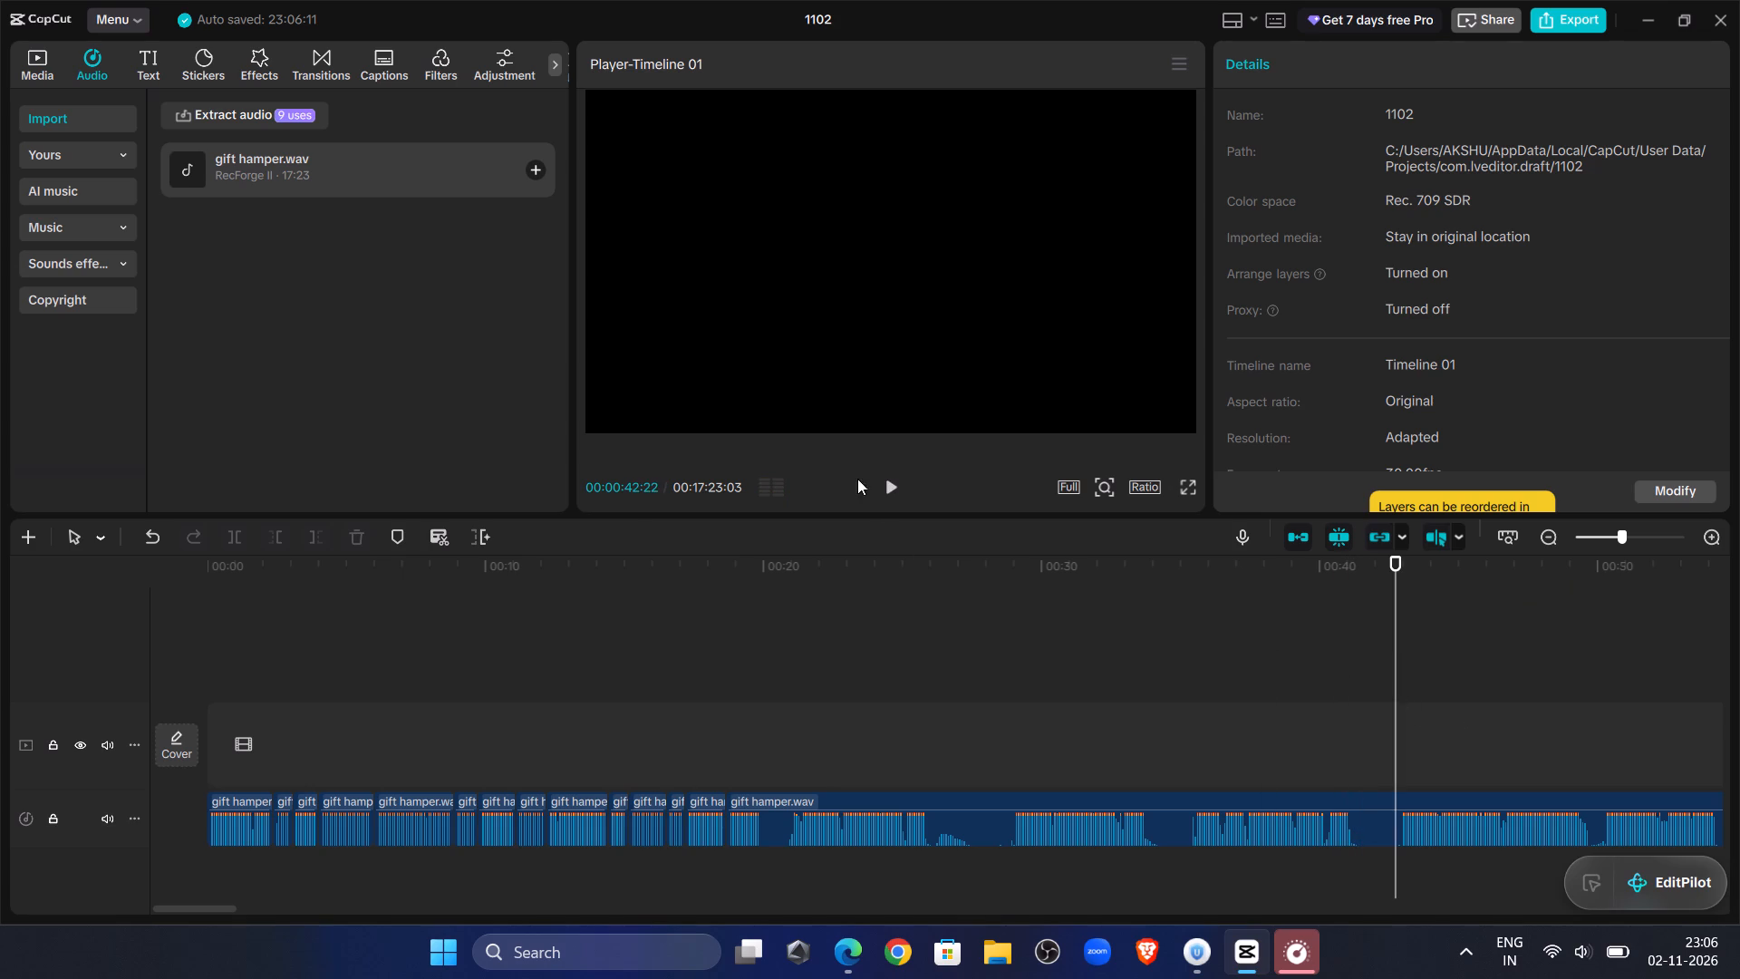
click(905, 492)
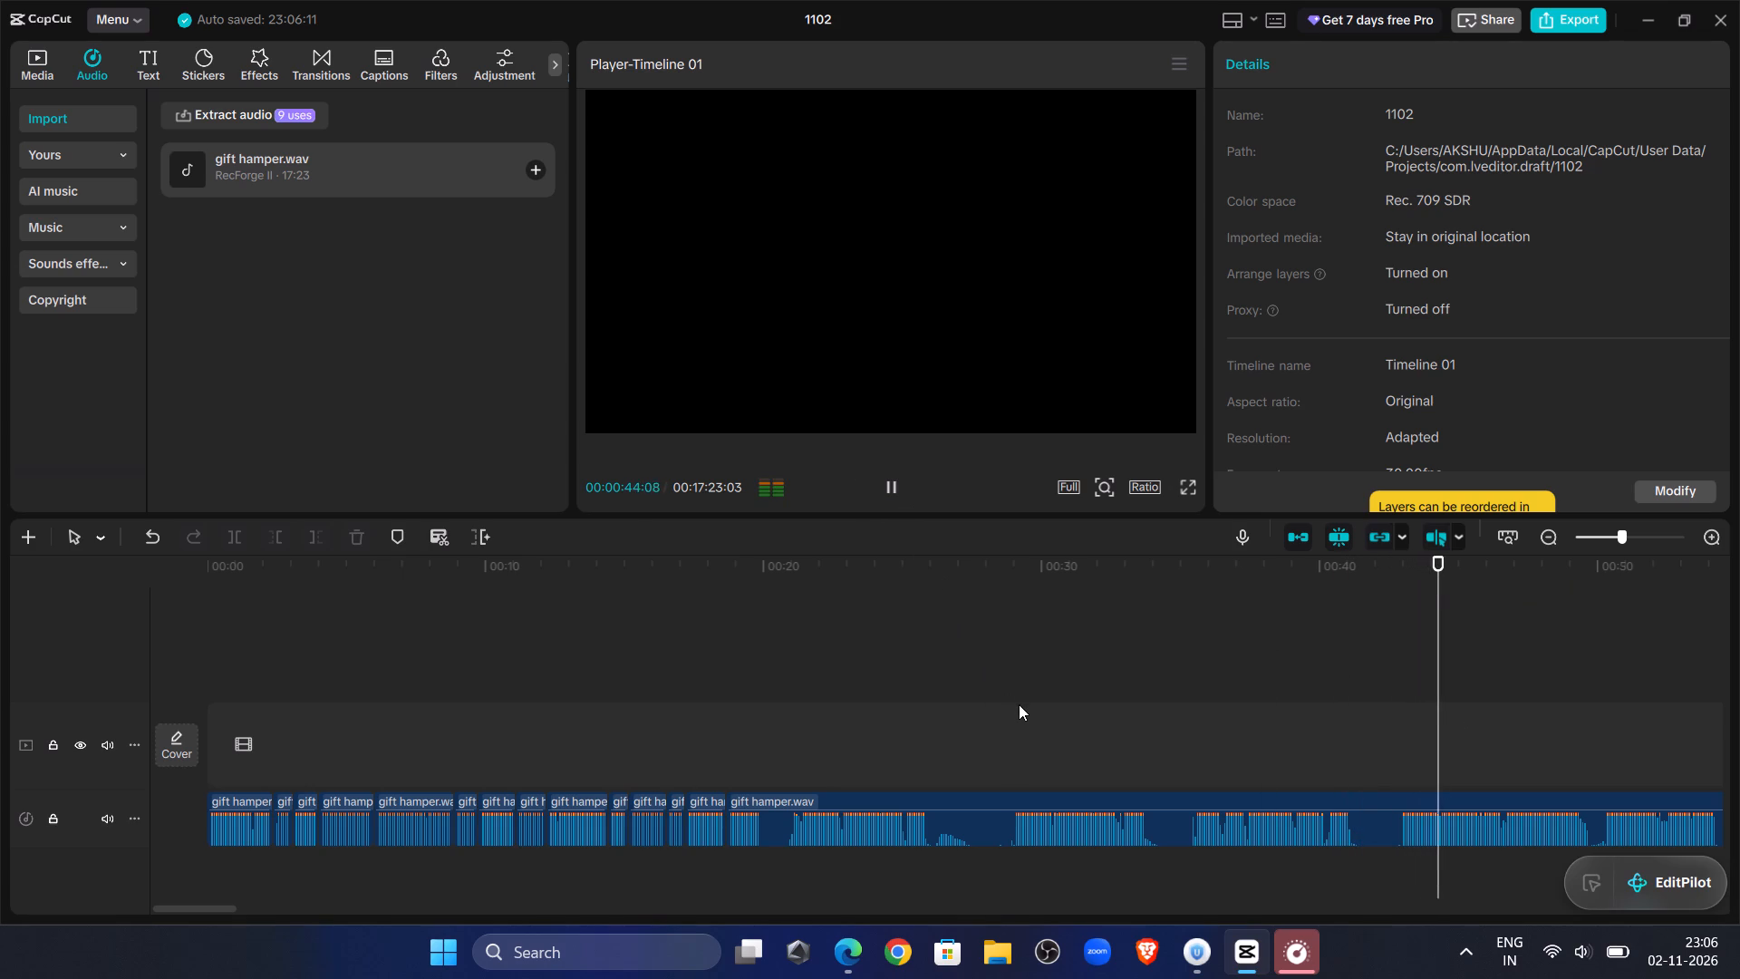
Play the phrase starting near 00:00:29:08 and trim the fourteenth clip's start to about 00:00:28:27.
click(1021, 695)
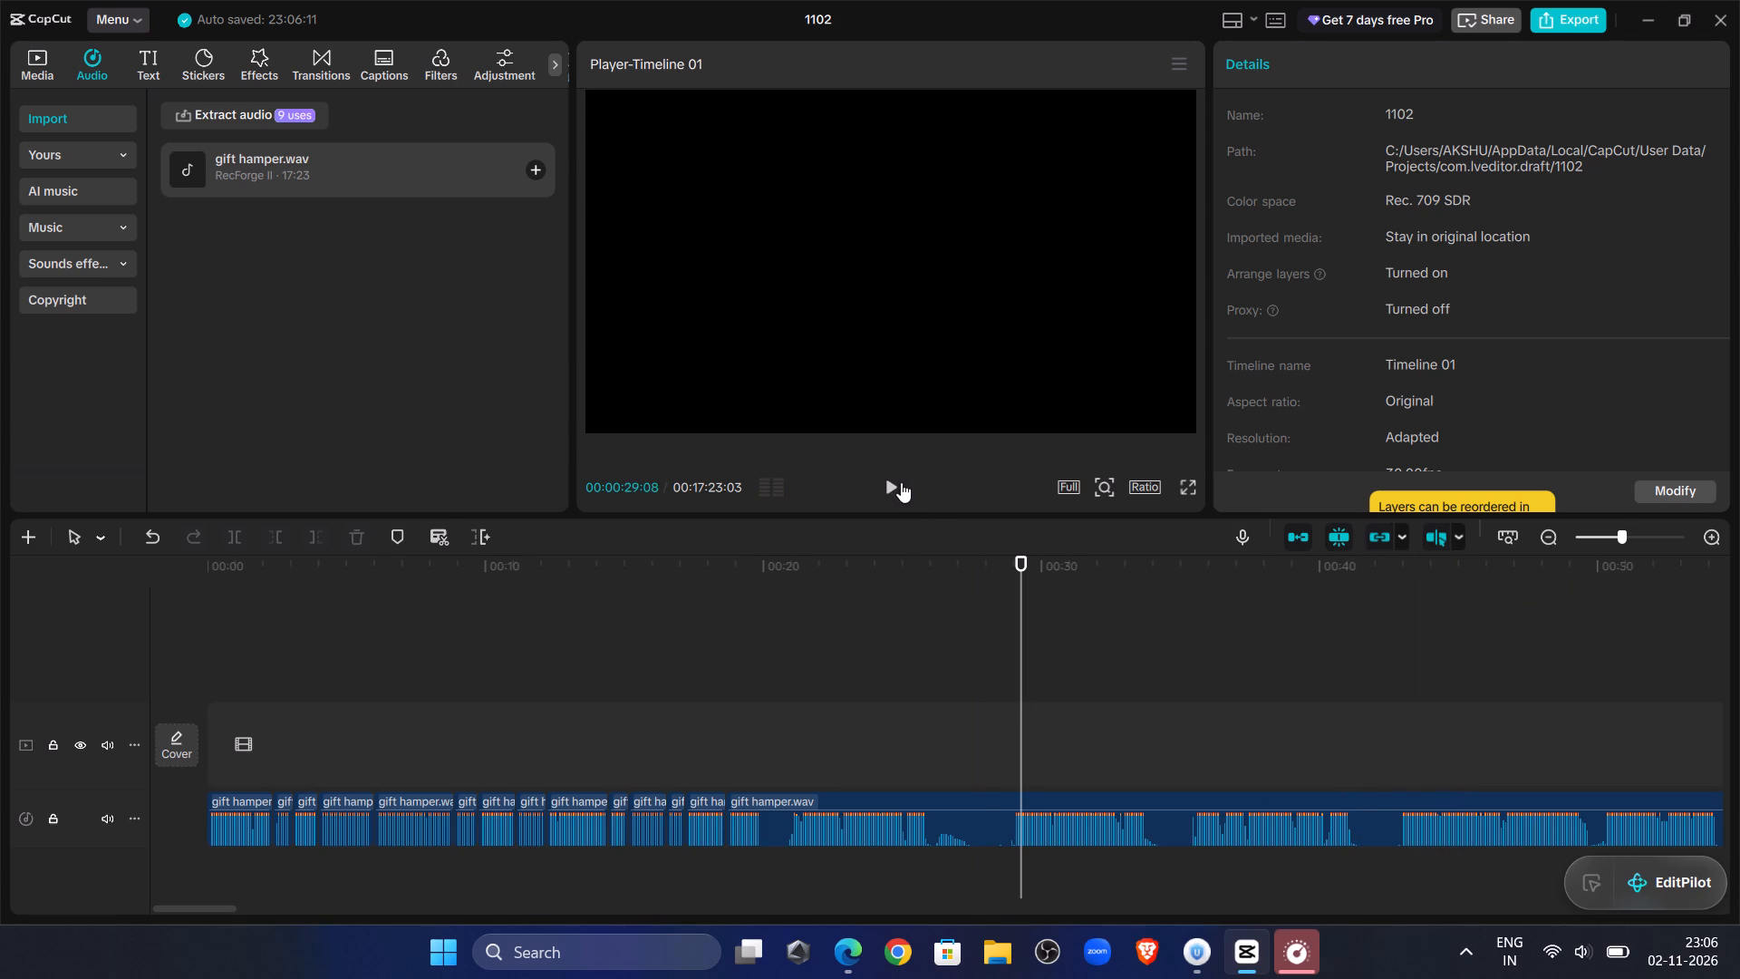
click(899, 481)
click(999, 637)
drag(999, 637, 1010, 653)
click(1029, 809)
click(268, 547)
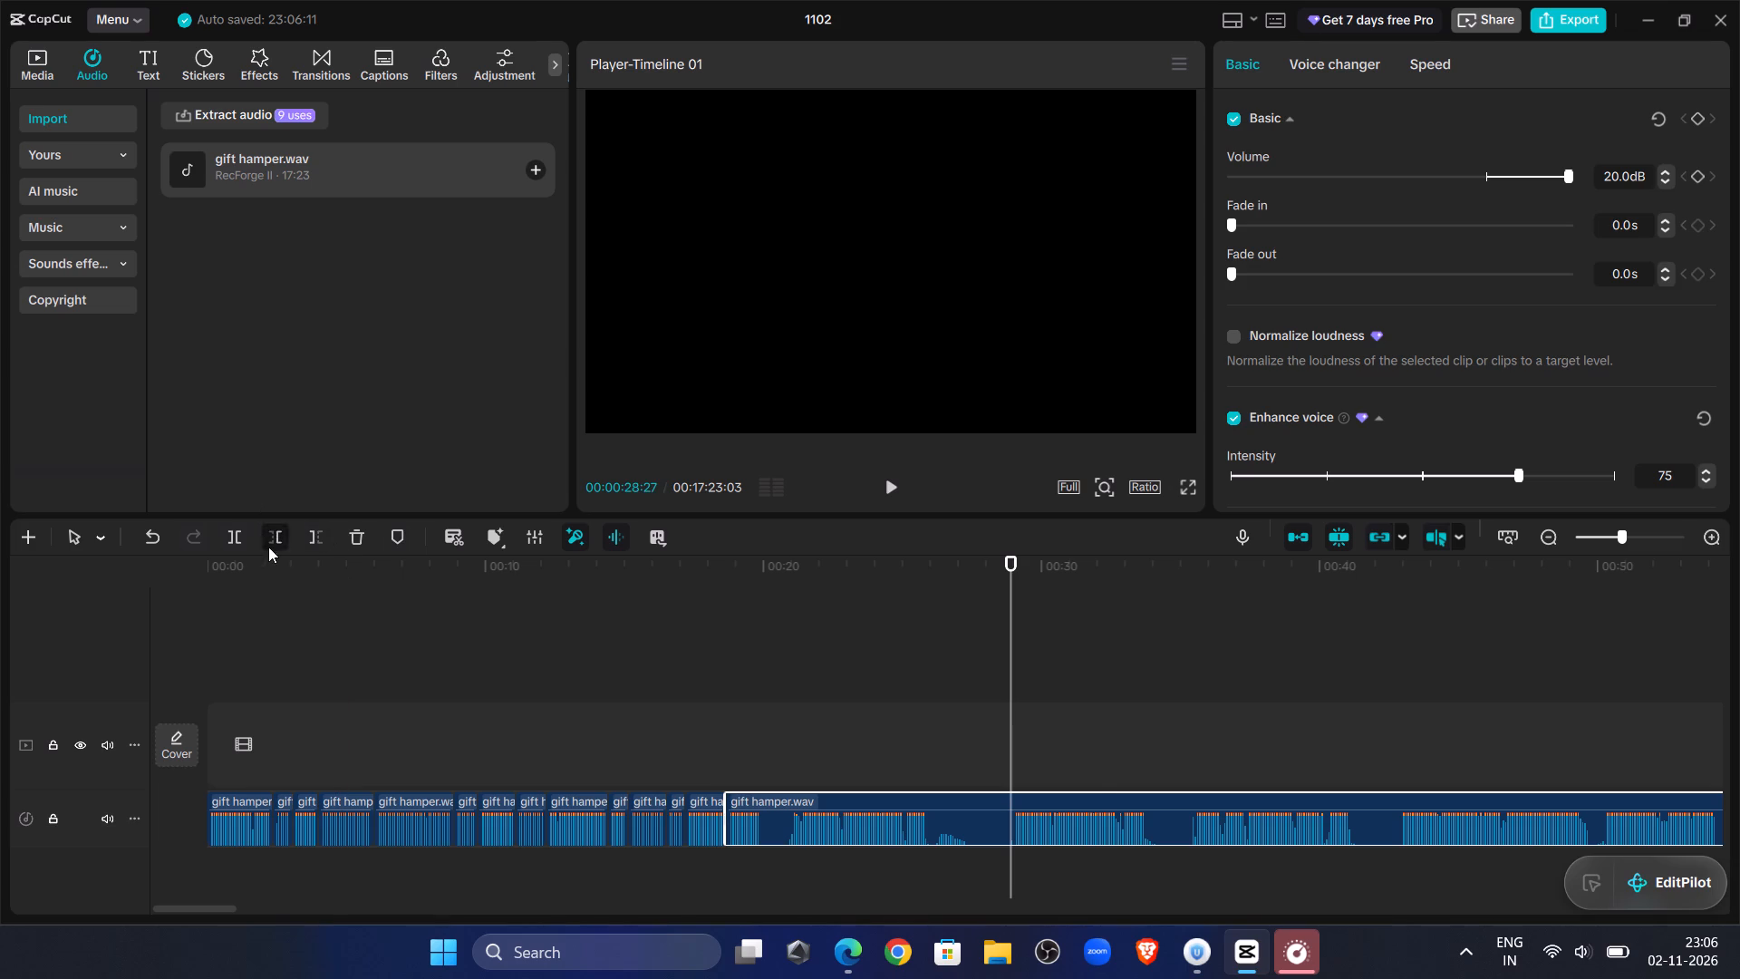
Play the last few clips before the gap from about 00:00:14:13 and delete the twelfth and thirteenth clips.
click(643, 668)
click(884, 493)
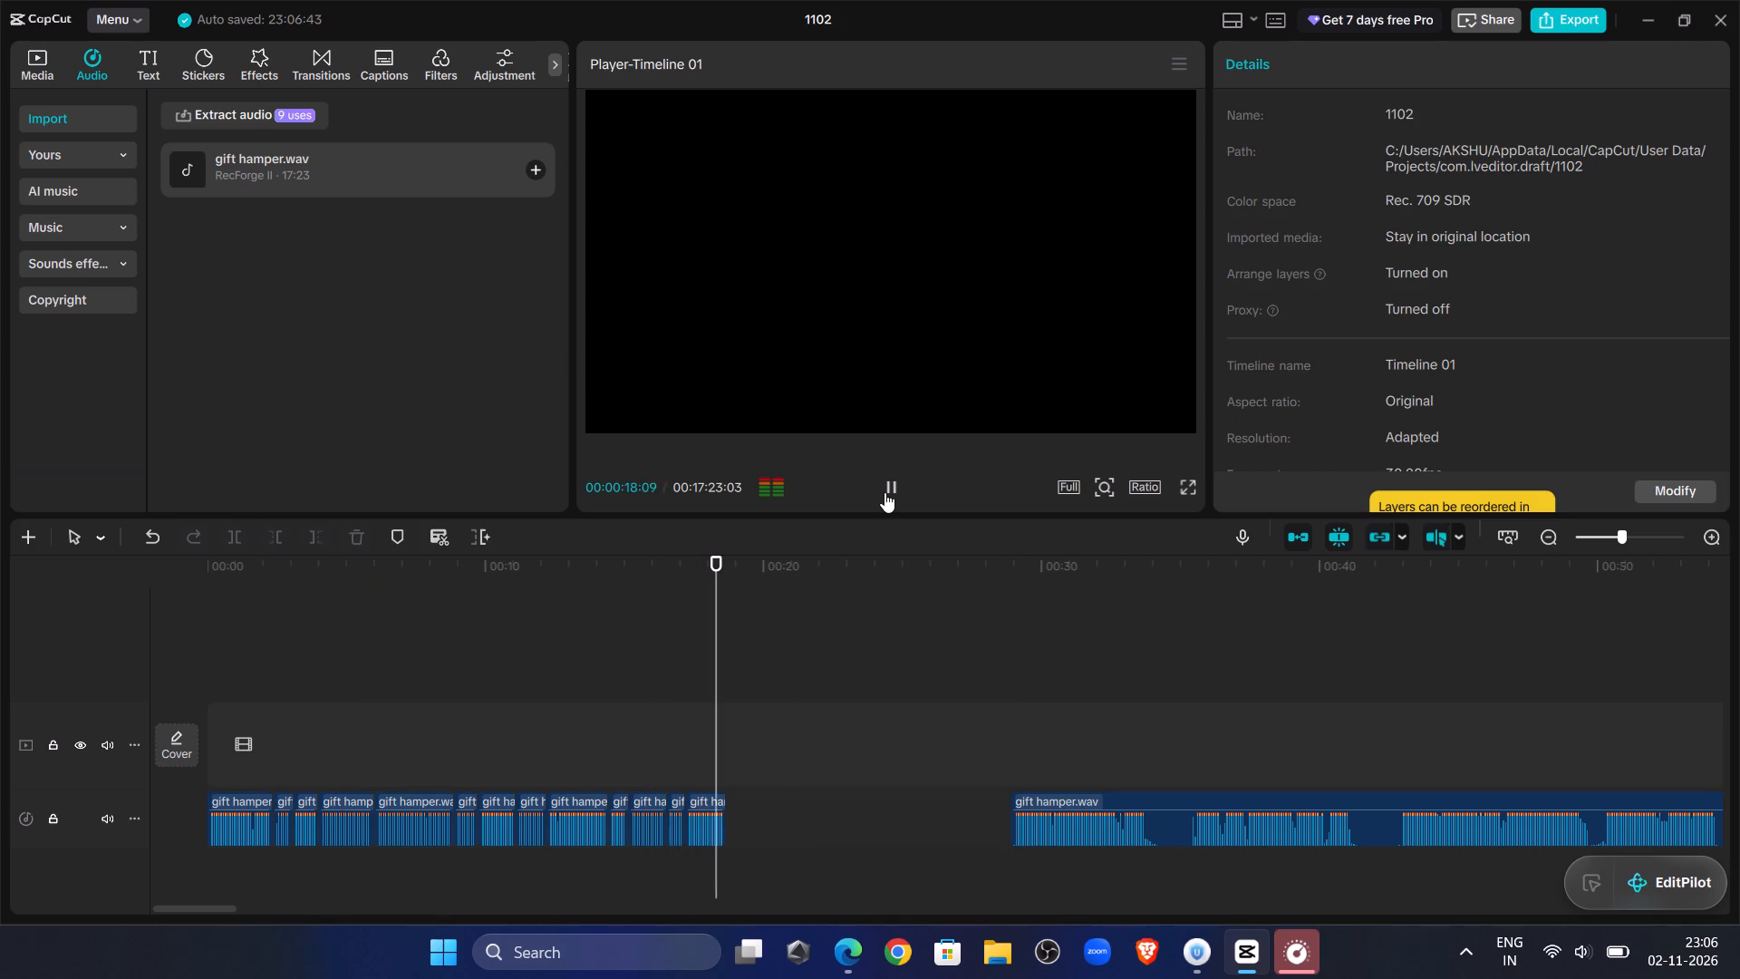
click(607, 686)
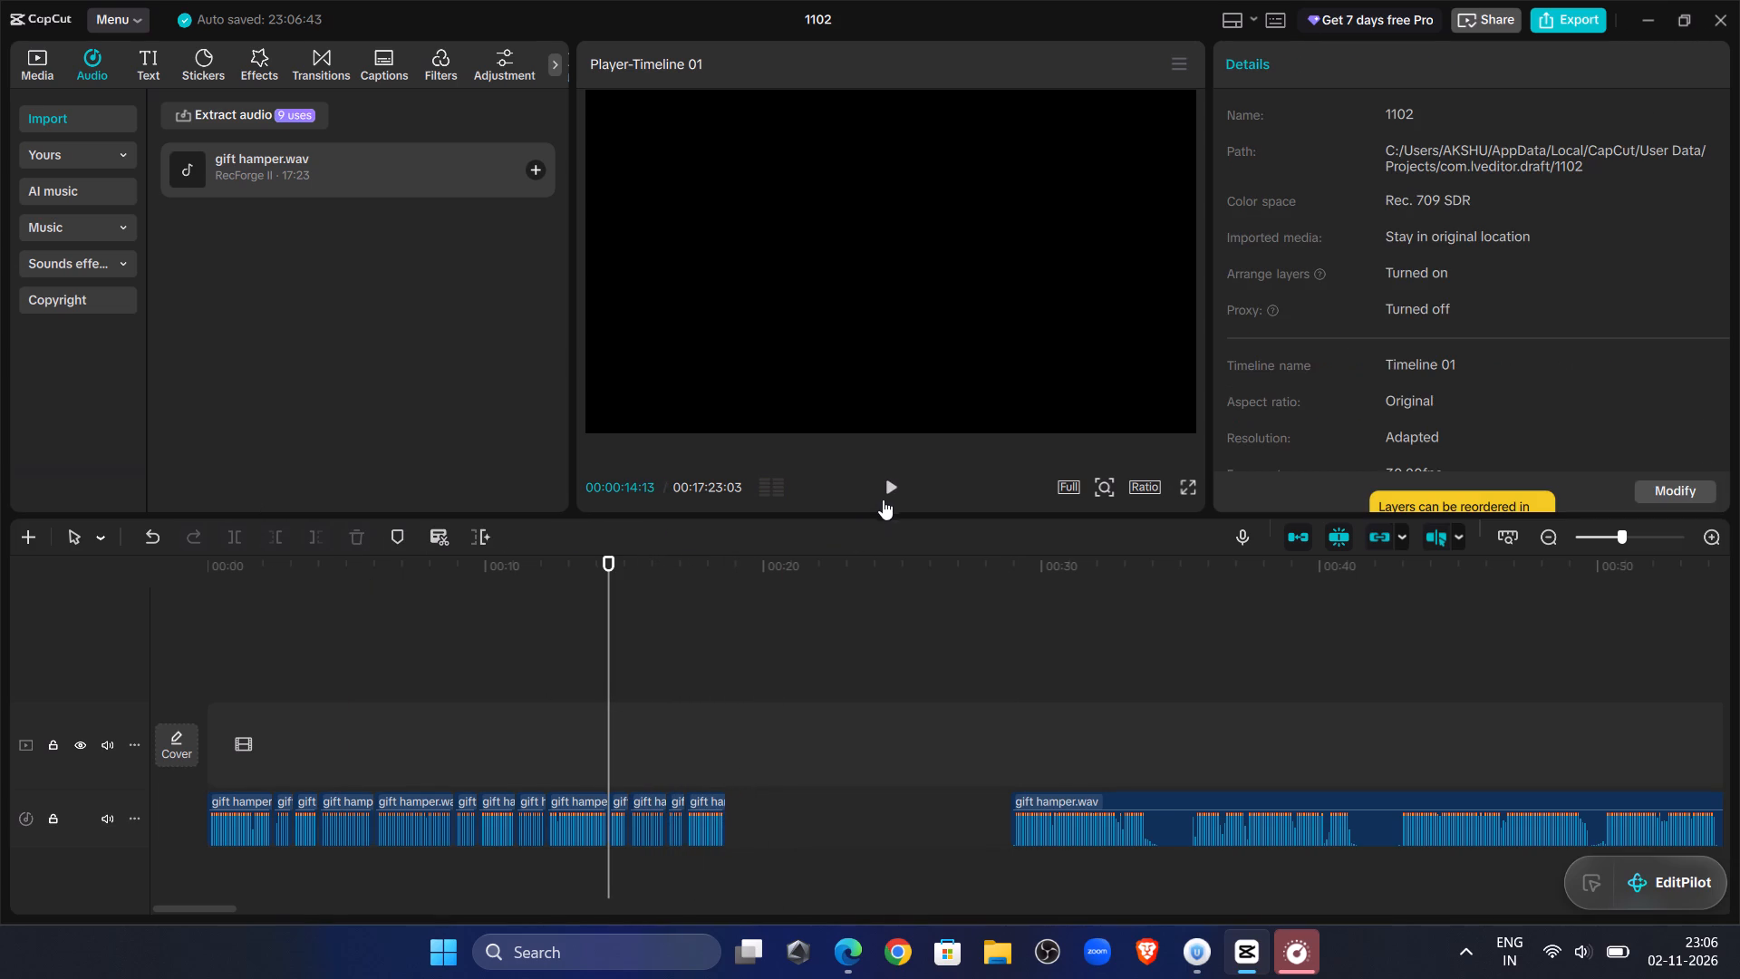
click(889, 498)
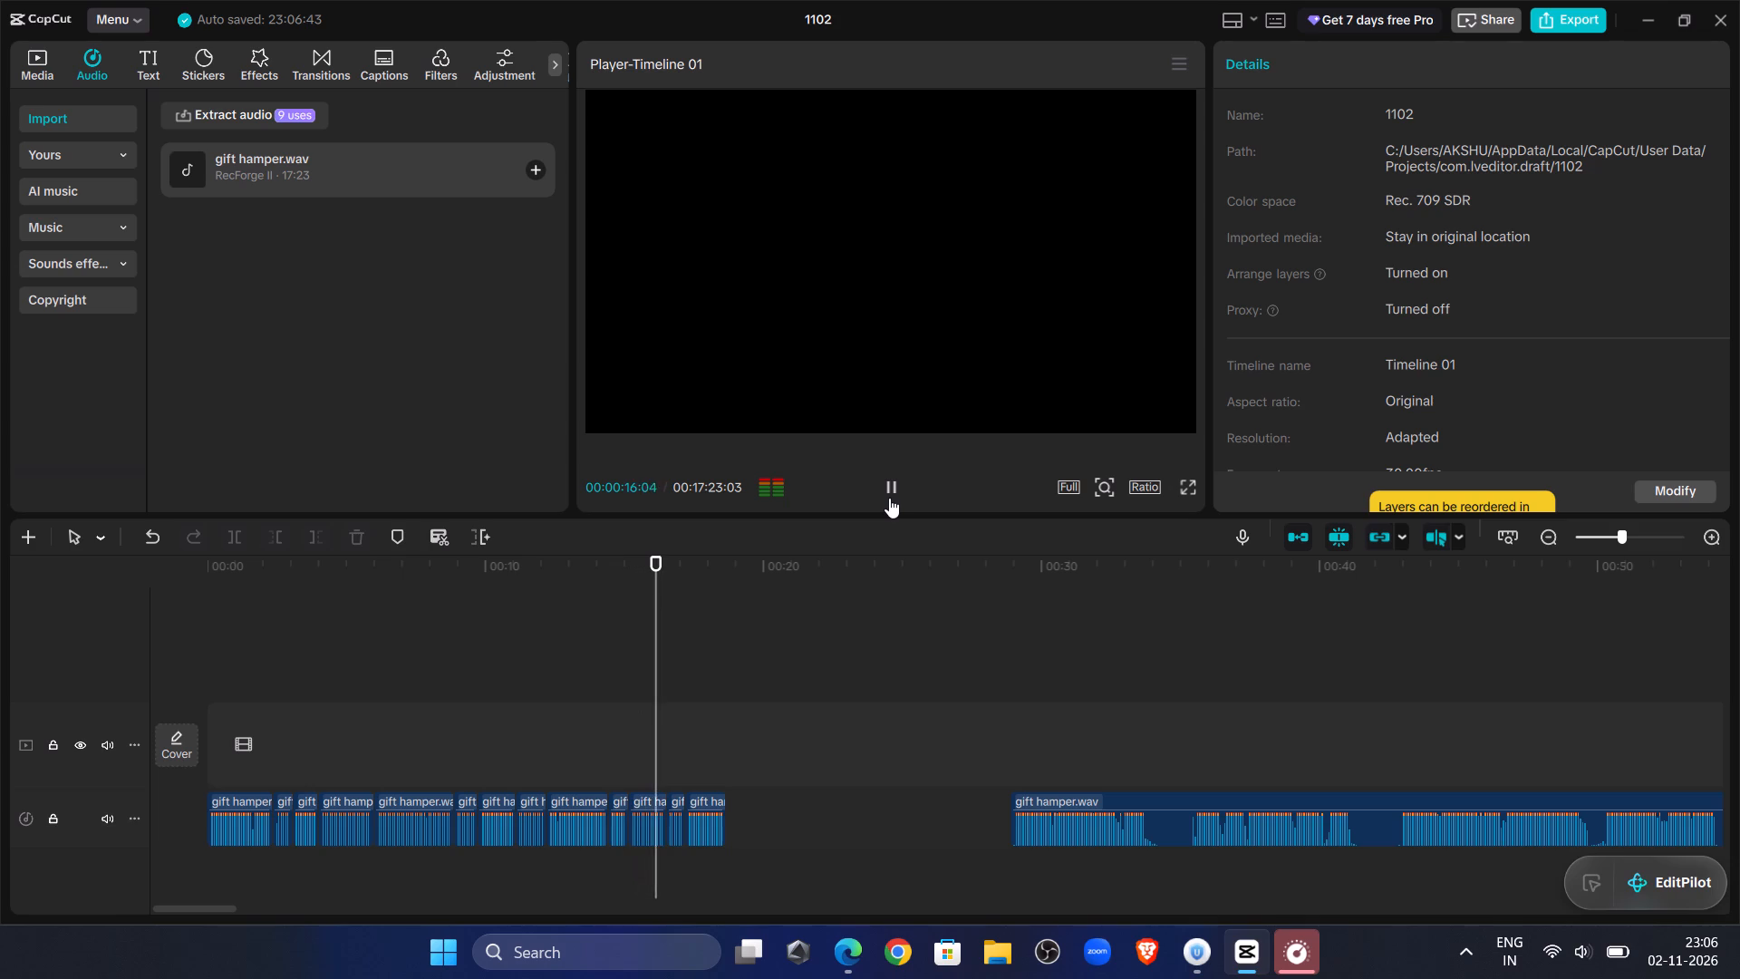
click(889, 498)
double_click(890, 490)
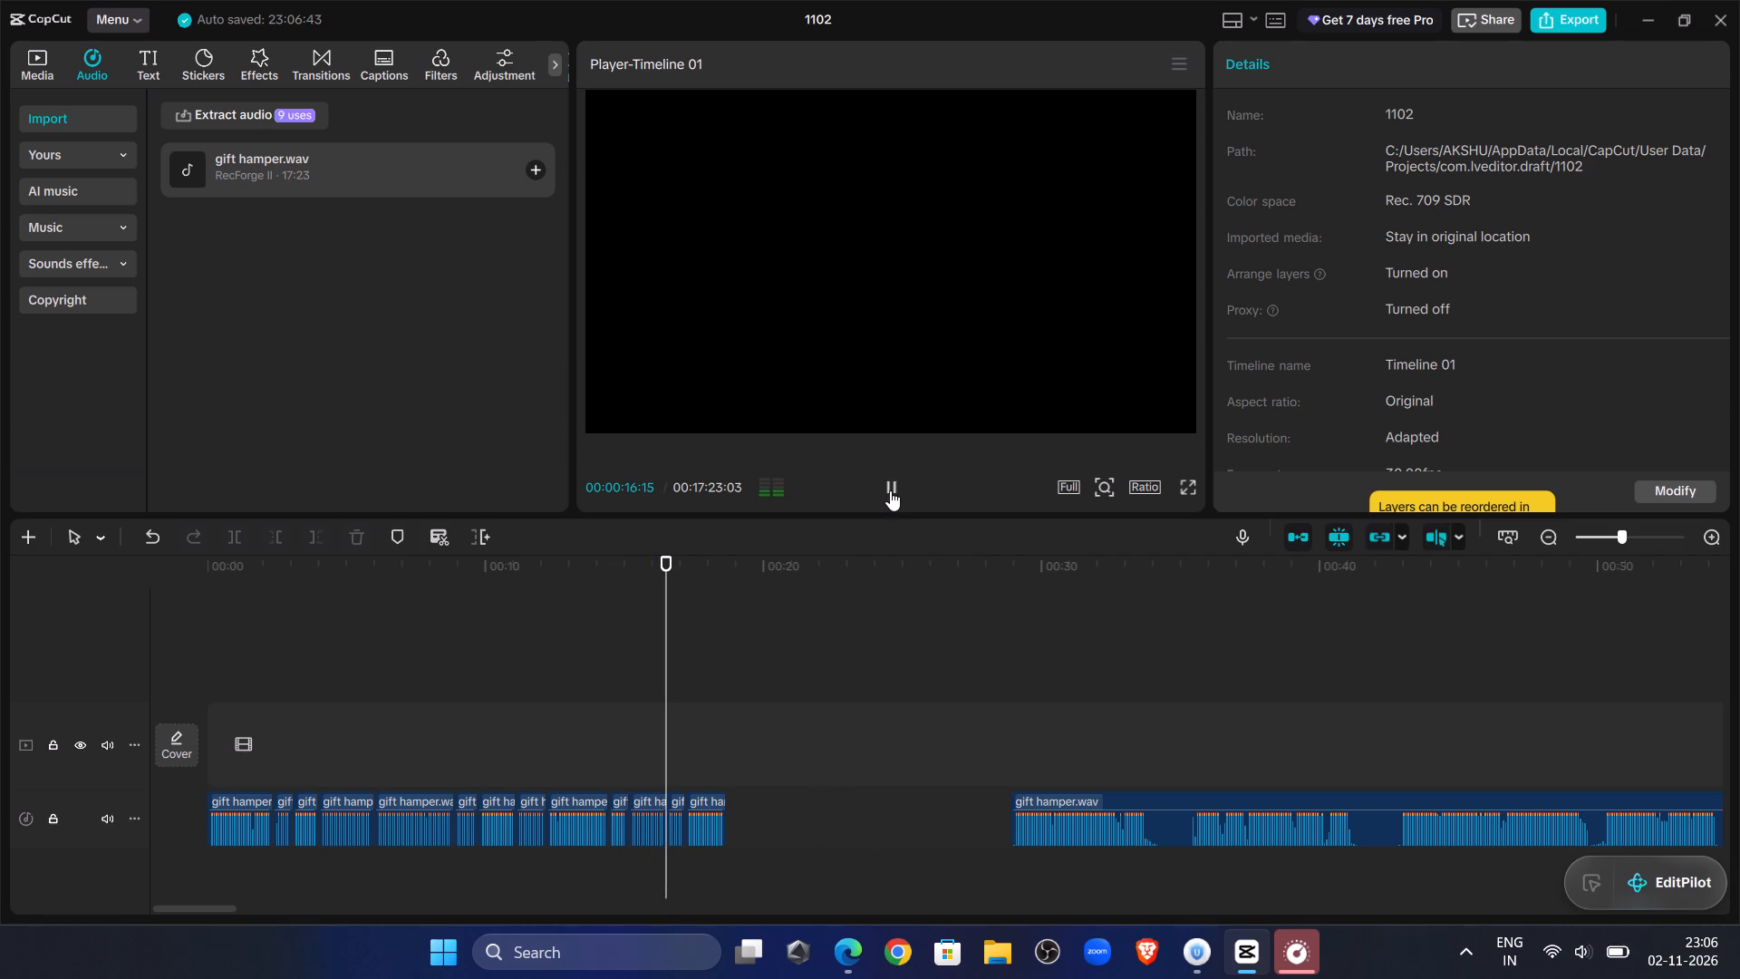
drag(753, 800, 681, 778)
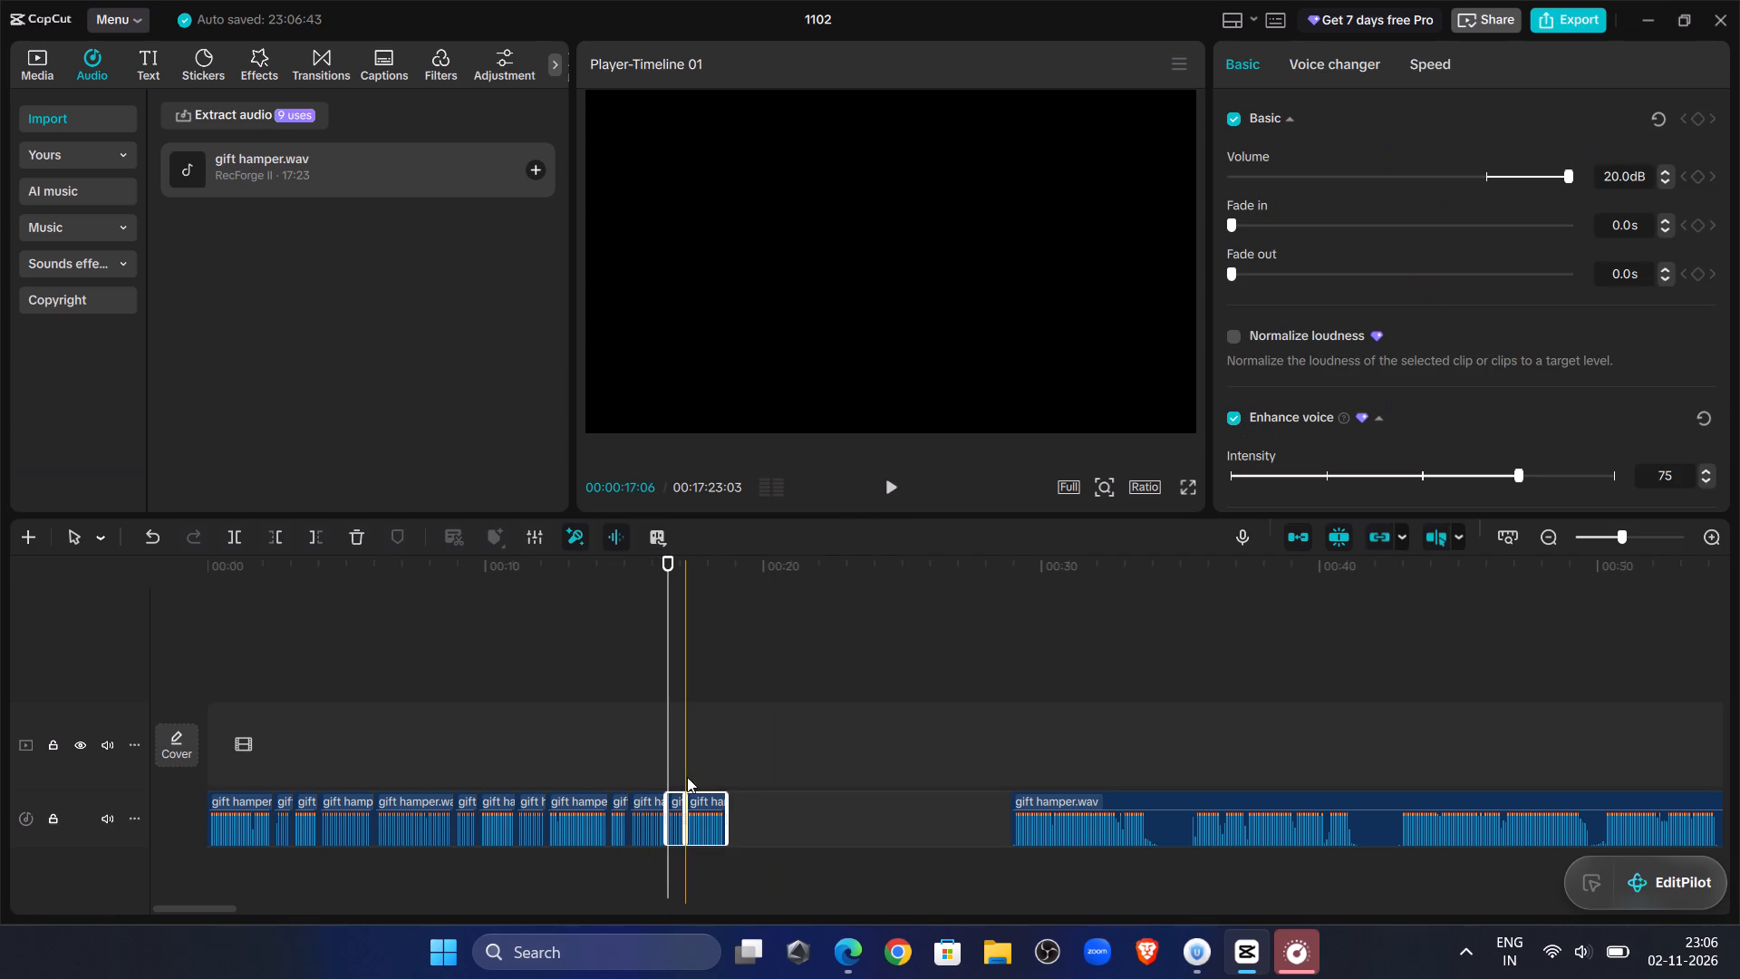
key(Delete)
Slide the remaining long clip back against the eleventh clip, play across the join and nudge it tight.
click(1198, 830)
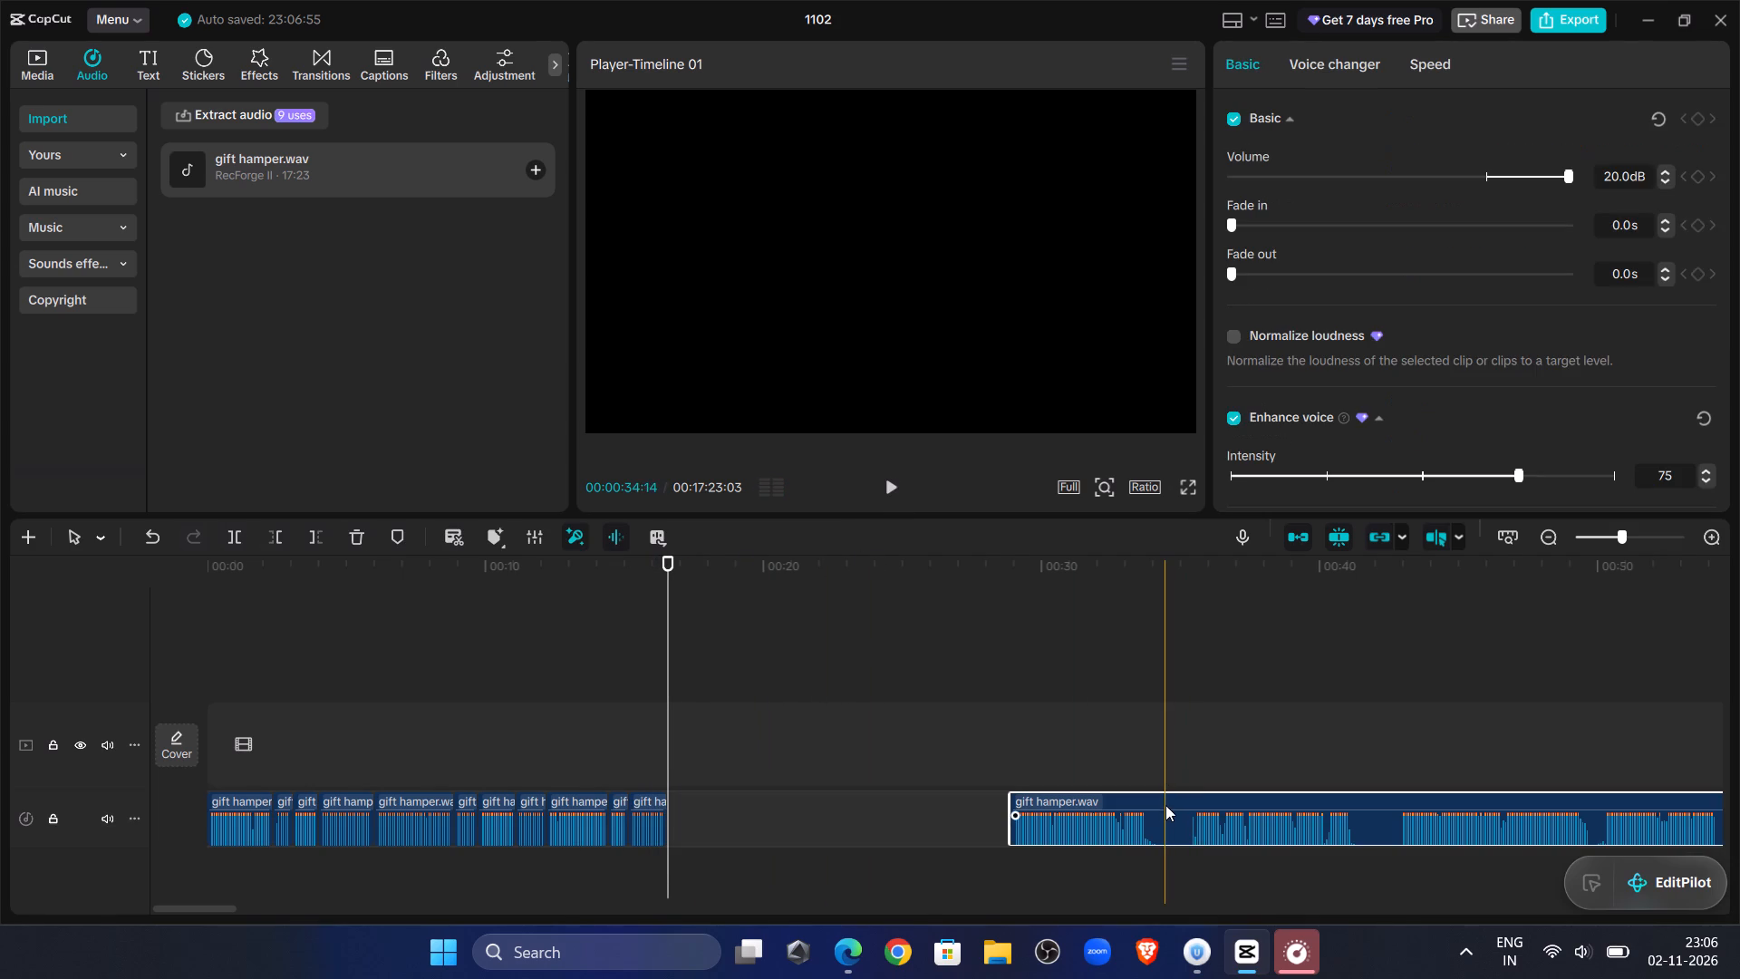
drag(1165, 795, 820, 831)
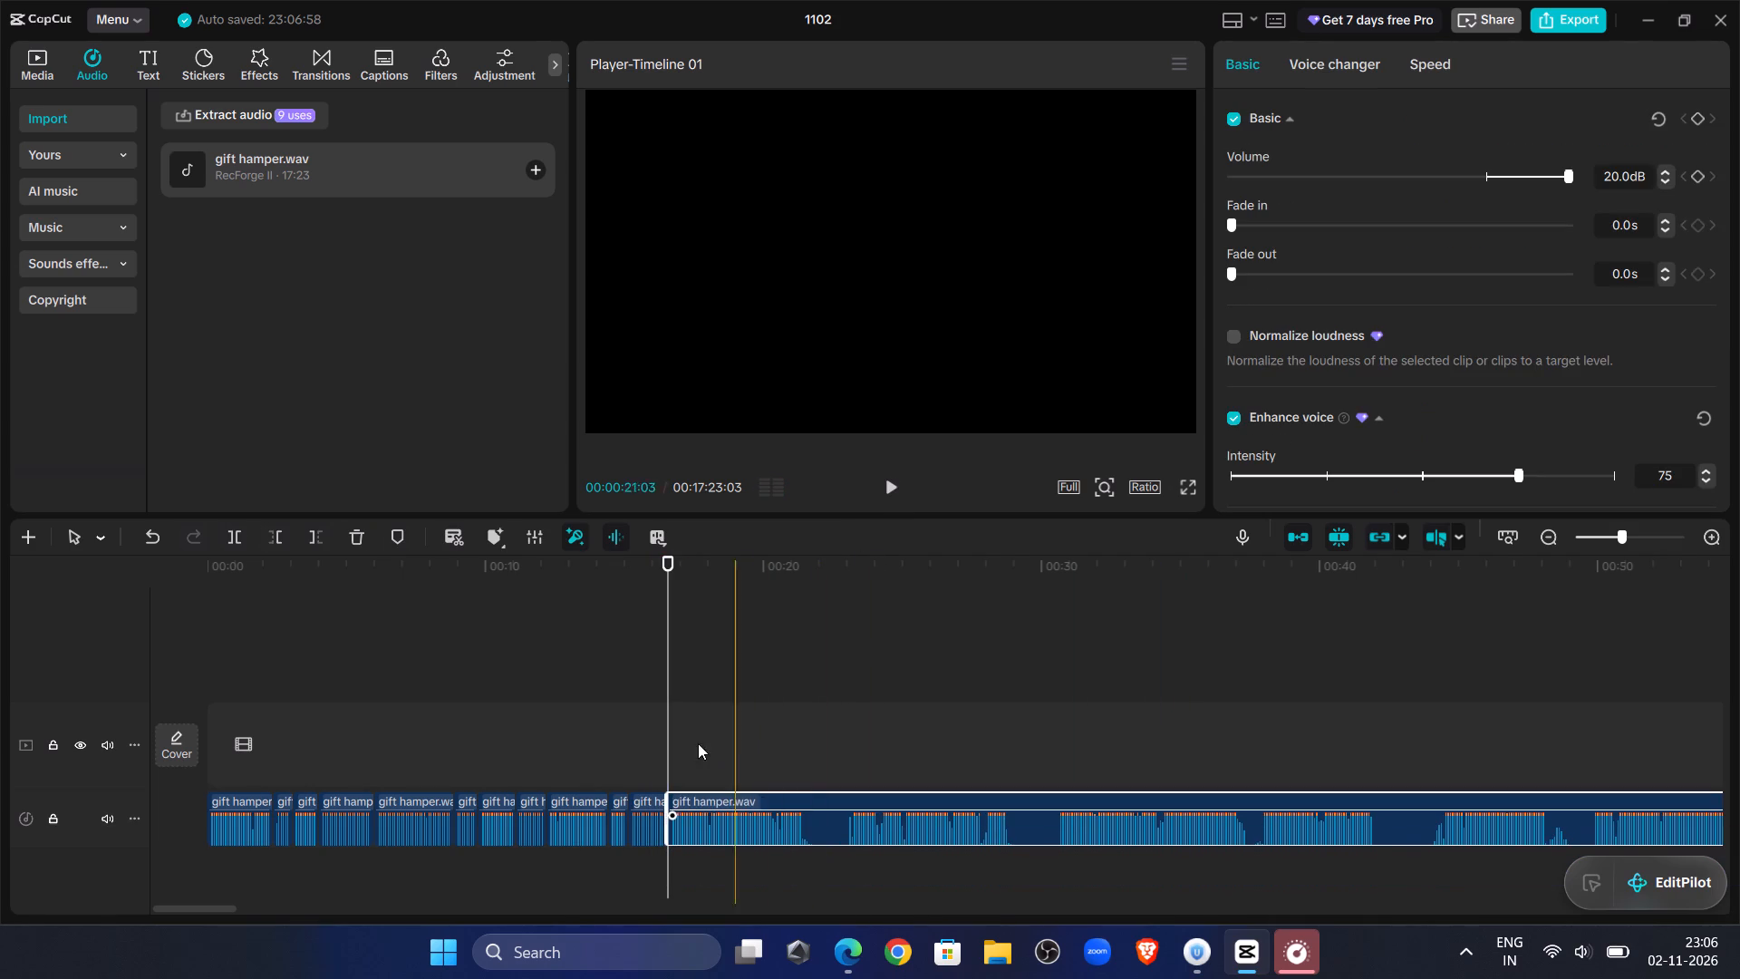
click(637, 690)
click(906, 484)
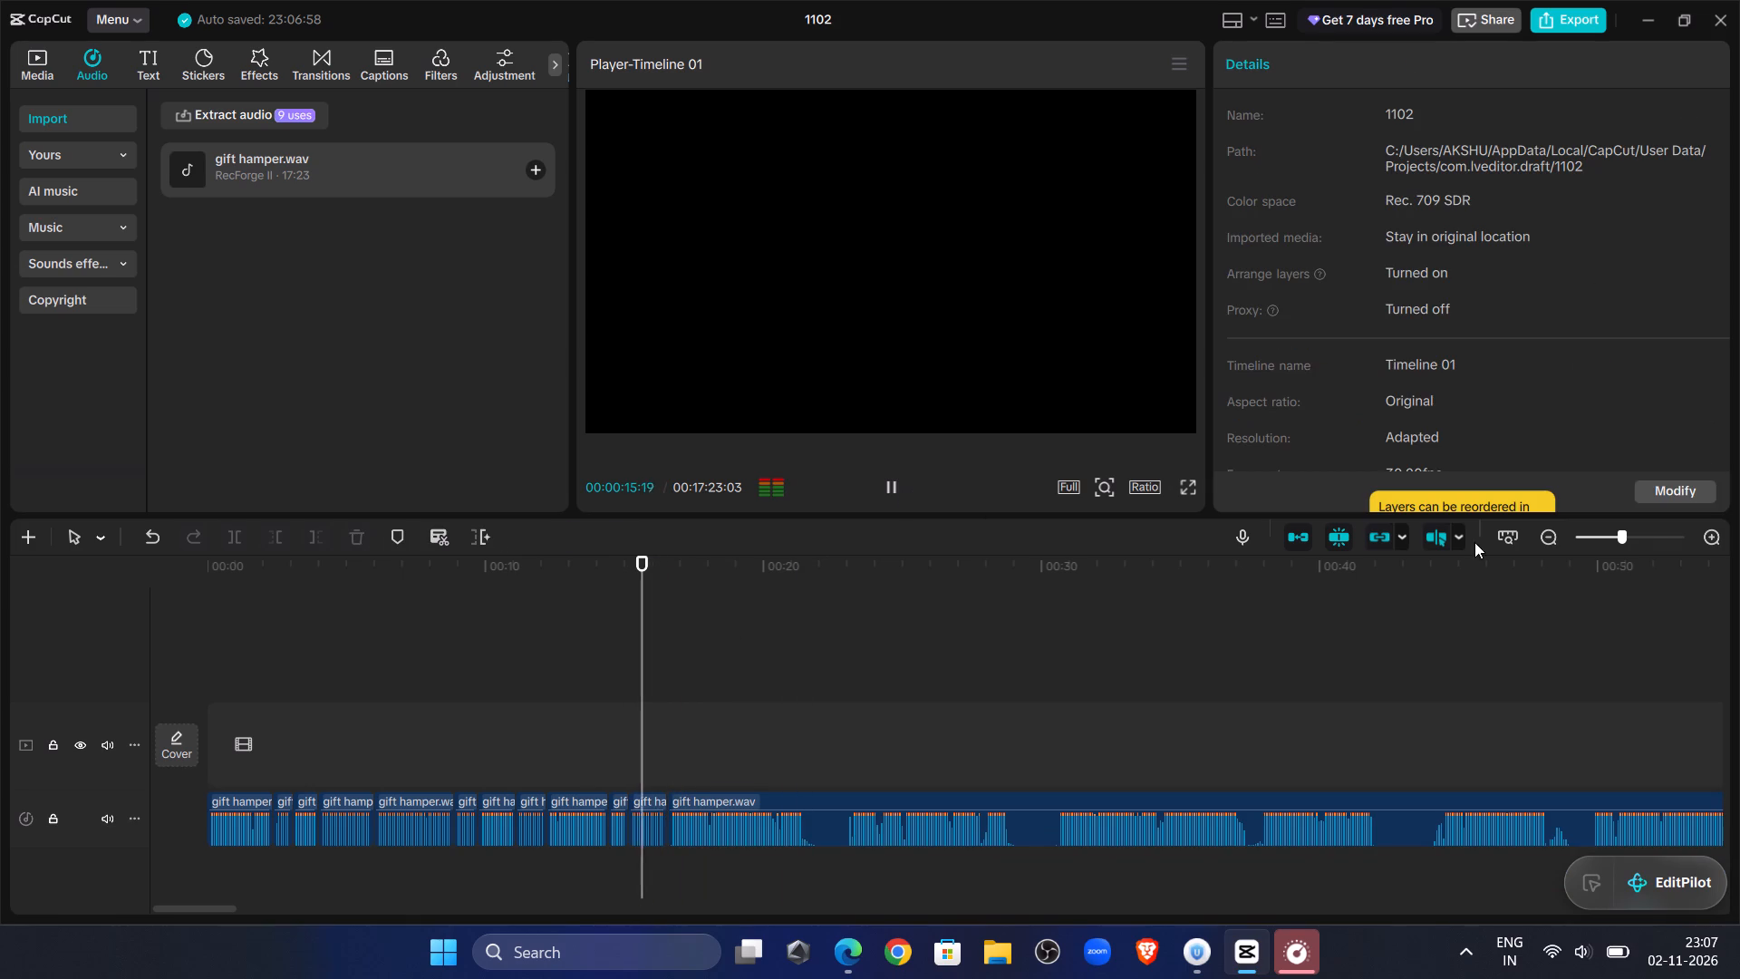
click(1632, 538)
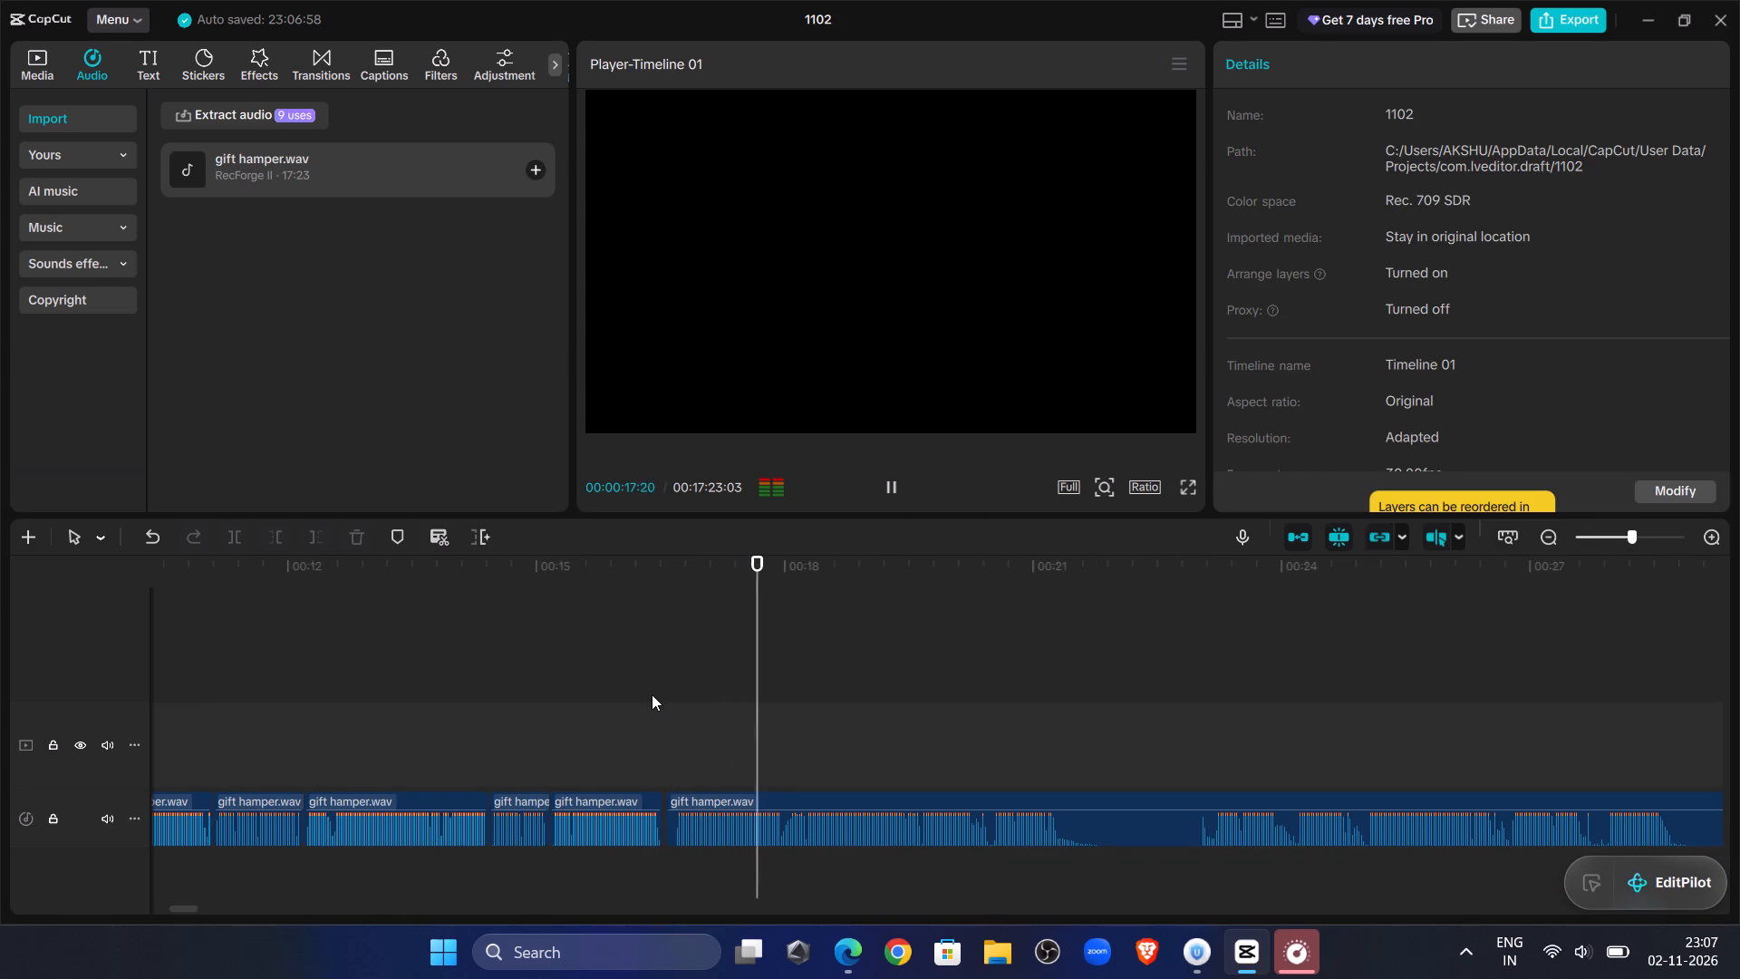
click(652, 694)
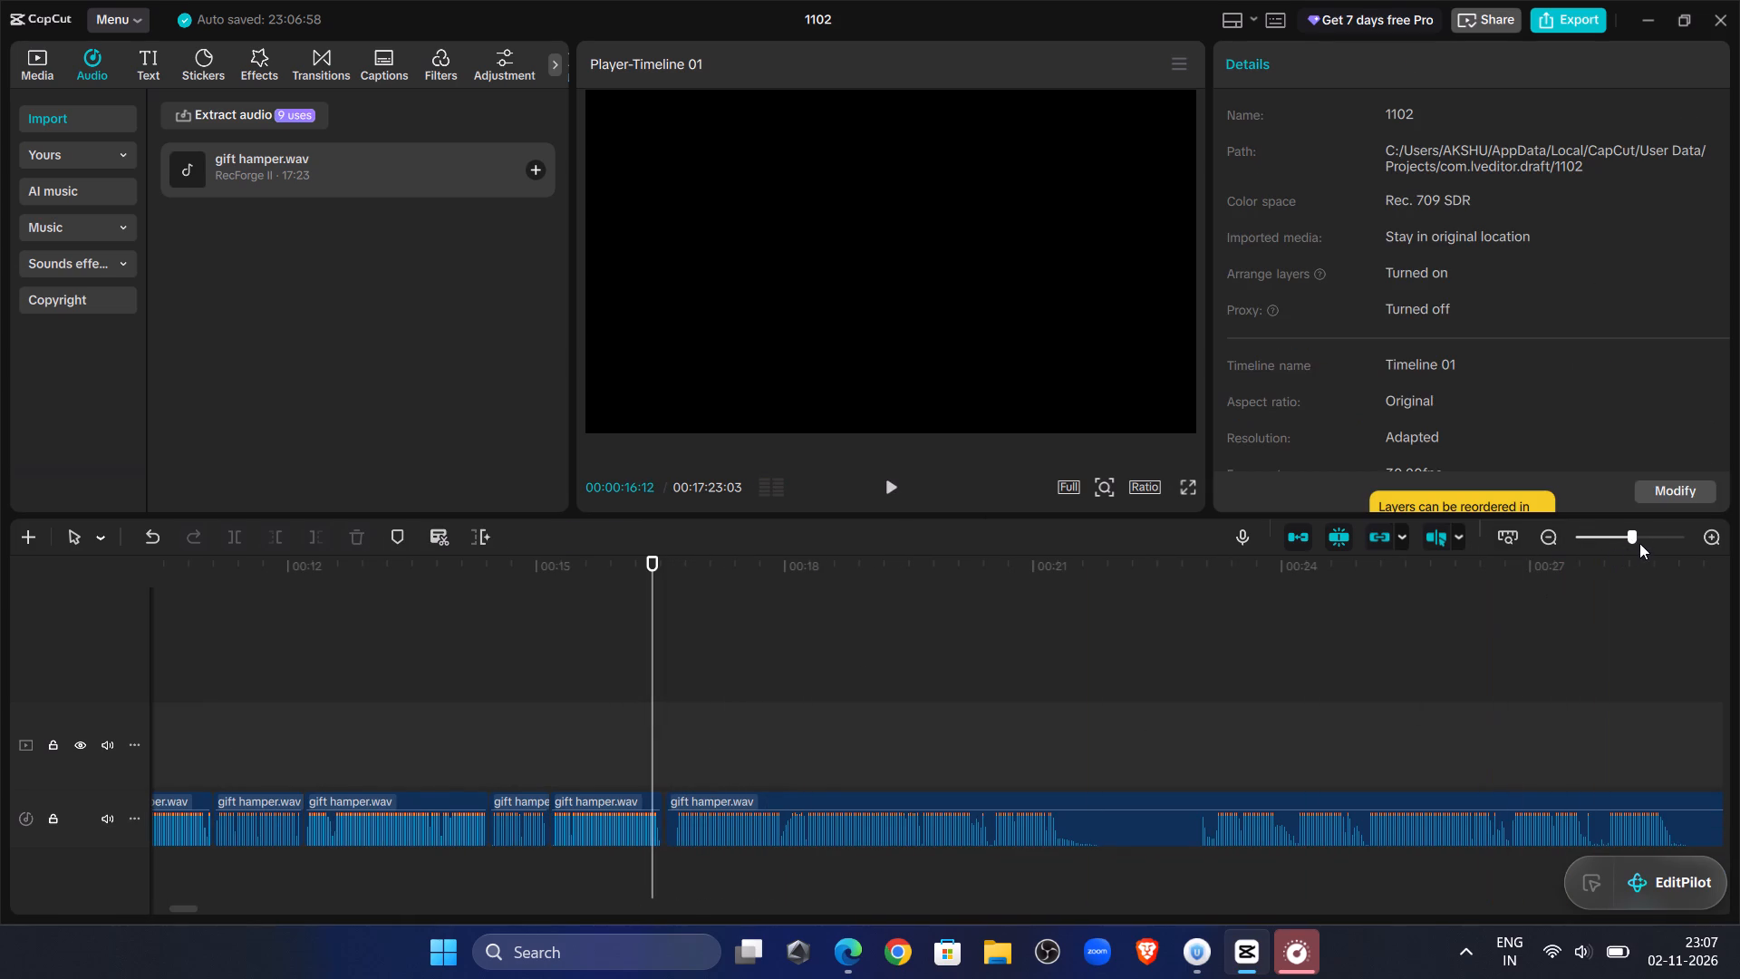
click(1641, 541)
click(834, 796)
drag(834, 796, 823, 809)
Play across the eleventh-to-twelfth clip join, trim the short quiet sliver off the twelfth clip's start and slide it back against the eleventh.
click(575, 659)
click(885, 497)
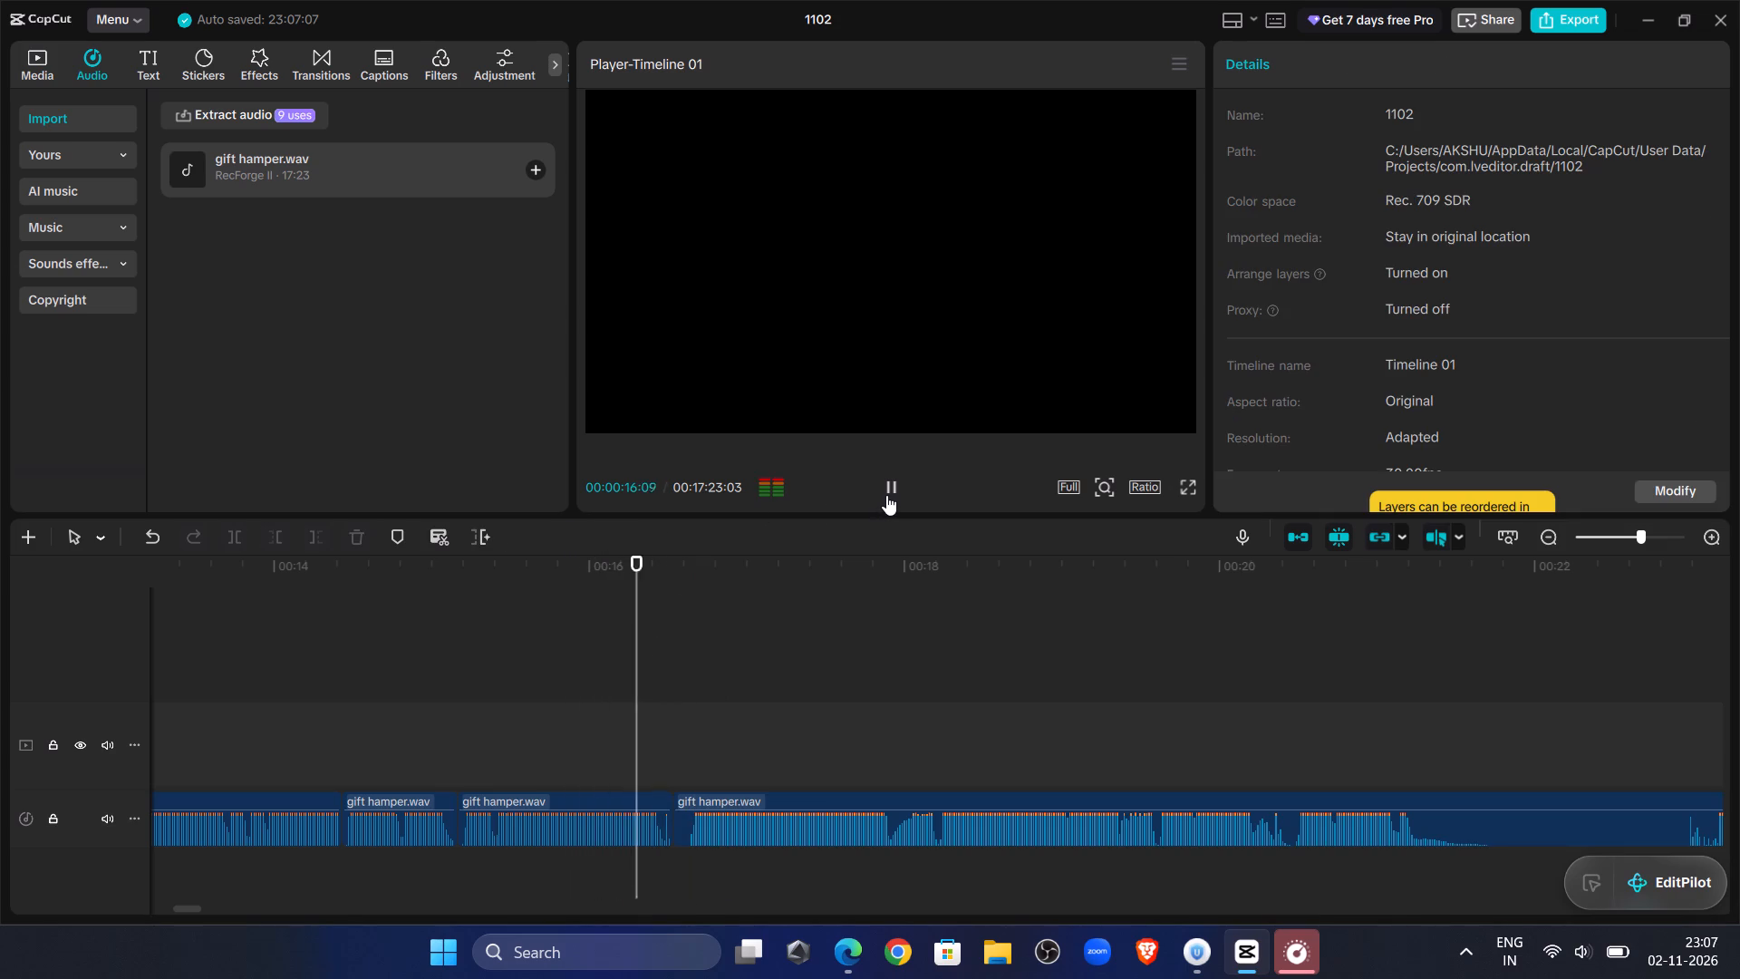
click(674, 664)
drag(674, 664, 681, 673)
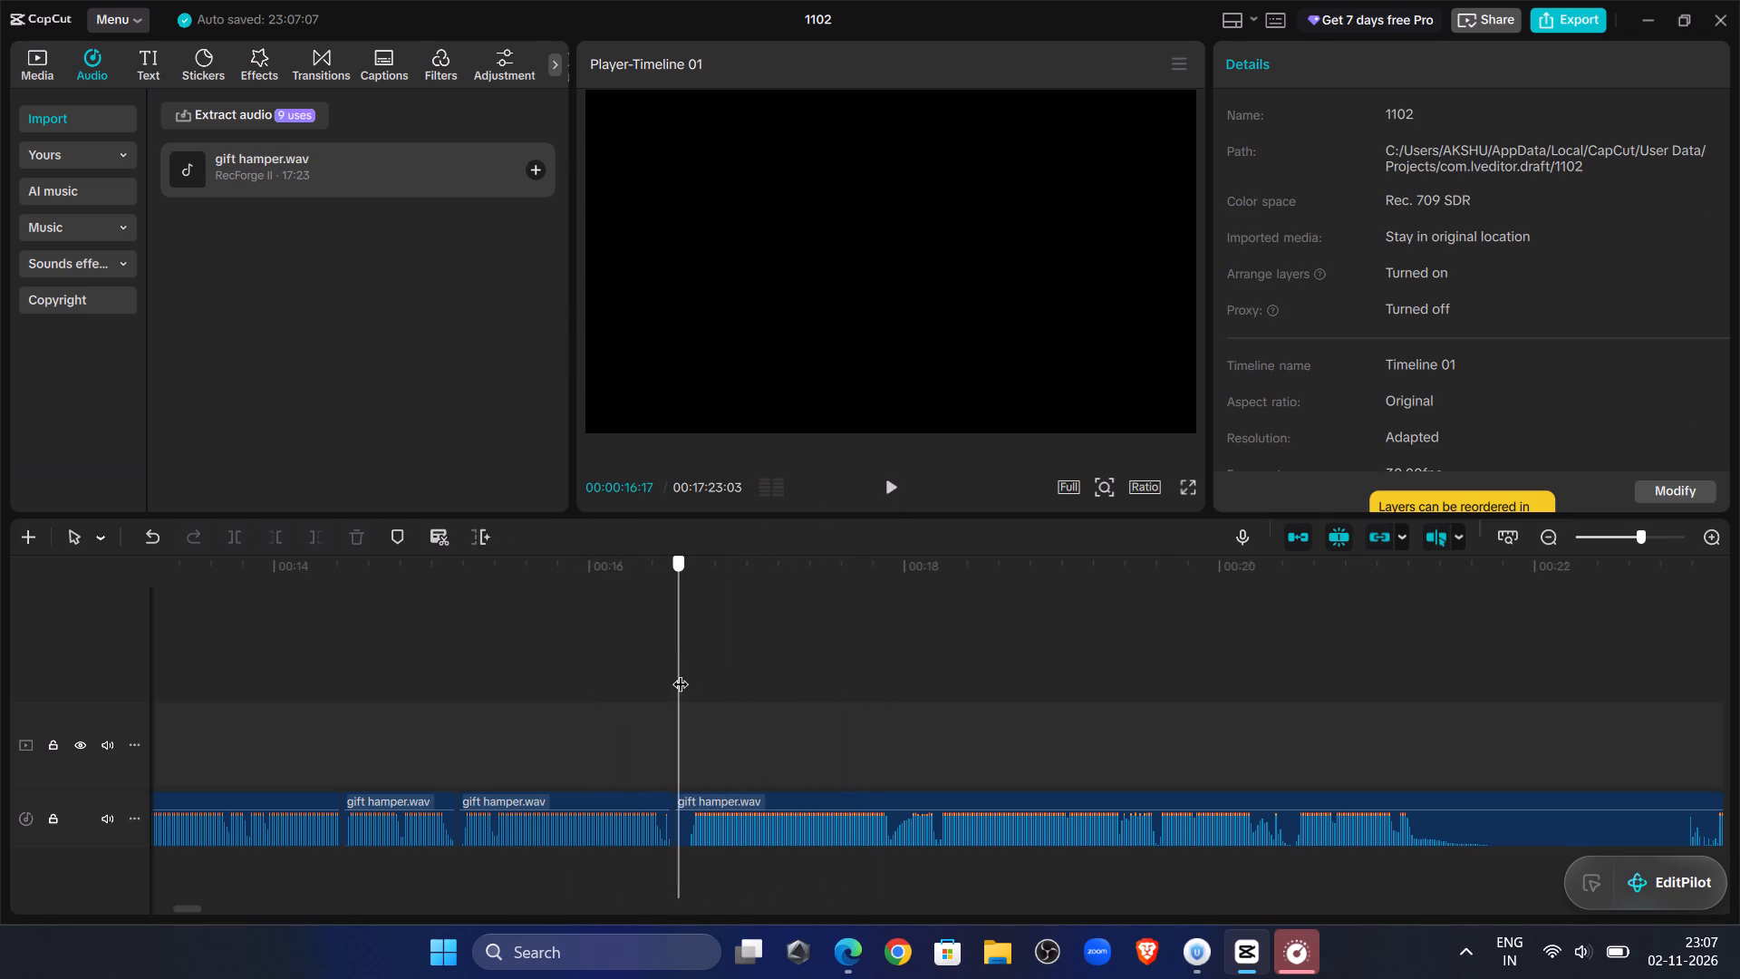
drag(681, 673, 686, 678)
click(744, 840)
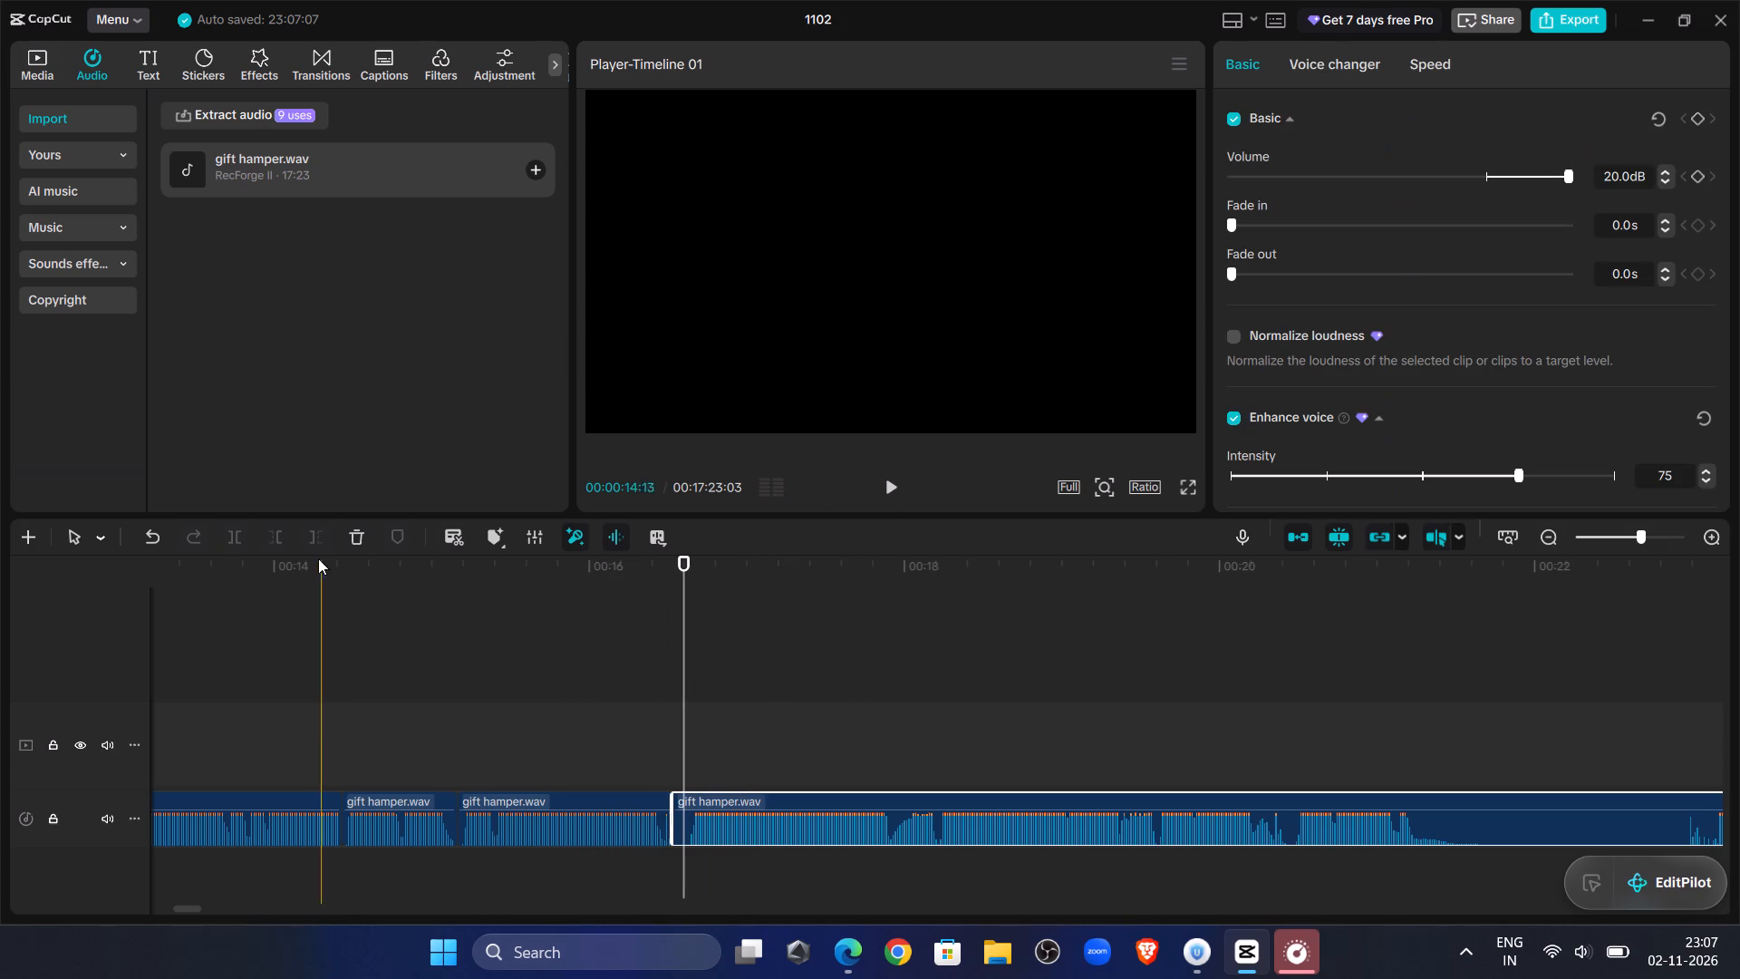
click(271, 539)
drag(710, 801, 698, 802)
Play across the eleventh-to-twelfth clip join and split the twelfth clip at about 00:00:17:26.
click(594, 684)
click(878, 493)
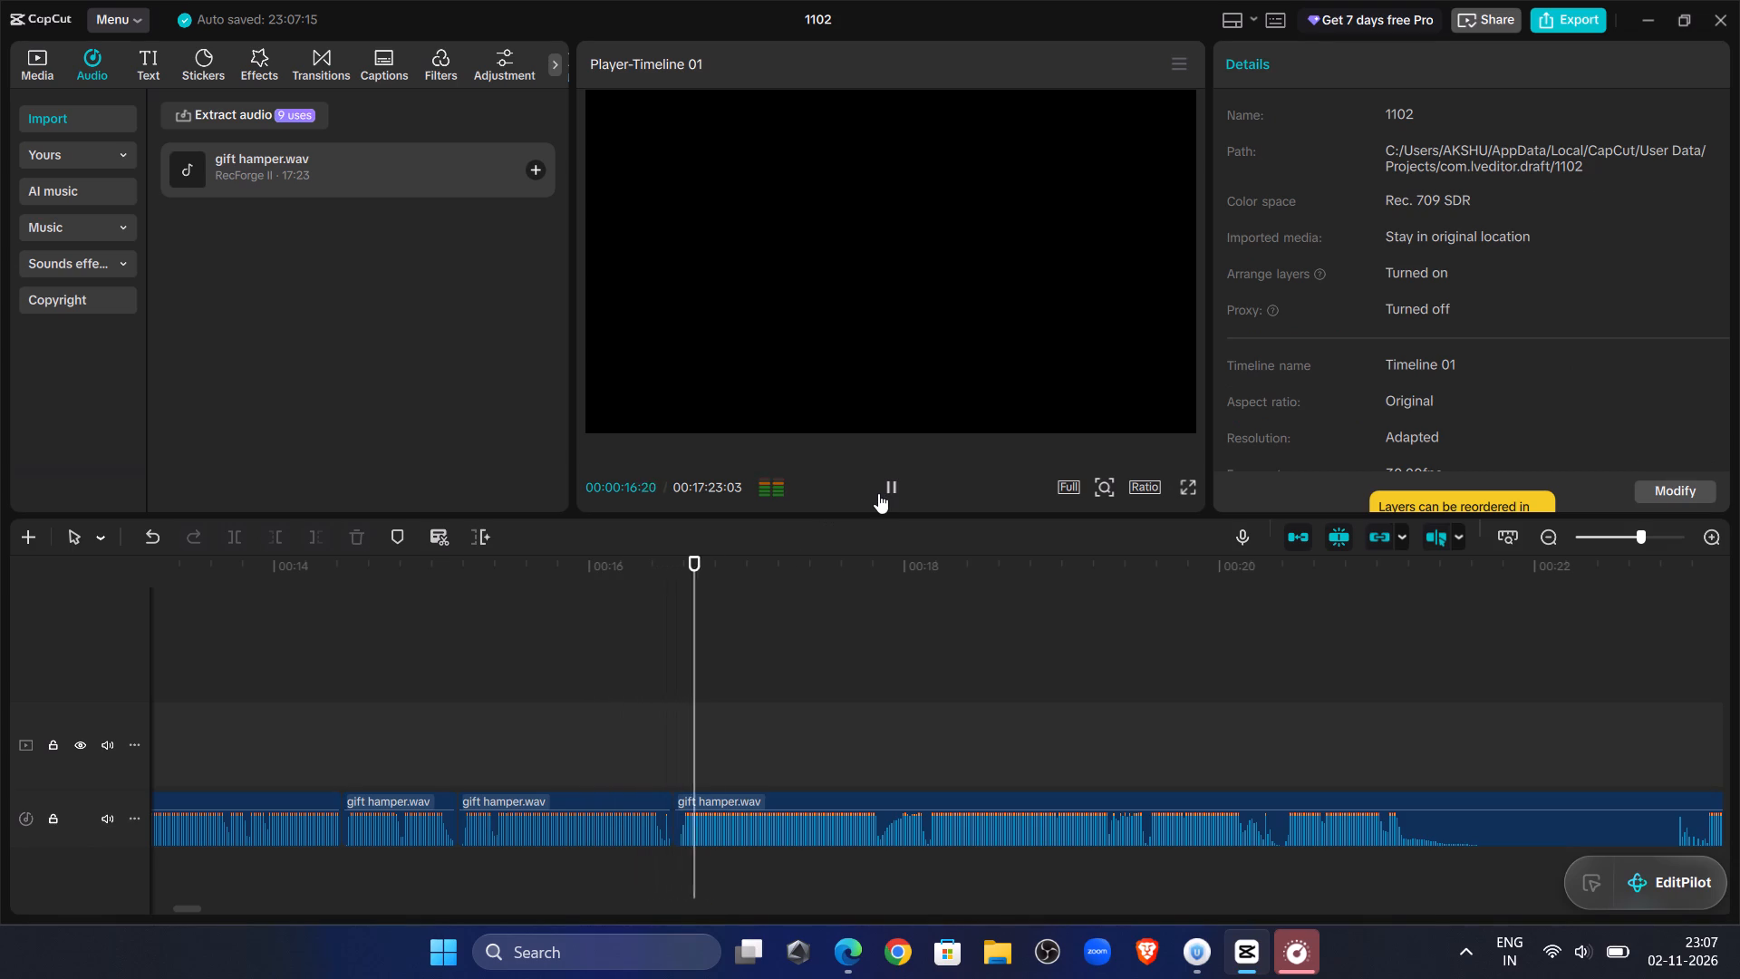
click(883, 722)
click(881, 811)
click(229, 545)
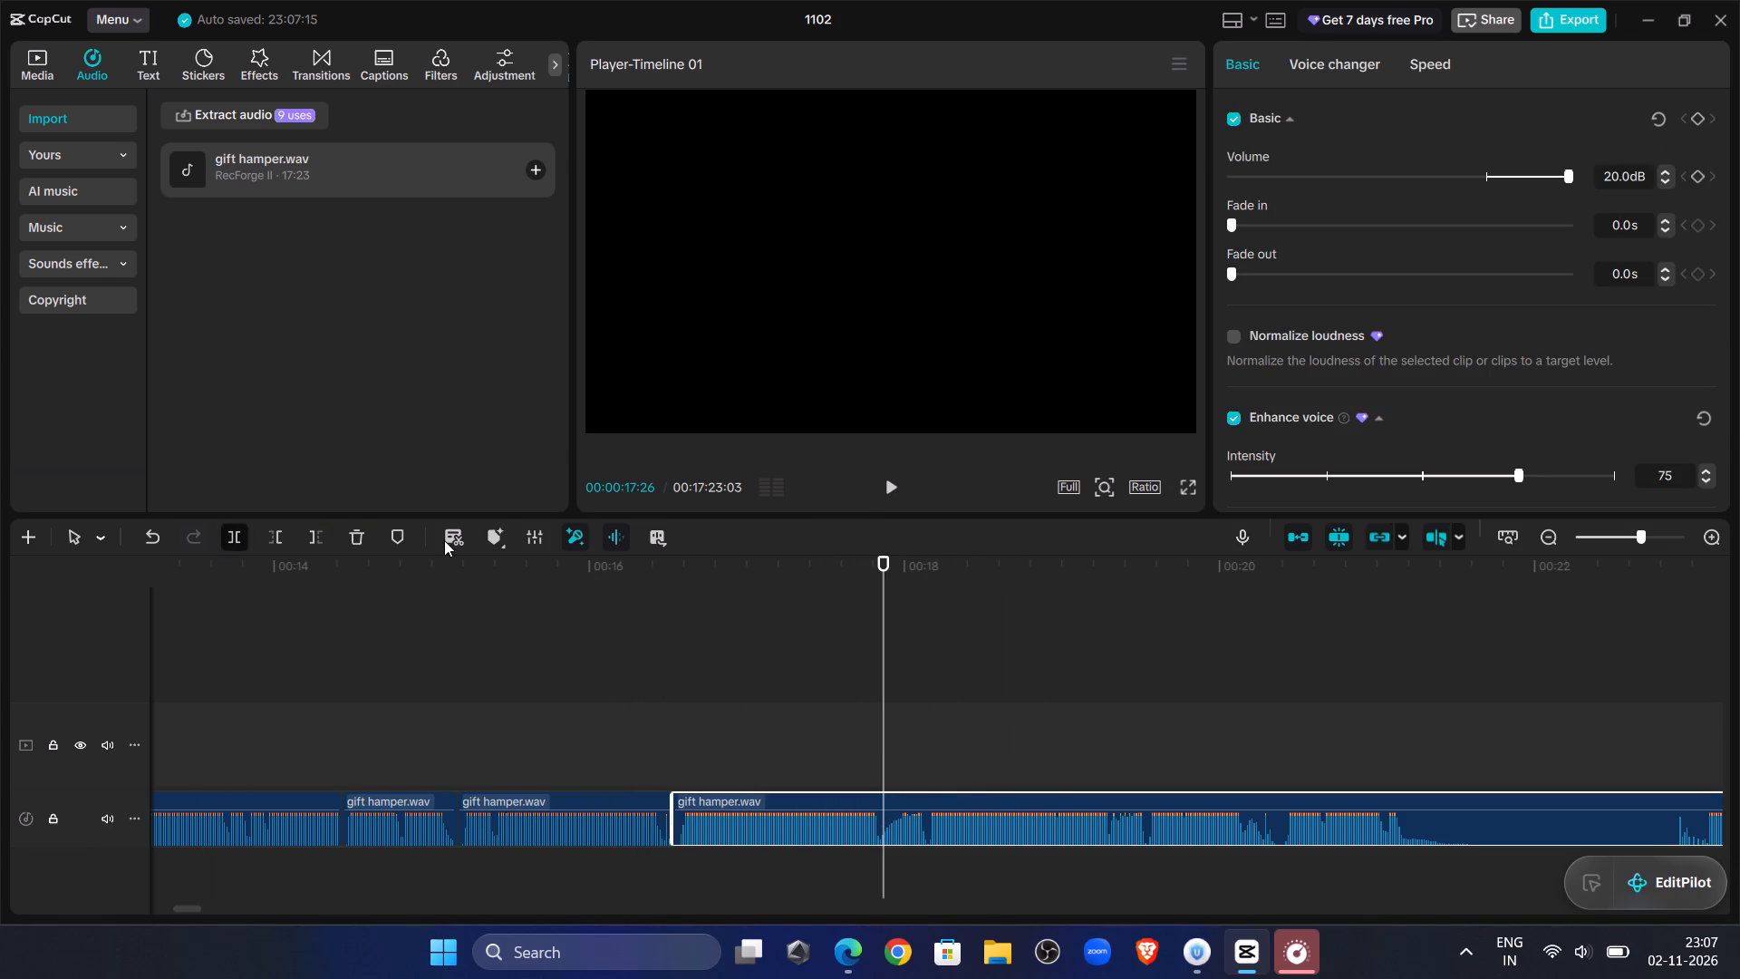
Play the thirteenth clip's beginning, trim its start to about 00:00:18:03 and slide it back against the twelfth clip.
double_click(903, 486)
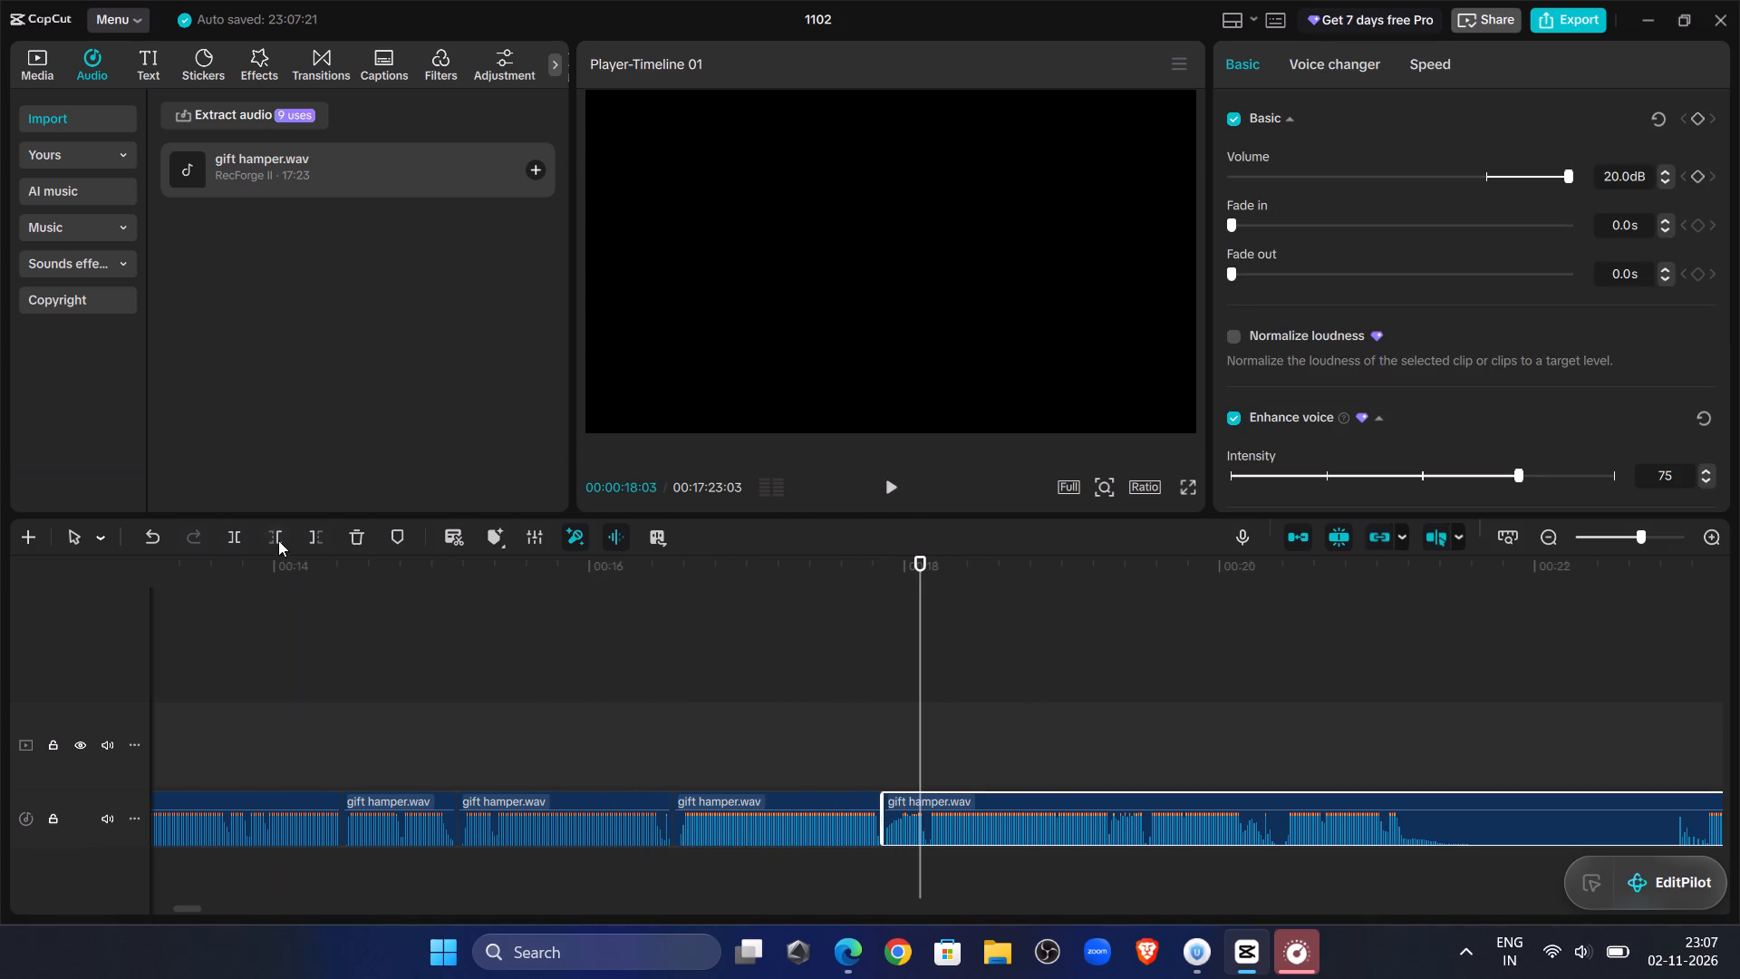
click(278, 540)
drag(939, 795, 897, 806)
Play across the twelfth-to-thirteenth clip join and split the thirteenth clip at about 00:00:19:03.
click(840, 678)
click(885, 470)
click(894, 474)
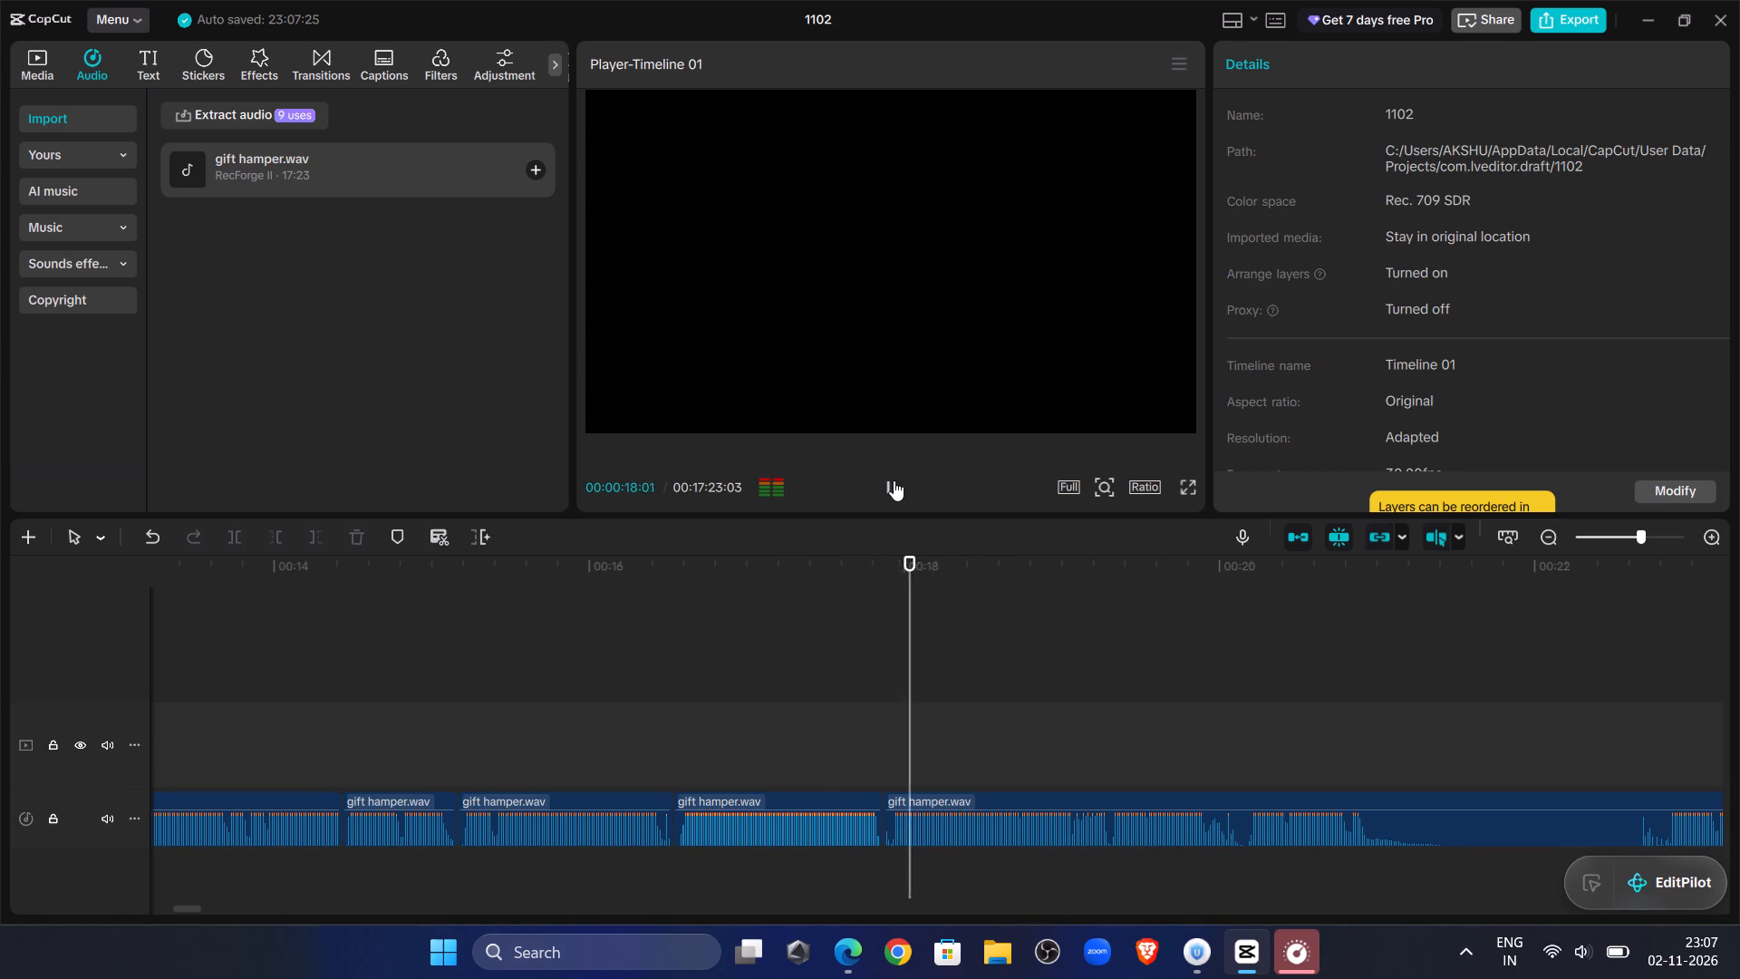
click(1083, 725)
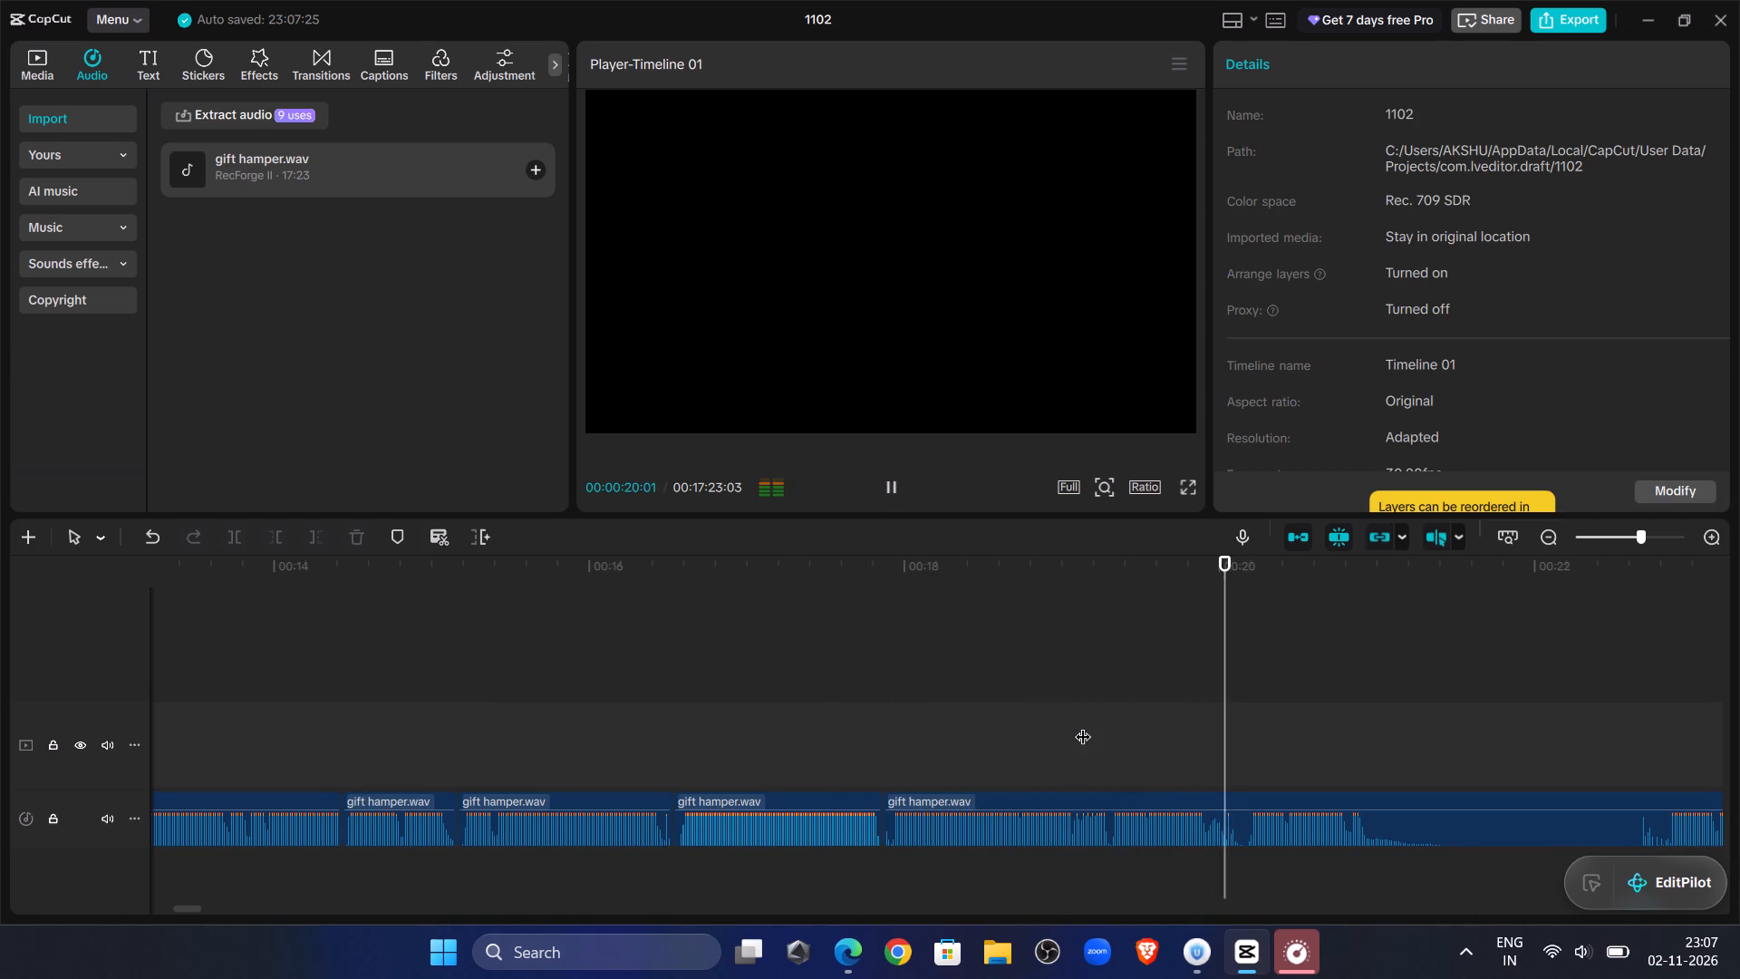
click(1074, 728)
click(1074, 751)
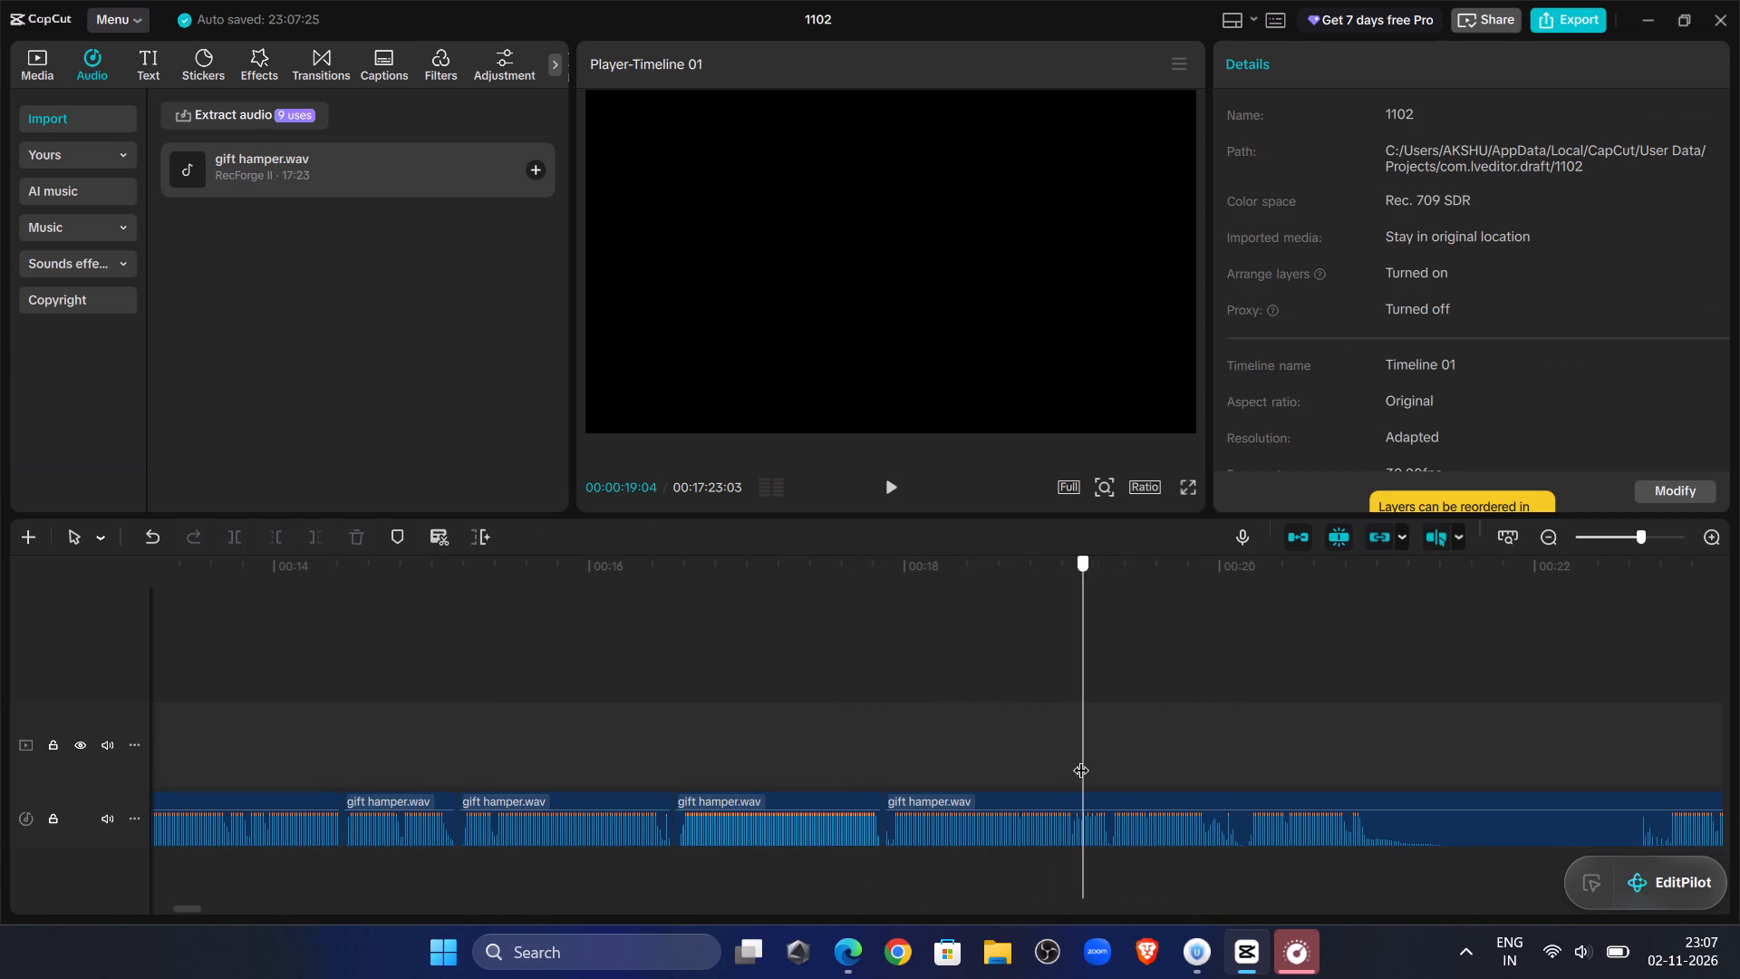
click(1079, 768)
click(1069, 808)
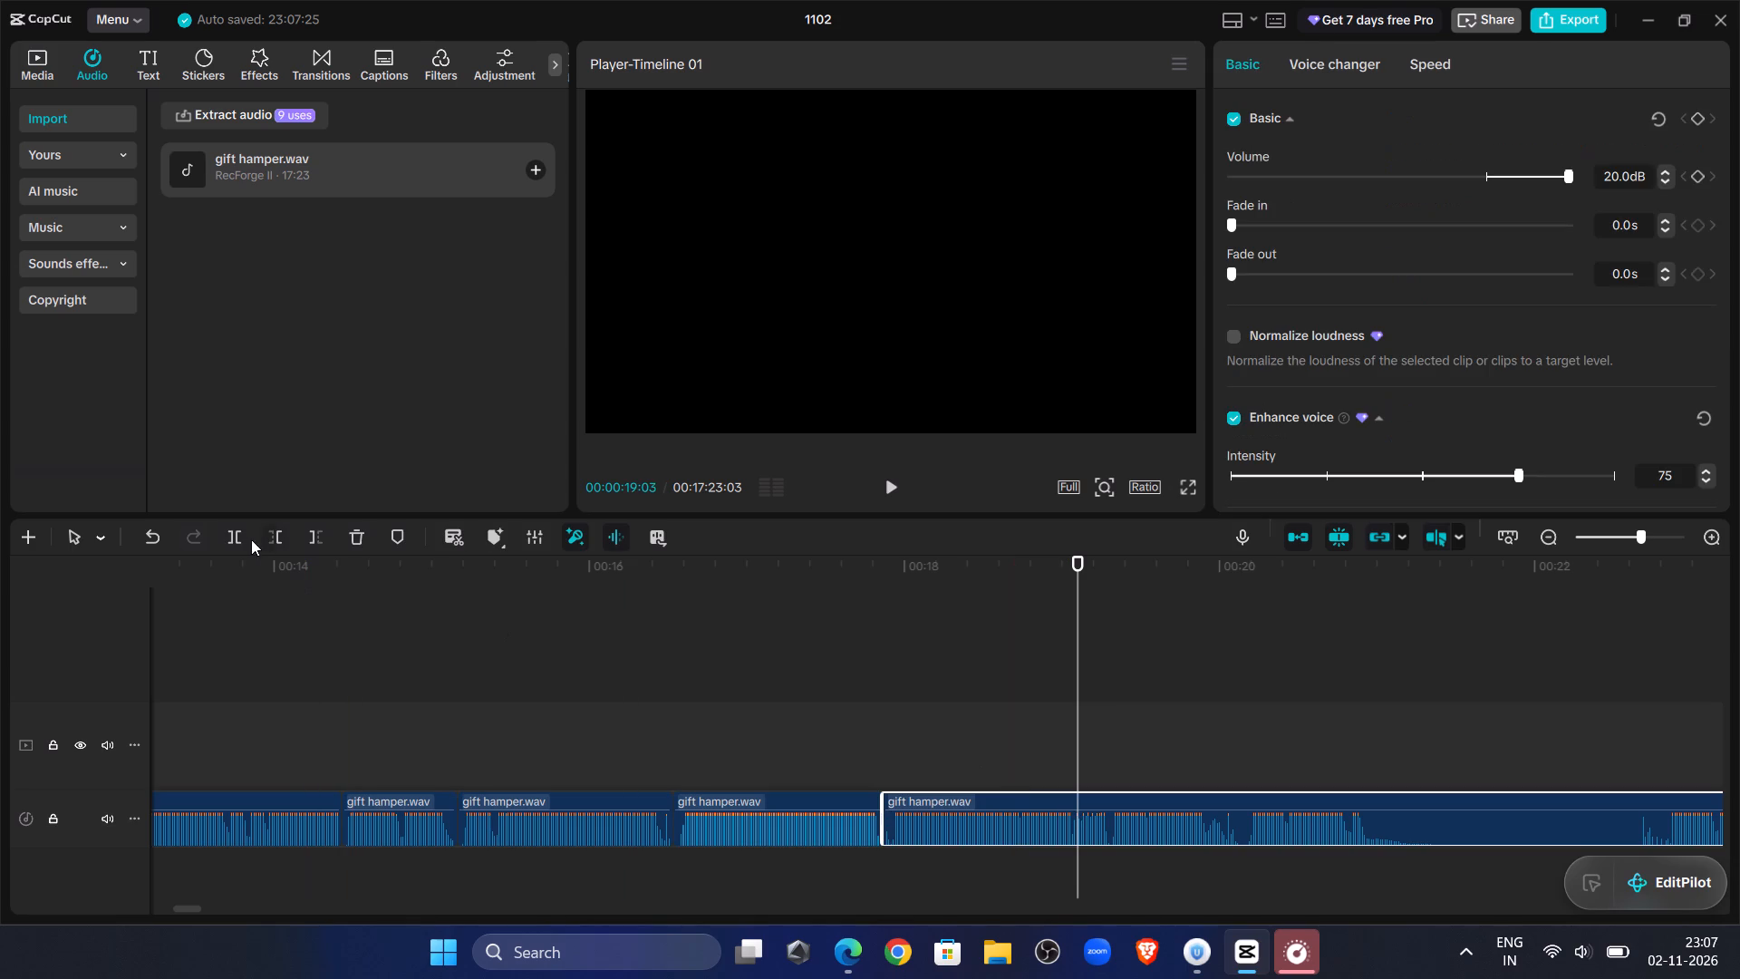
click(244, 539)
Play the fourteenth clip's beginning, trim its start to about 00:00:19:09 and slide it back against the thirteenth clip.
double_click(891, 490)
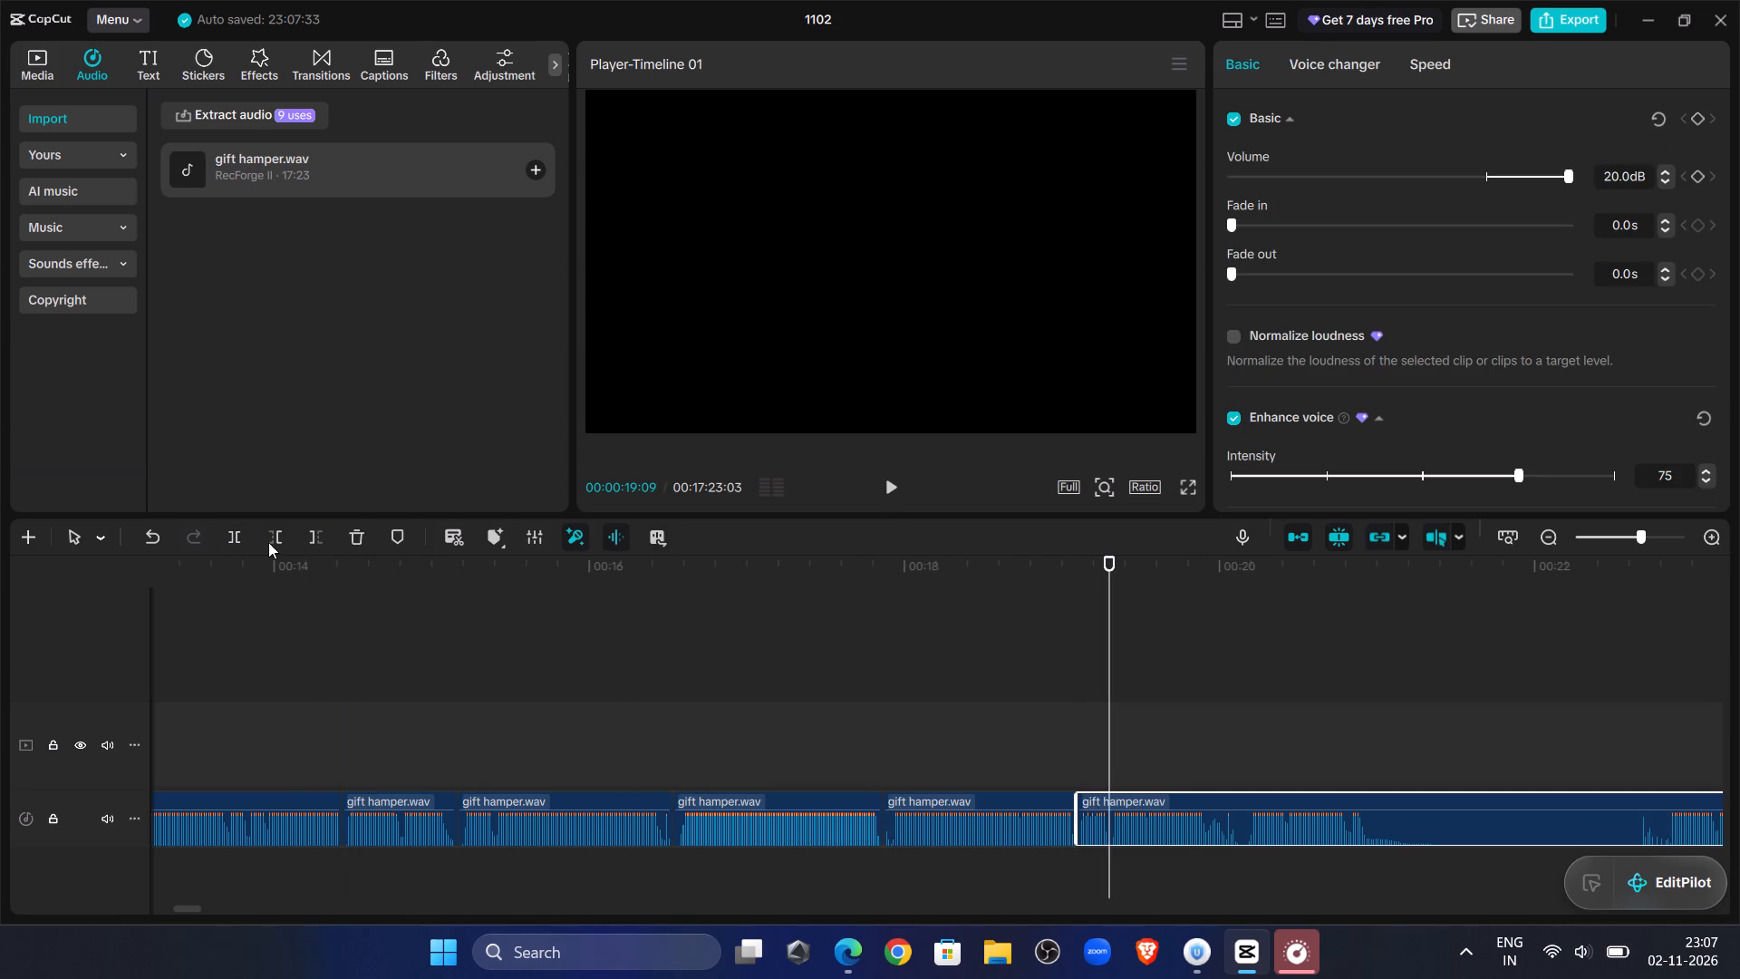
click(269, 533)
drag(1146, 795, 1116, 801)
Play across the thirteenth-to-fourteenth clip join, trim the fourteenth clip's start to about 00:00:22:19 and slide it back against the thirteenth clip.
click(1044, 703)
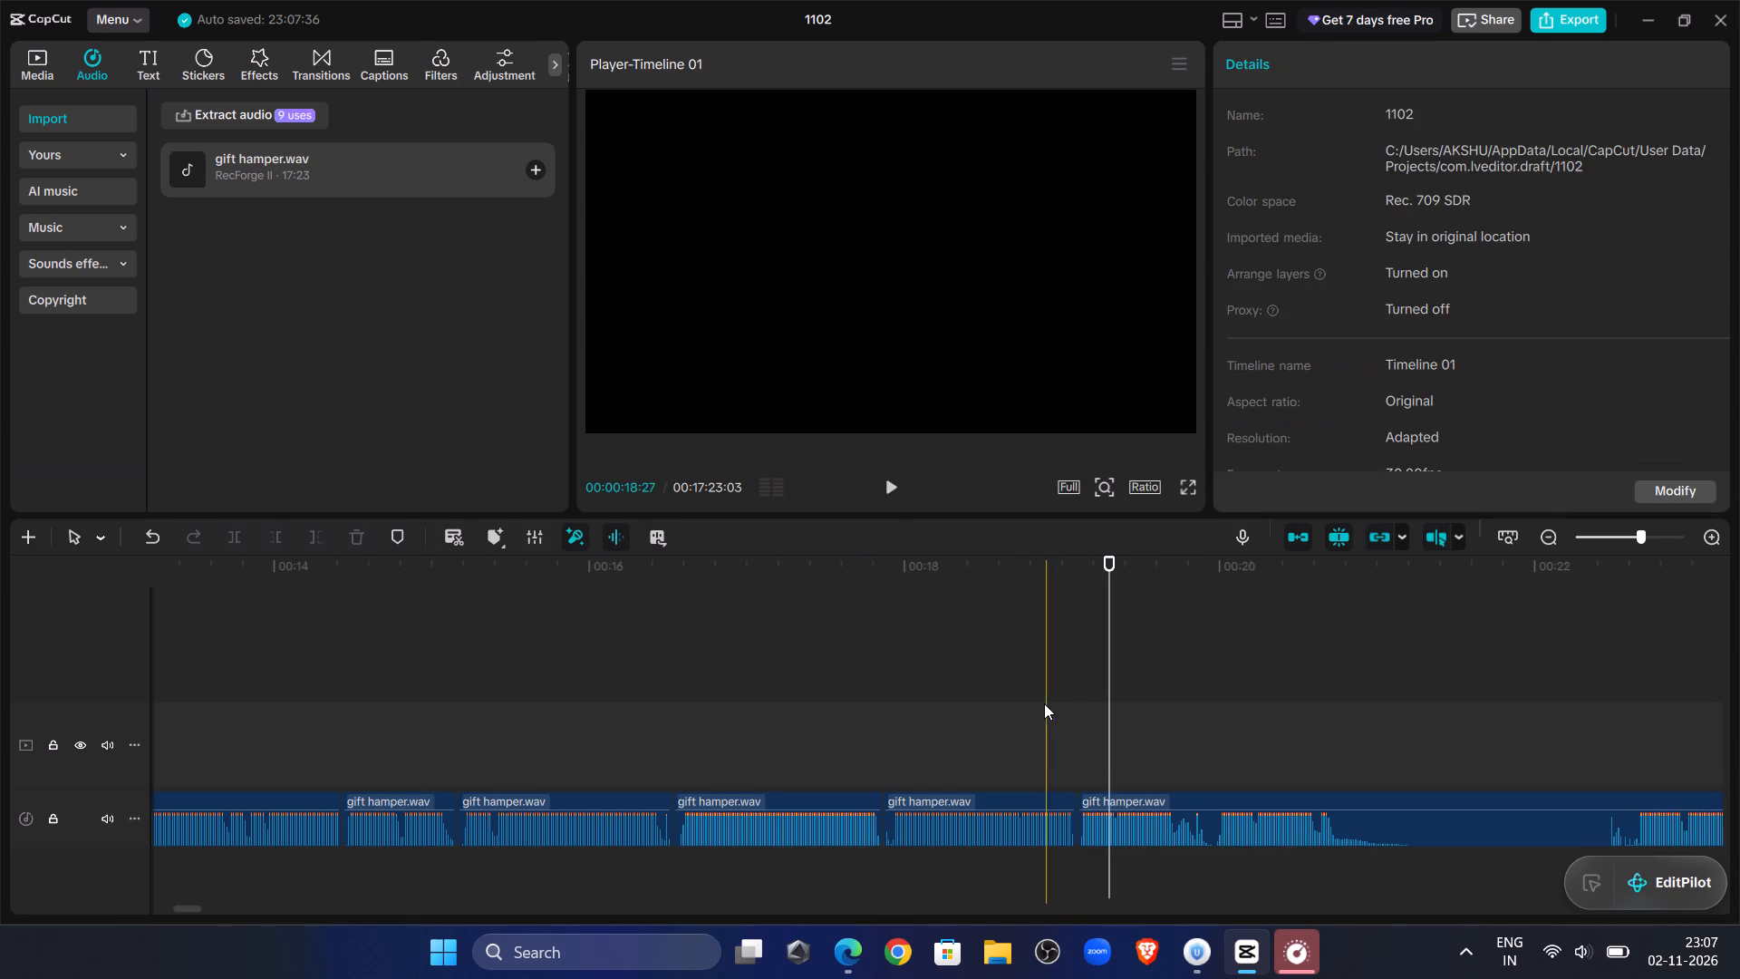
click(887, 497)
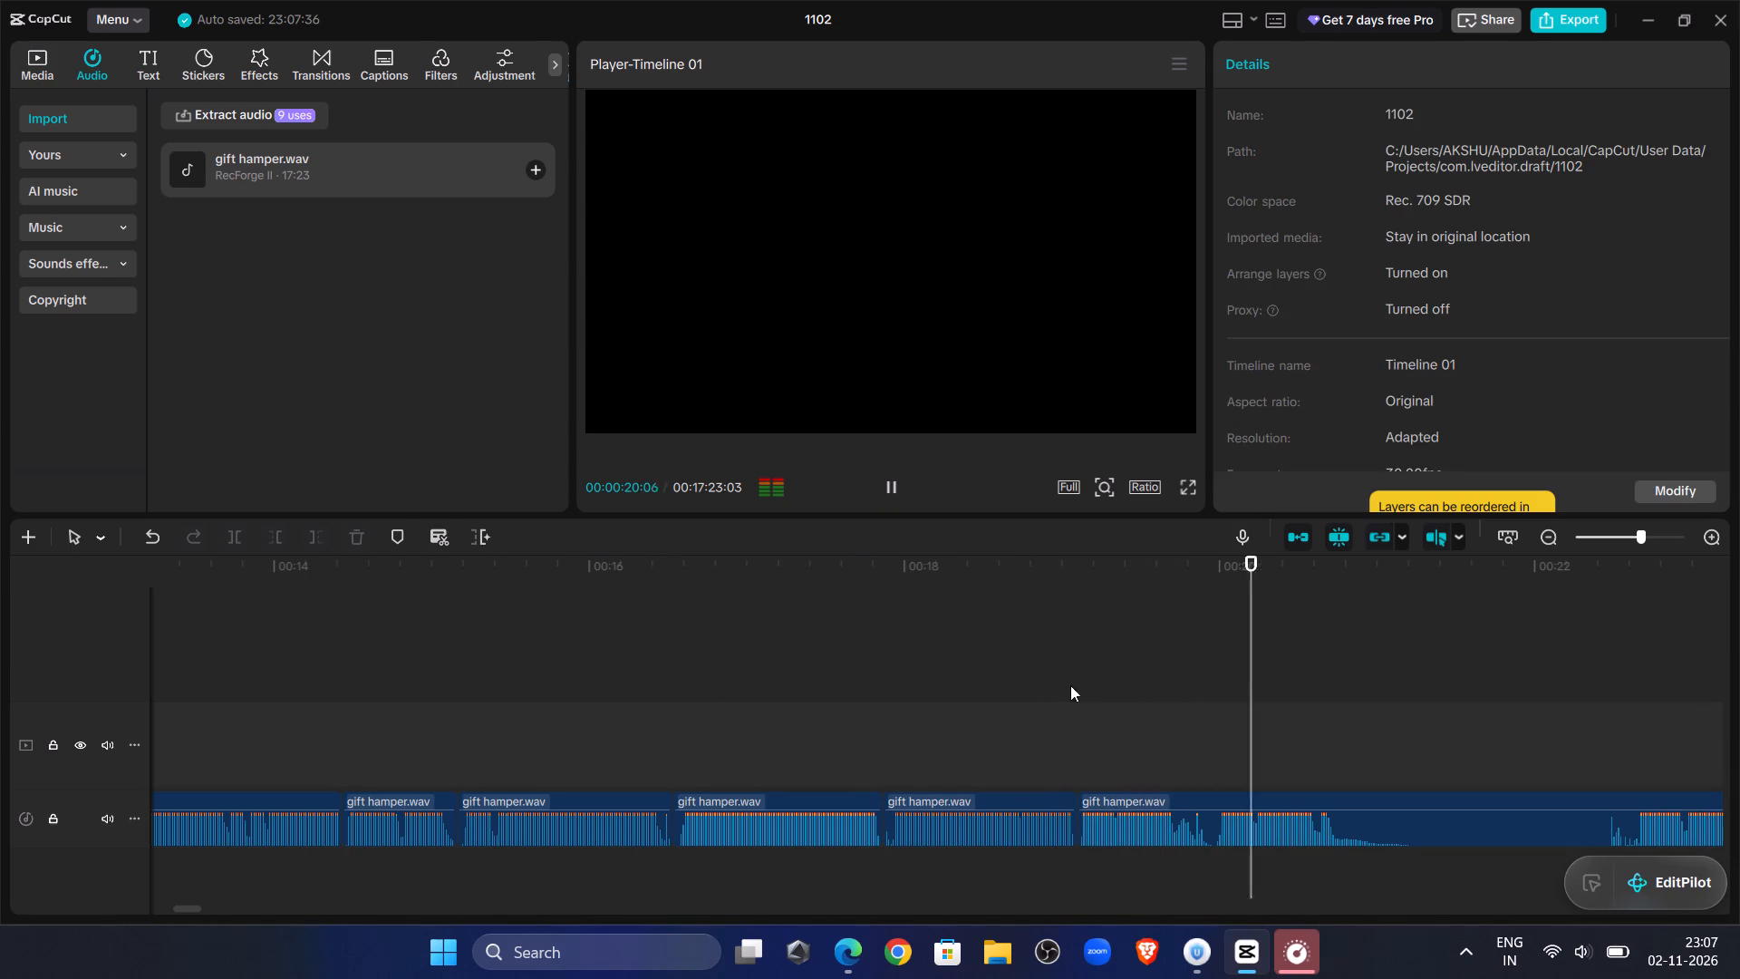
click(1181, 723)
click(1167, 828)
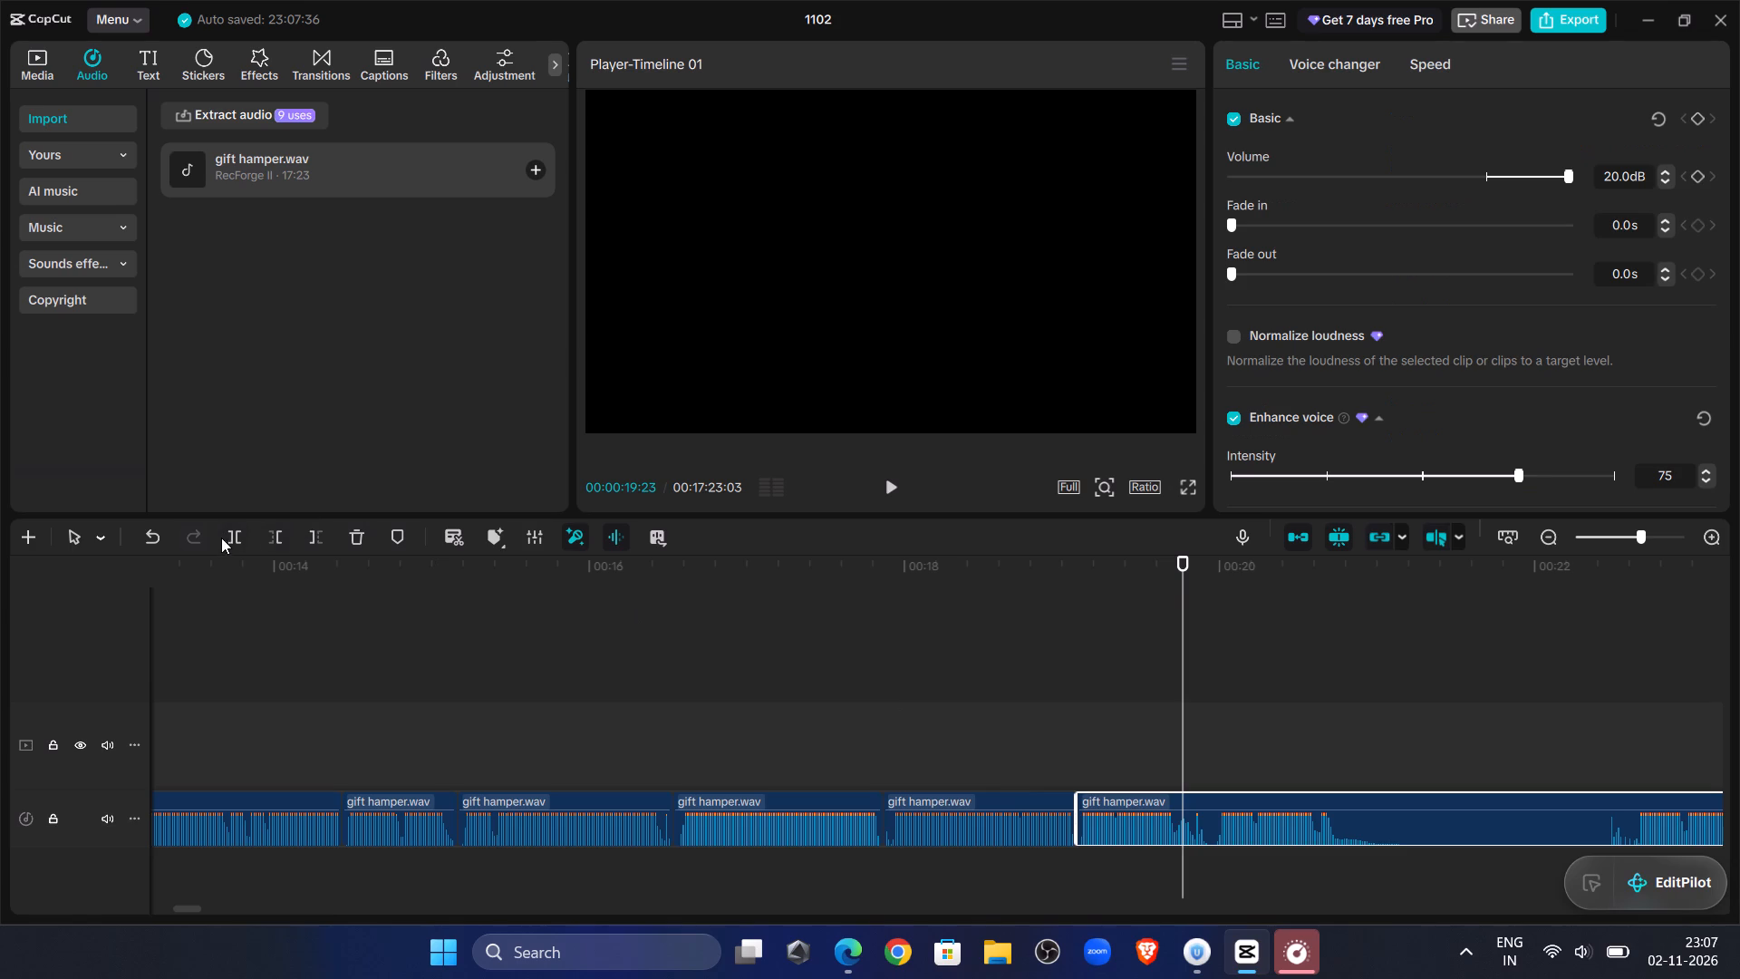
click(1600, 733)
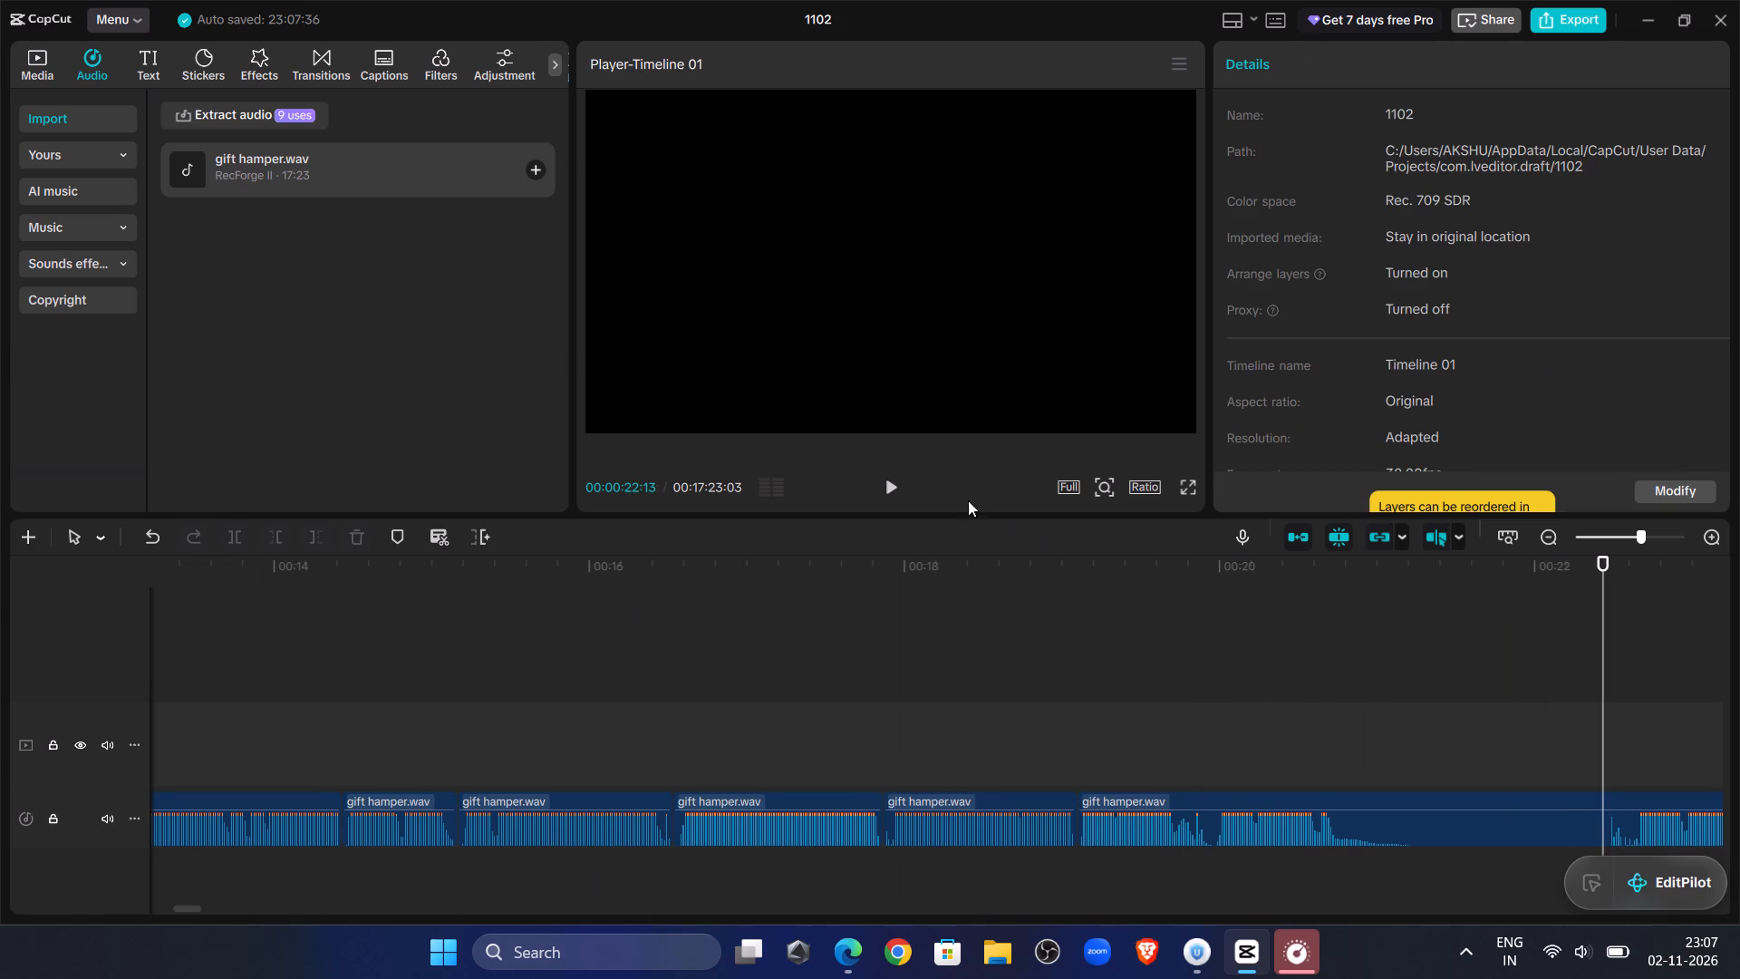
click(898, 485)
click(1609, 689)
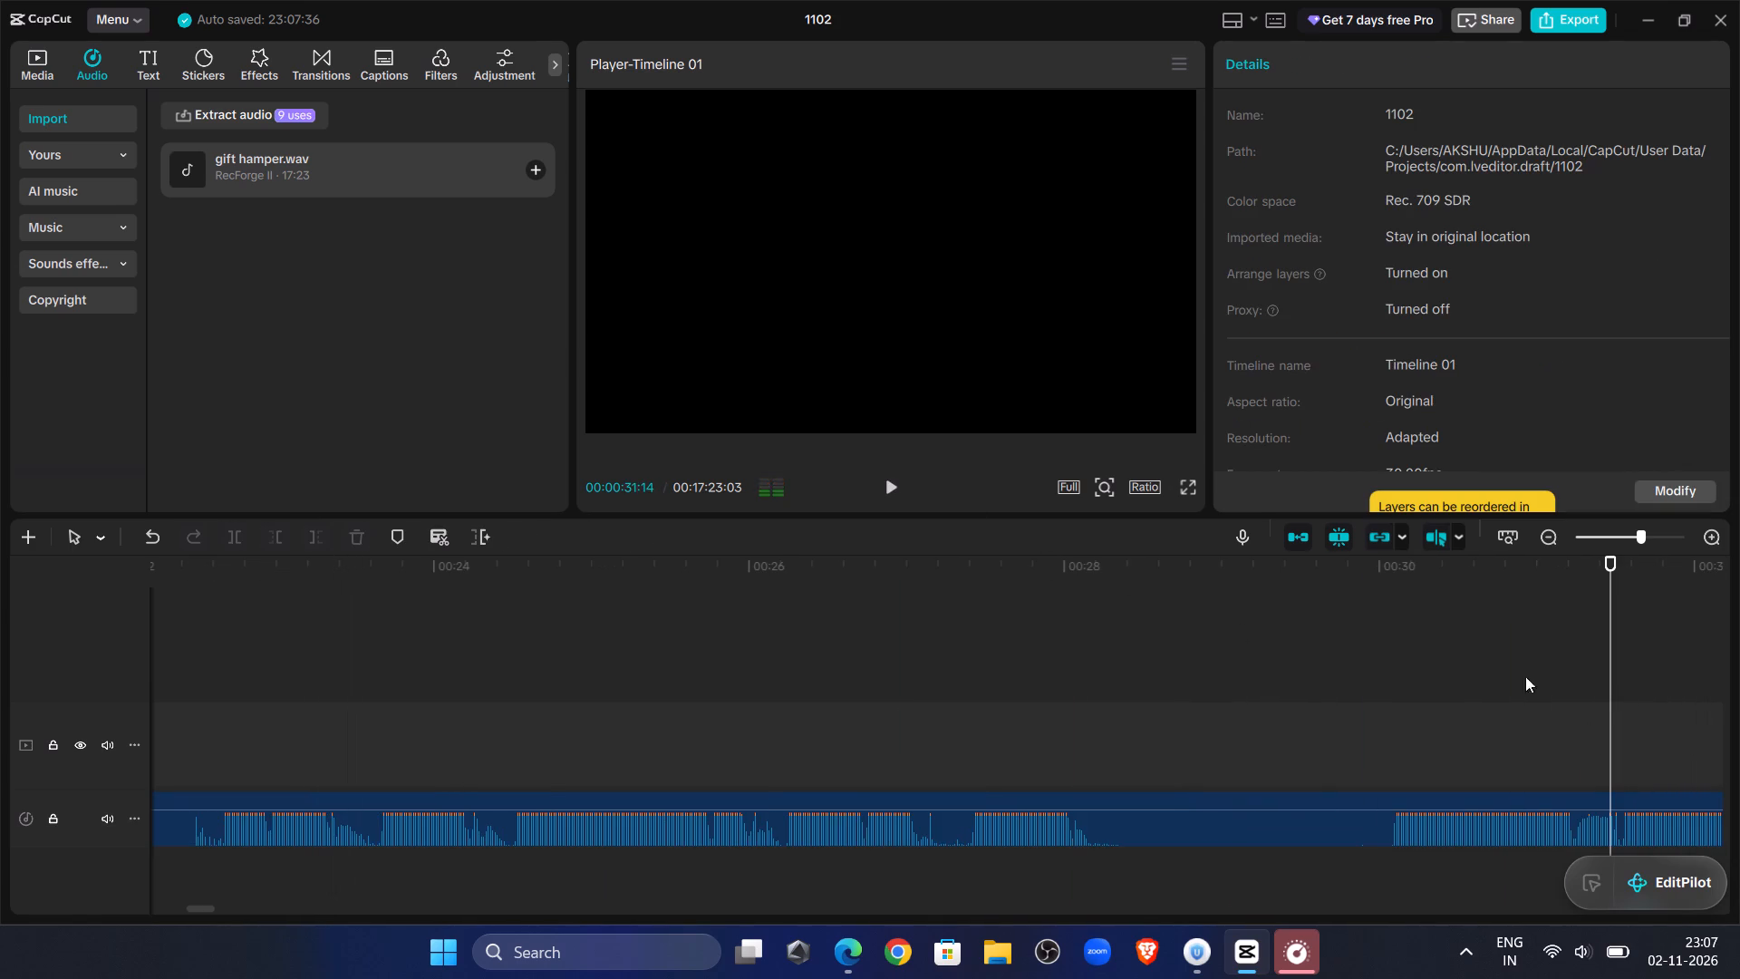
click(319, 654)
drag(315, 654, 971, 759)
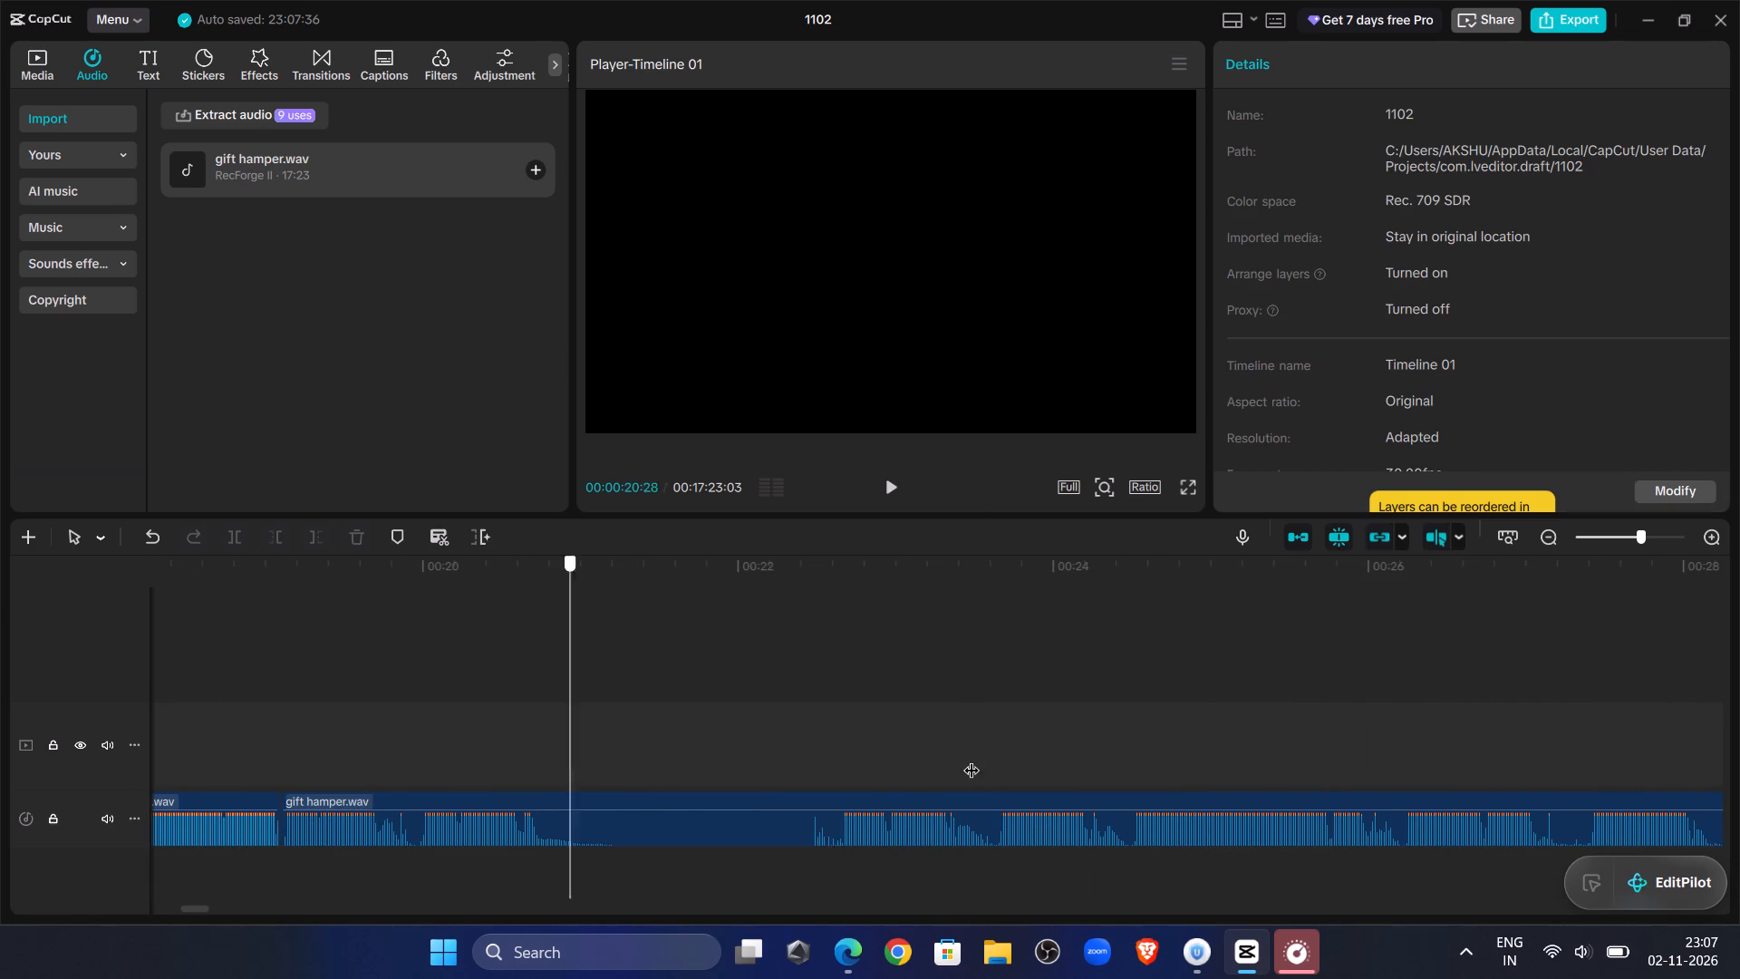
drag(971, 759, 795, 716)
drag(798, 718, 833, 745)
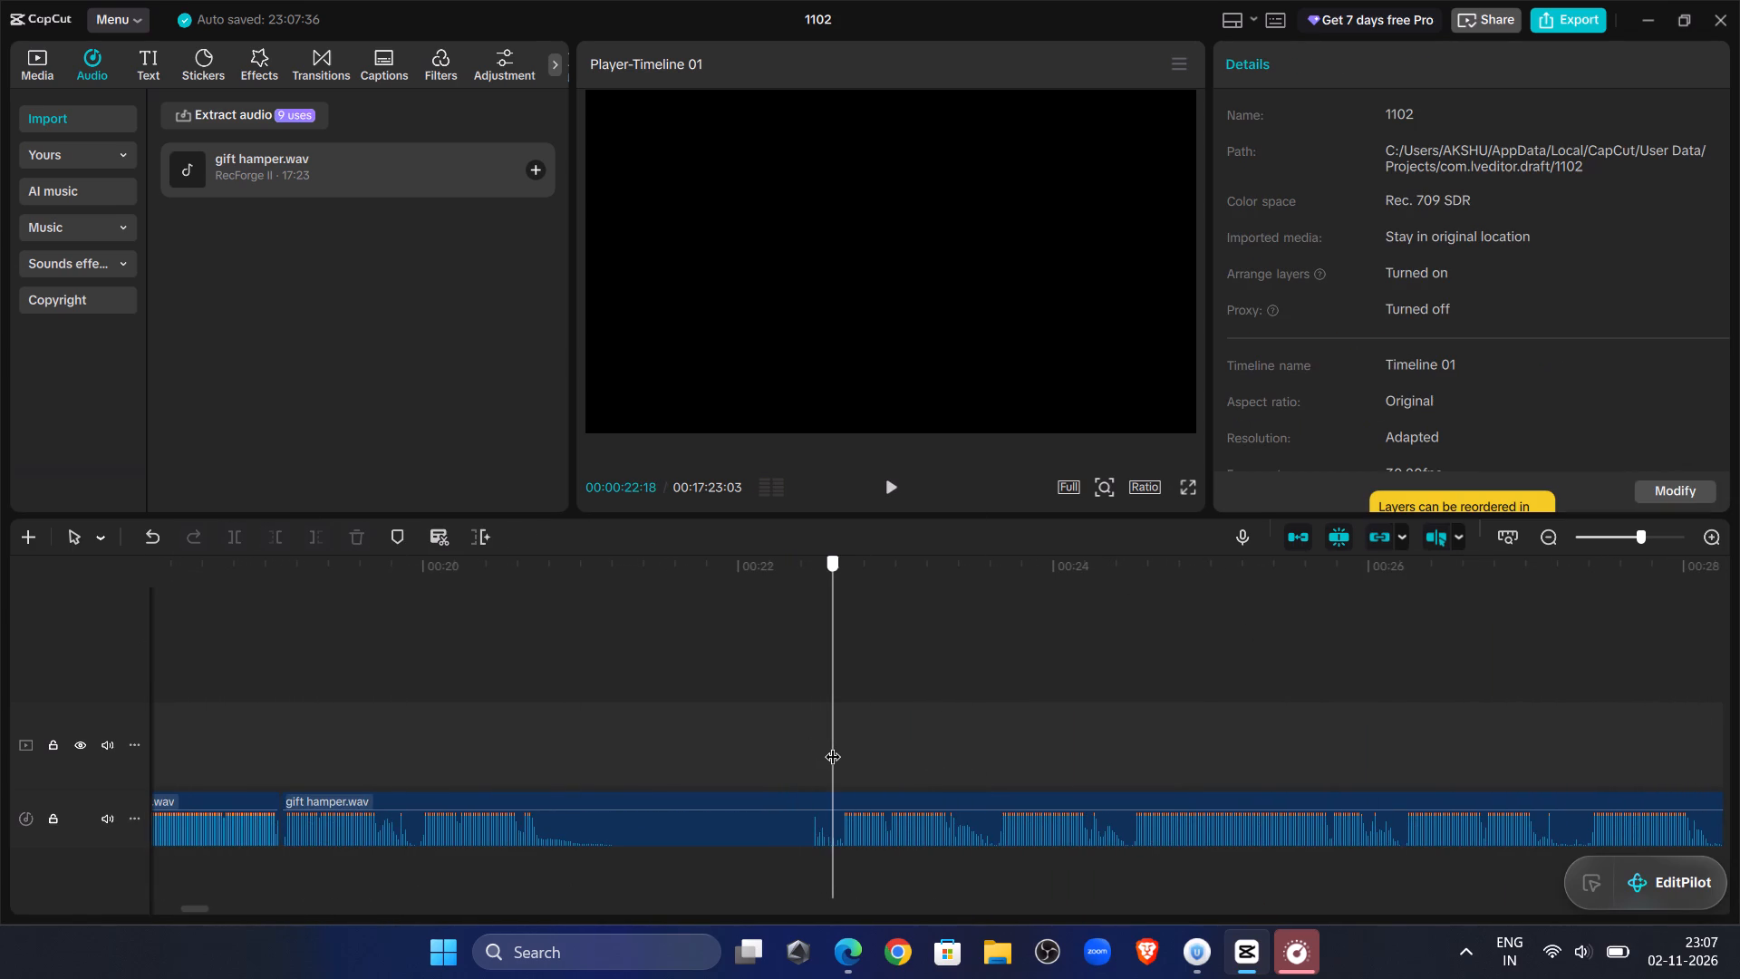
drag(833, 745, 838, 751)
click(823, 810)
click(280, 540)
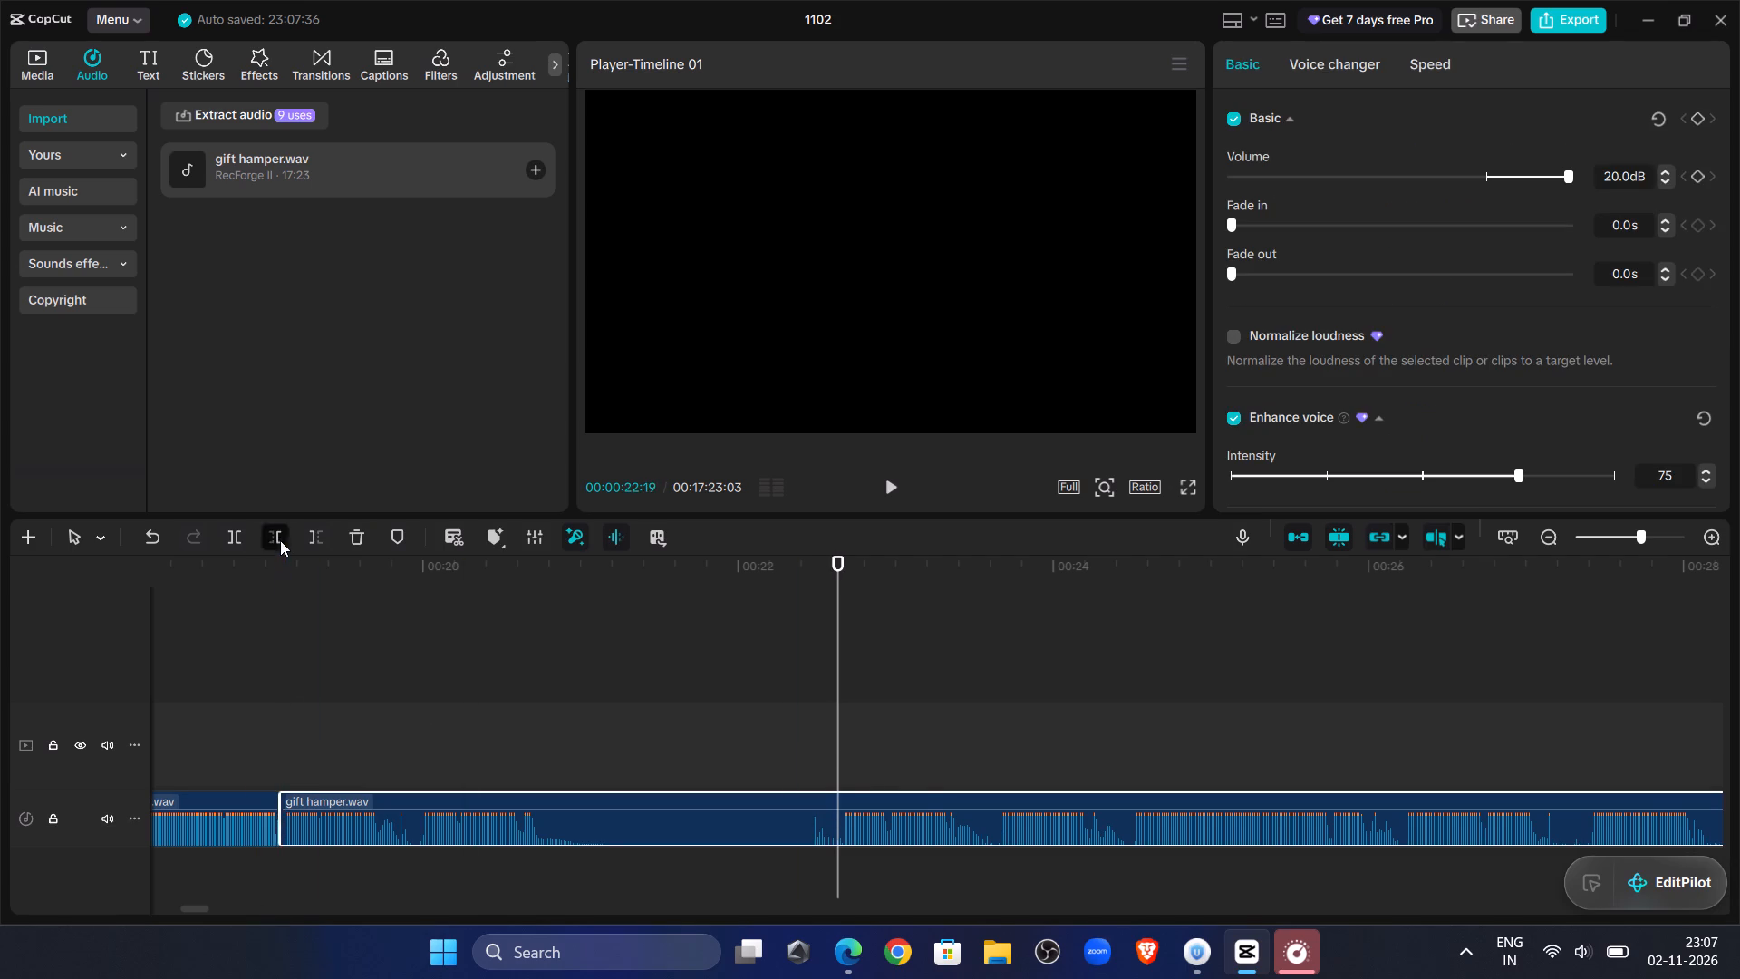
drag(930, 801, 372, 803)
Play across the thirteenth-to-fourteenth clip join and split the fourteenth clip at about 00:00:19:26.
click(223, 629)
click(892, 489)
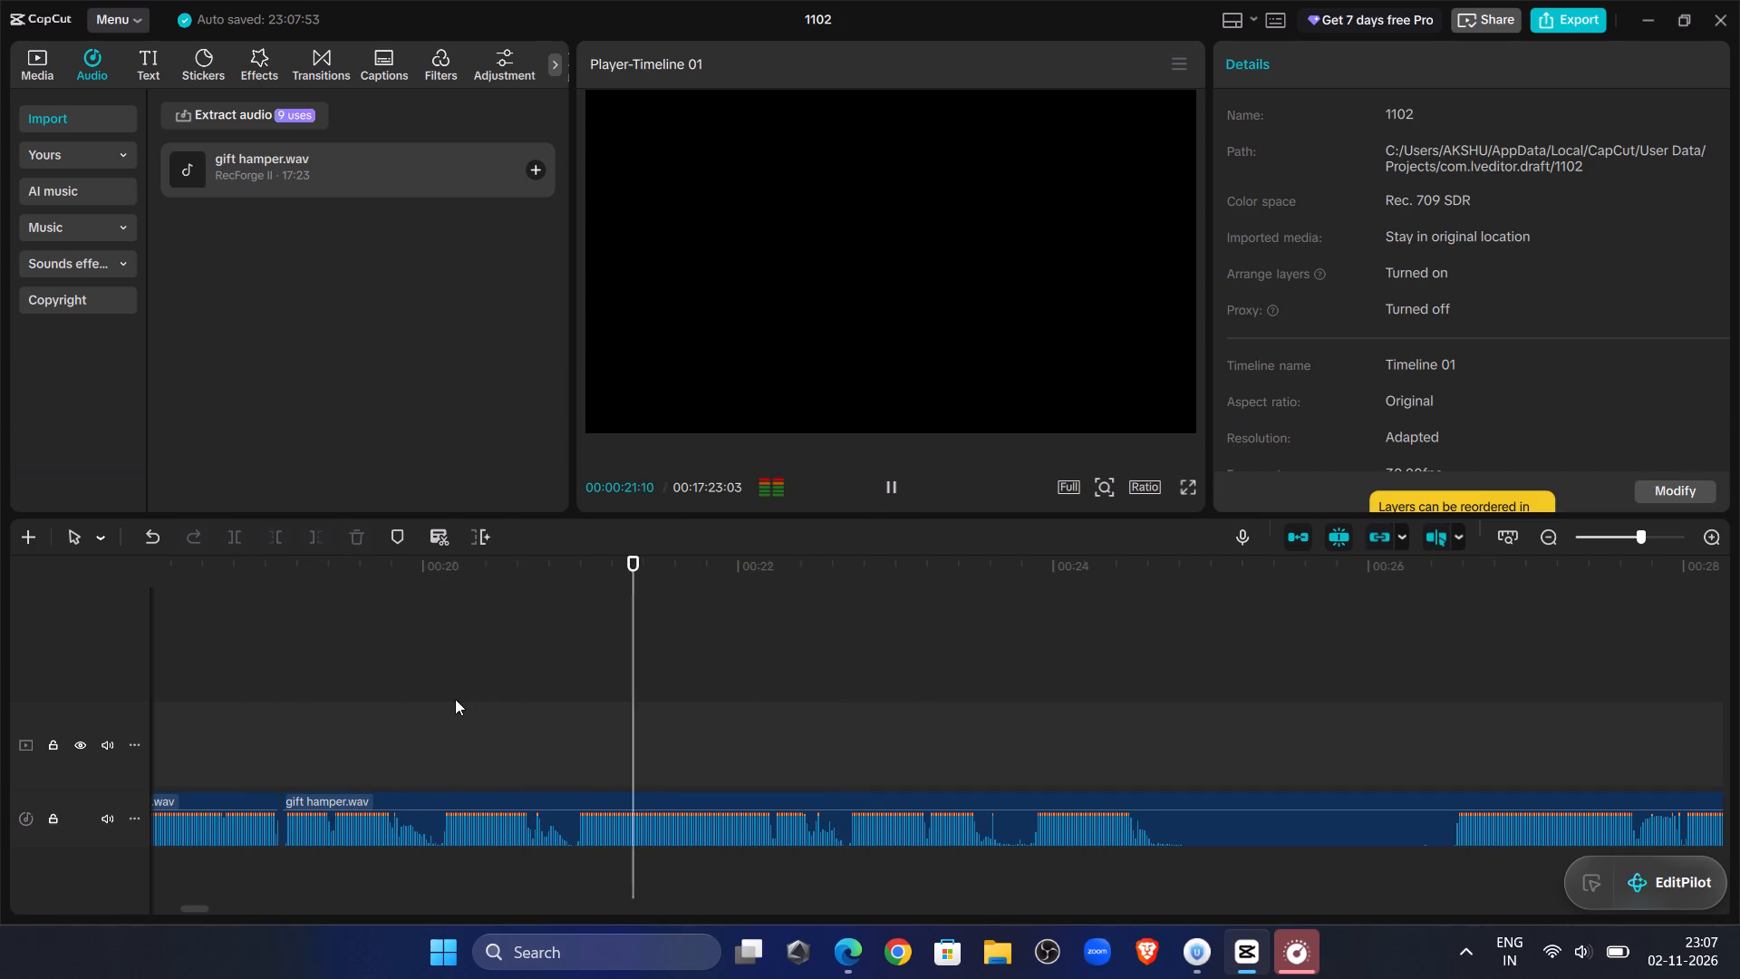
click(347, 693)
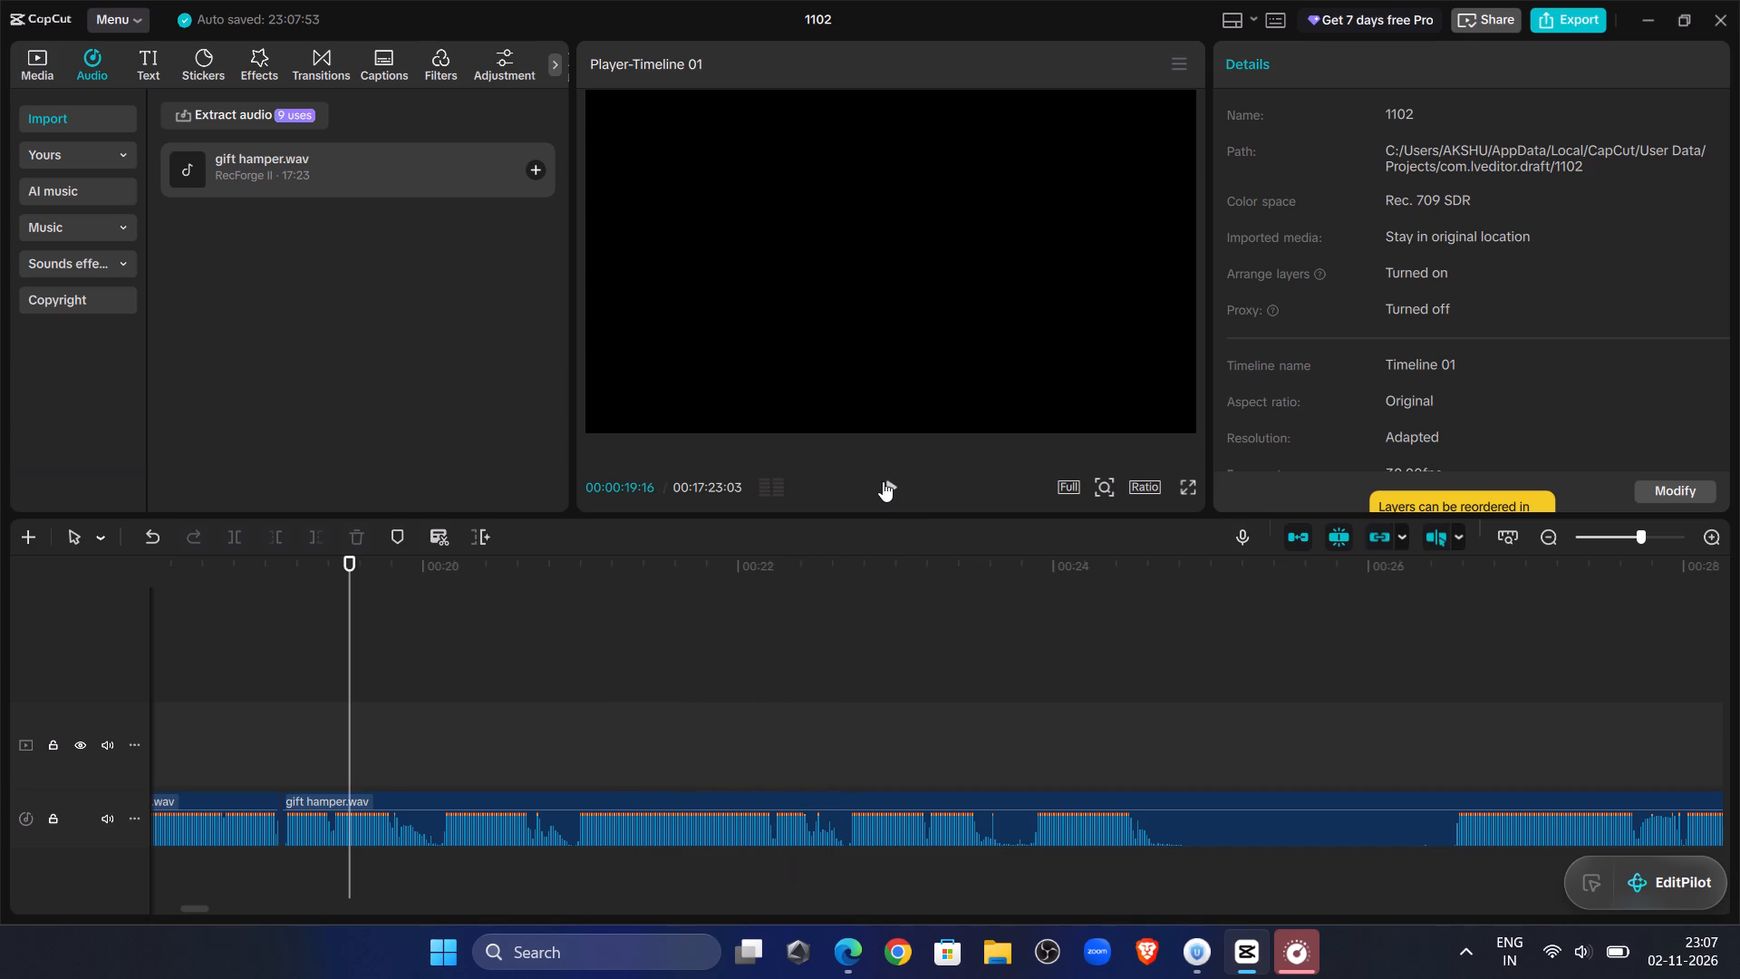
click(883, 481)
click(883, 481)
click(431, 817)
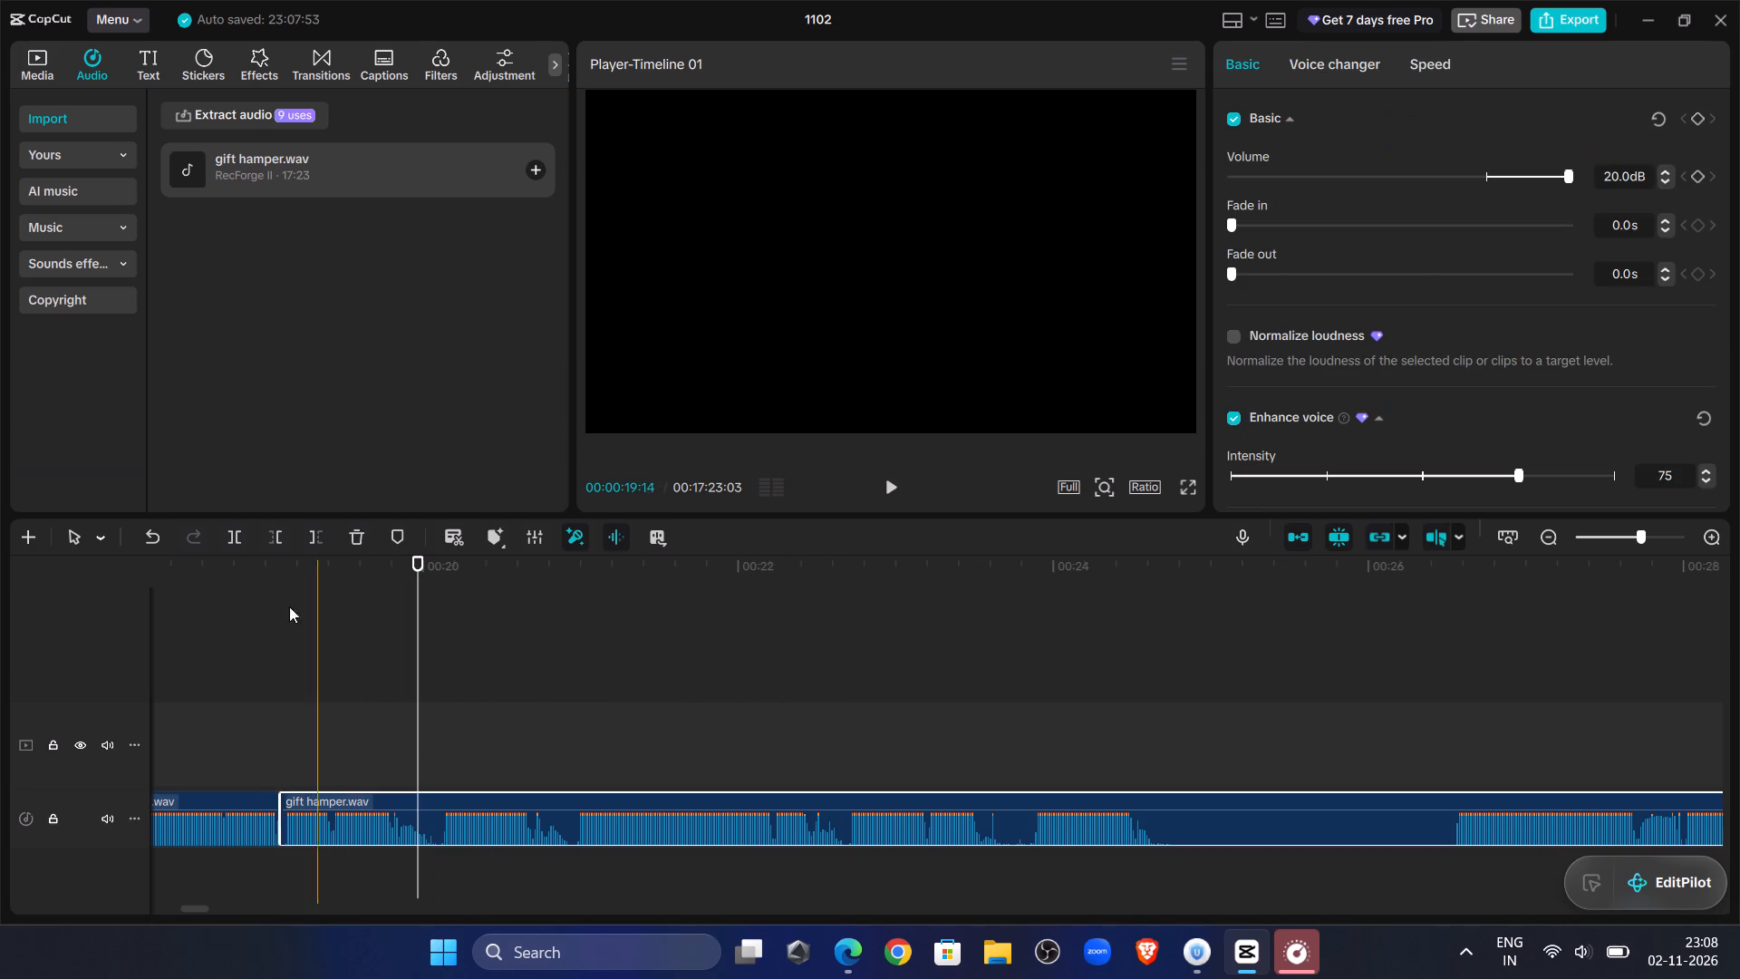
click(228, 523)
double_click(888, 499)
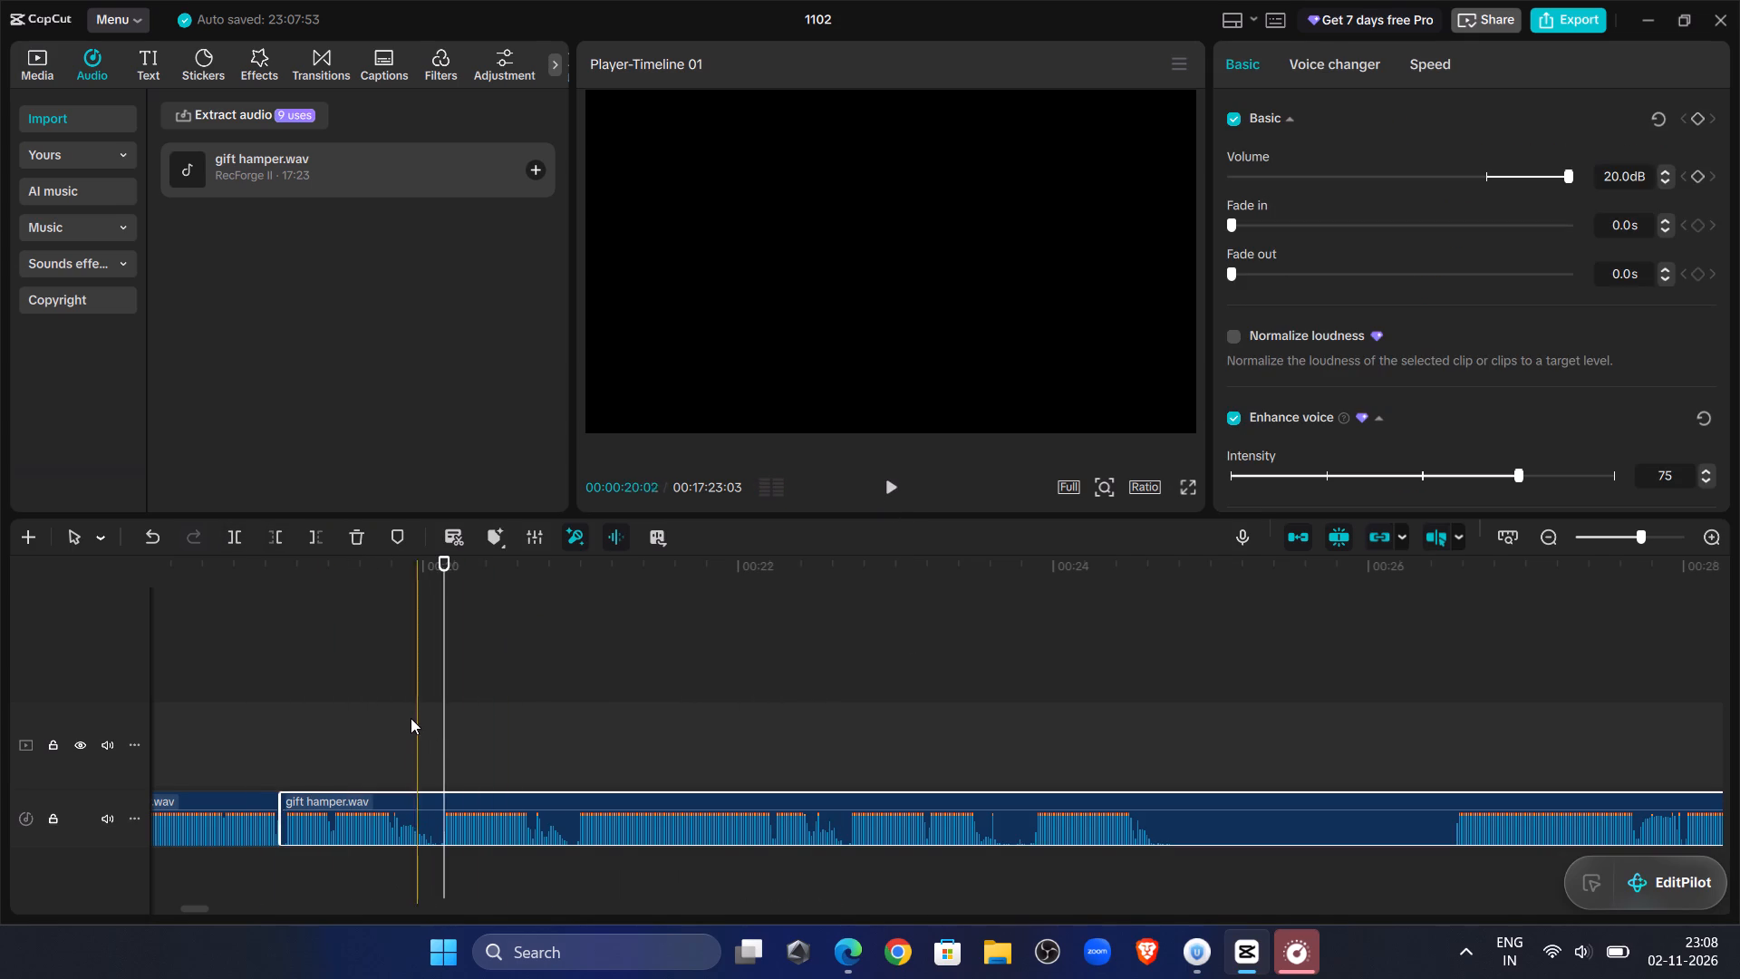
click(402, 710)
click(427, 817)
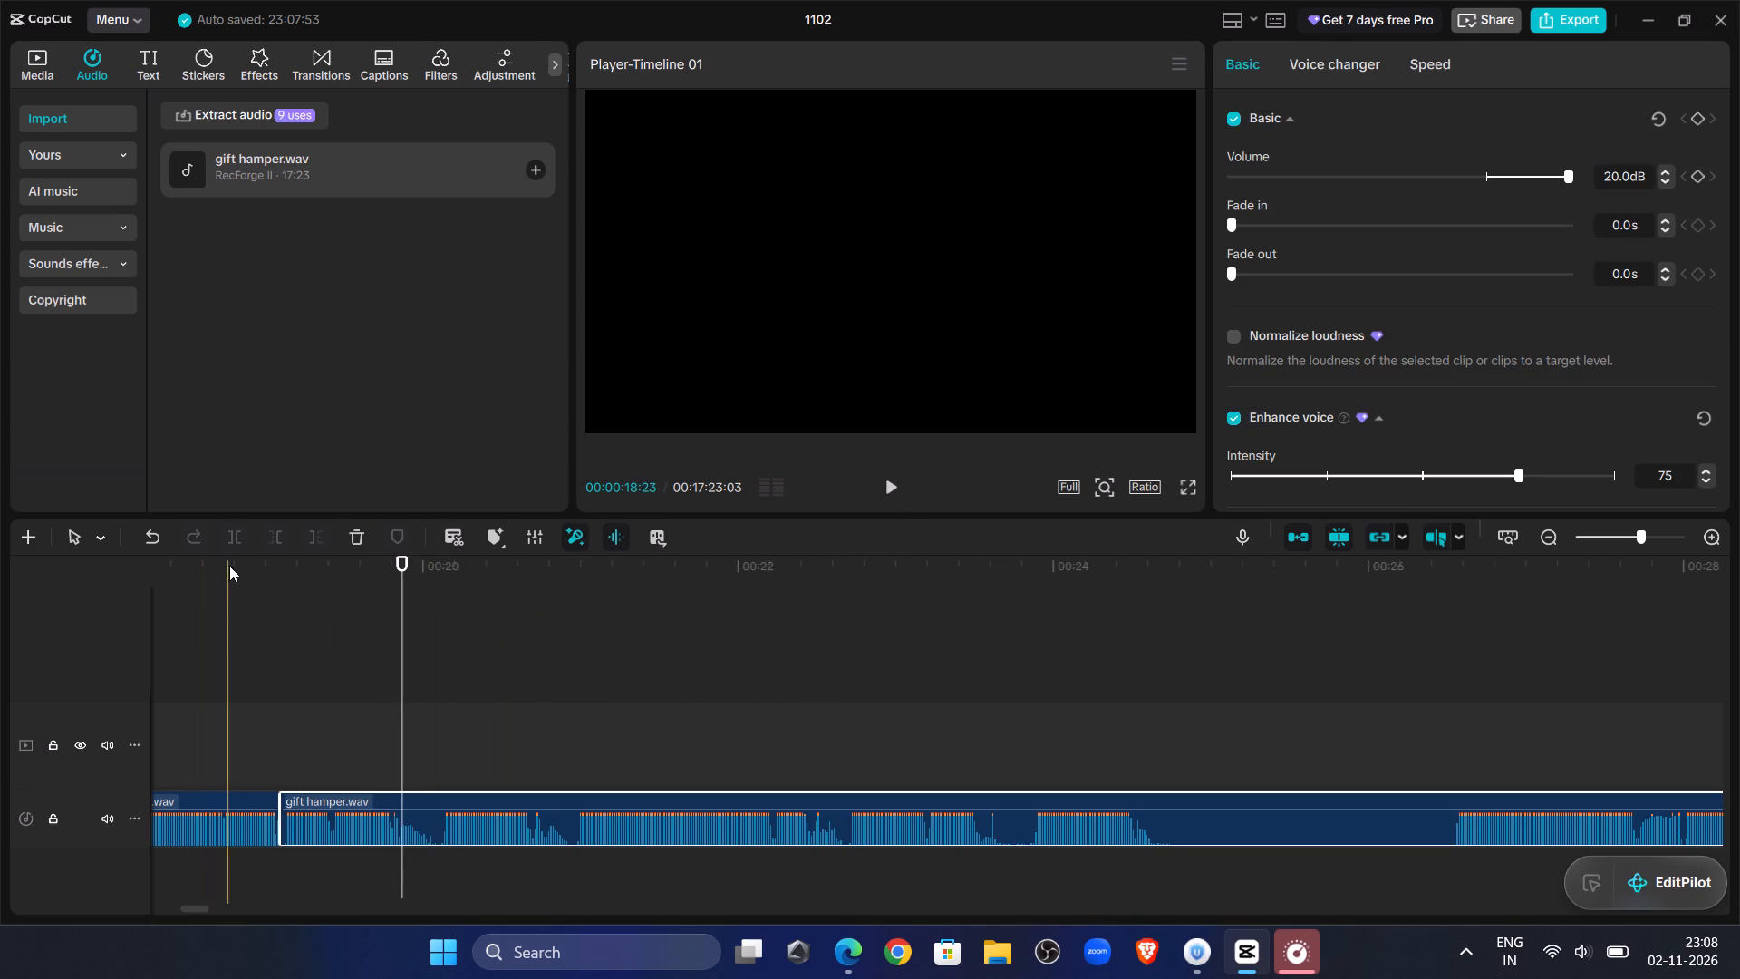
click(237, 538)
Play the fifteenth clip's beginning, trim its start to about 00:00:20:03 and slide it back against the fourteenth clip.
double_click(893, 486)
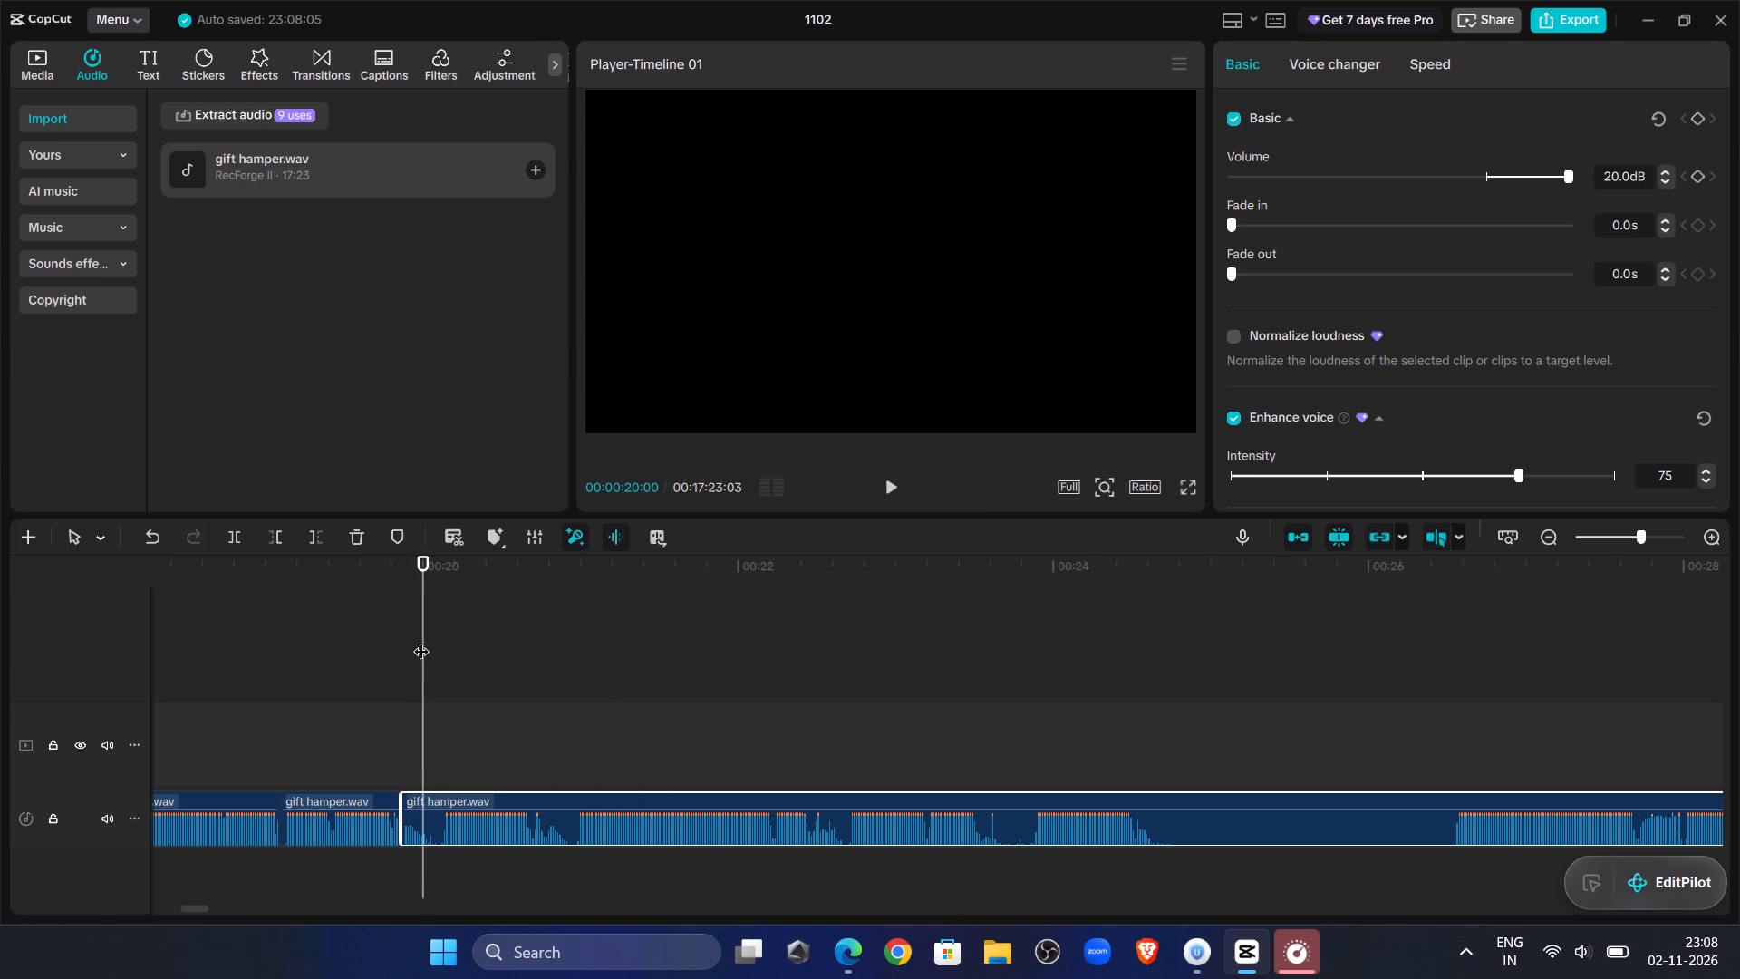
drag(422, 640, 440, 663)
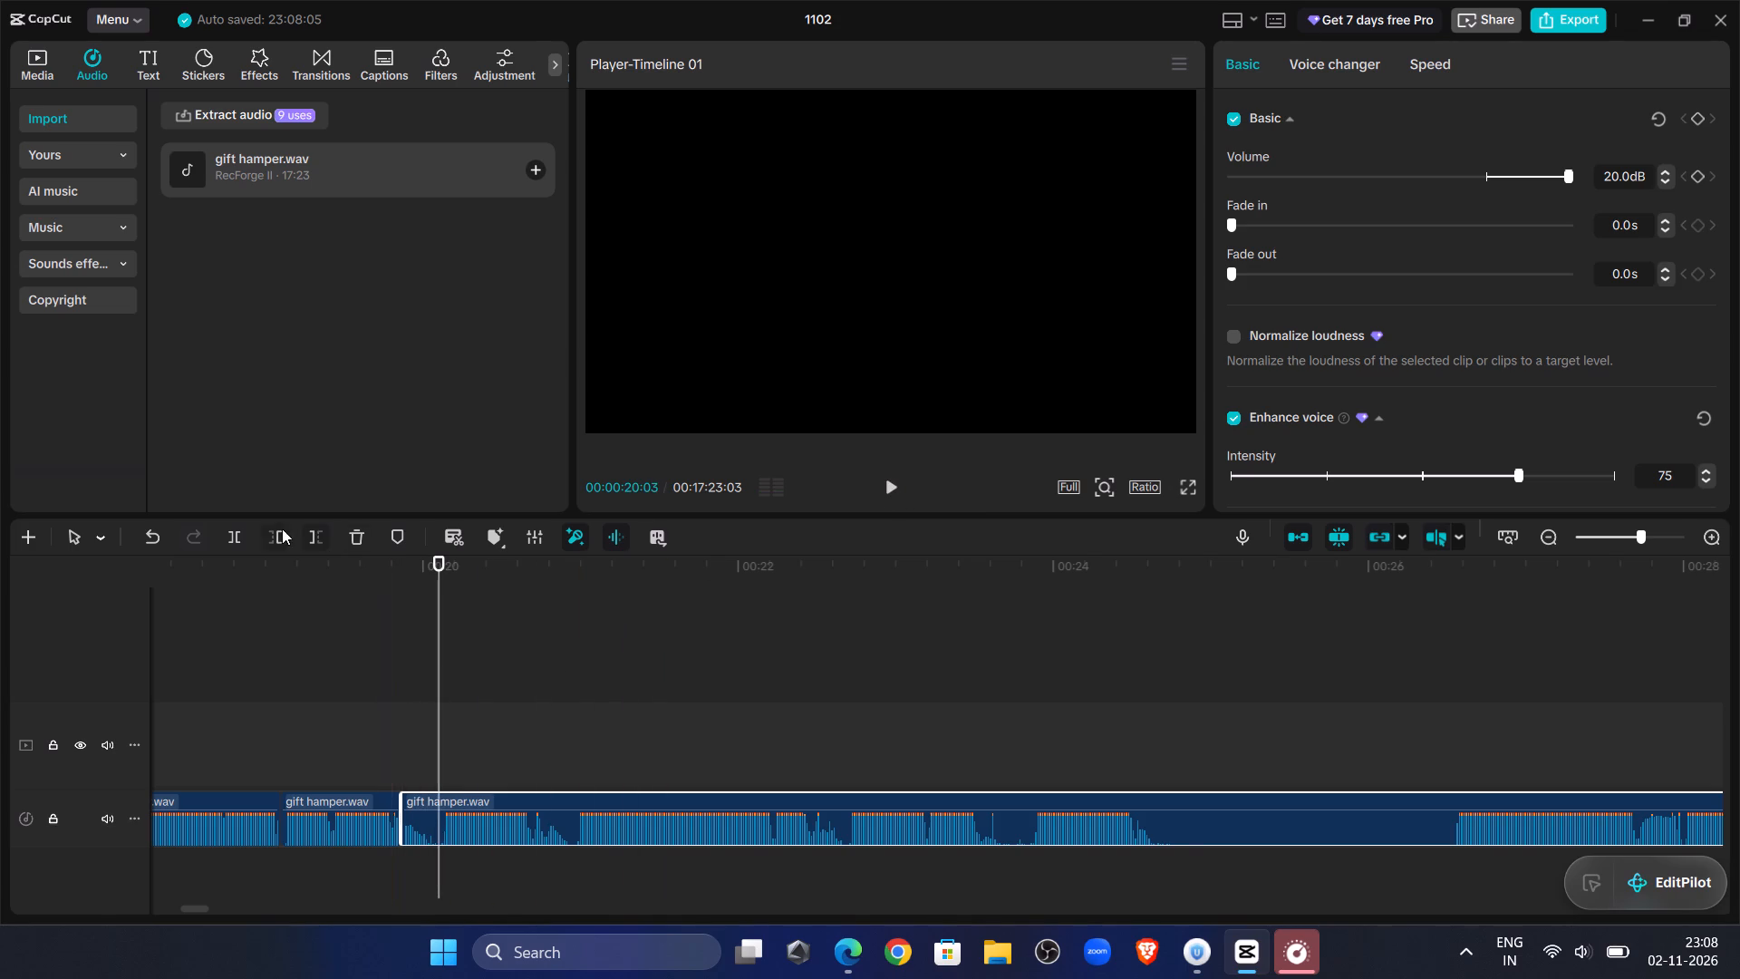
click(279, 529)
drag(459, 800, 422, 802)
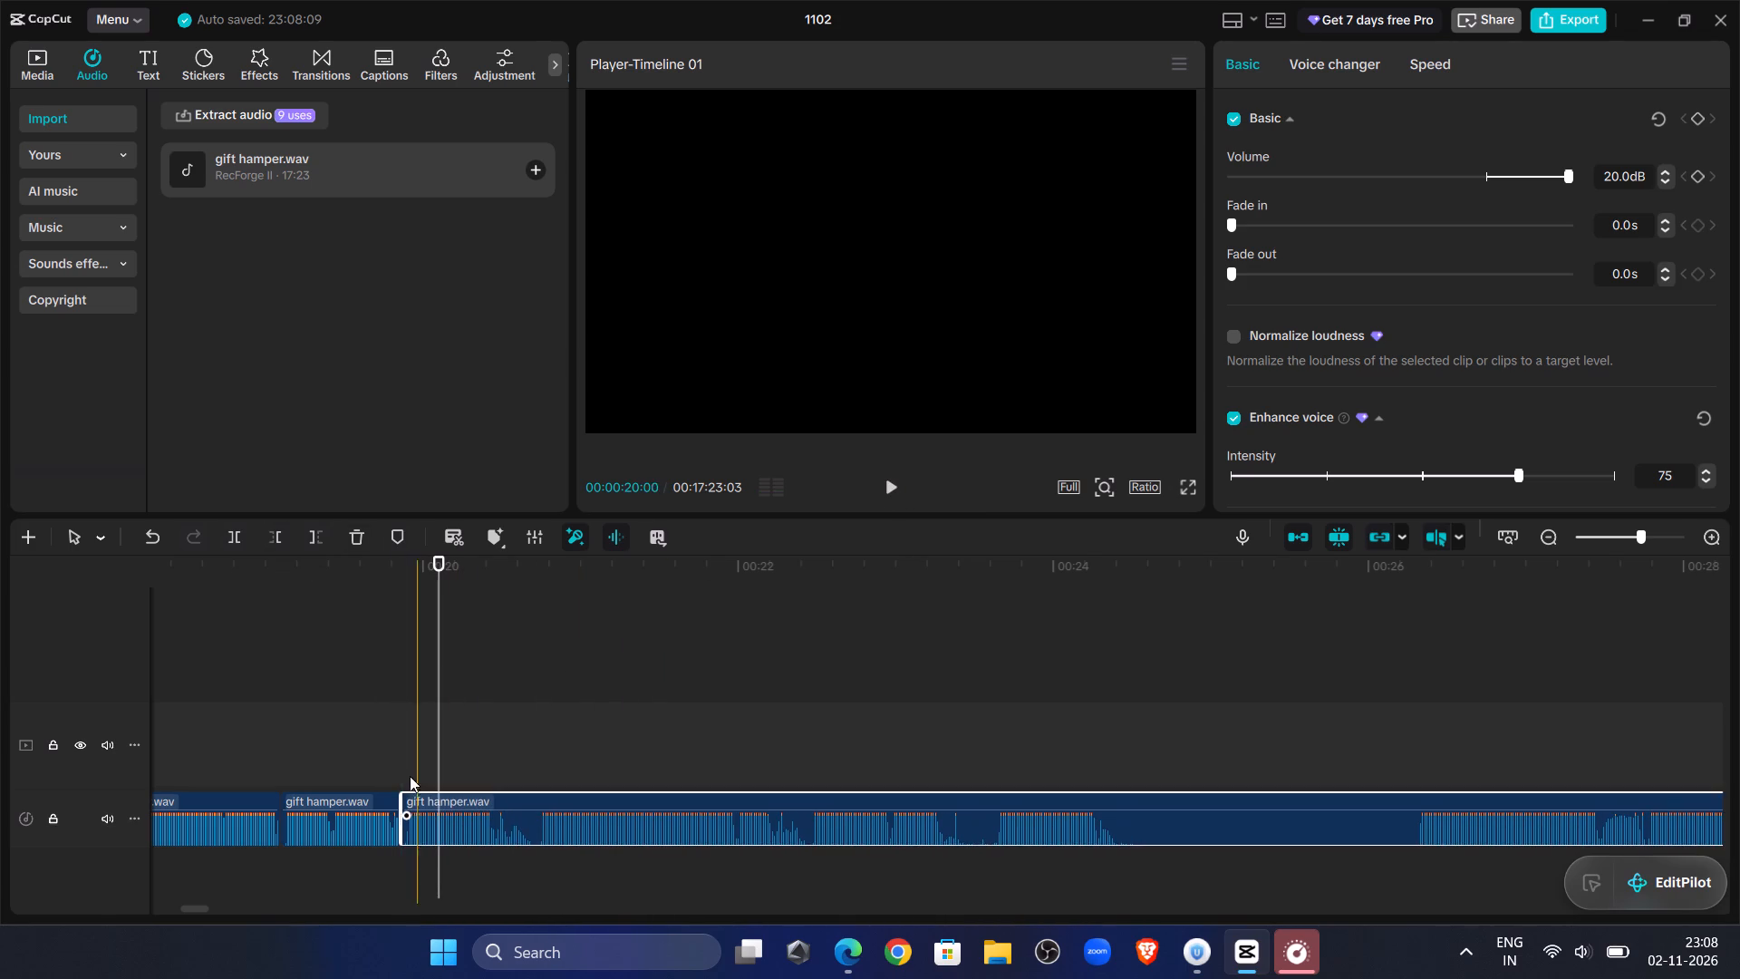
Play across the fourteenth-to-fifteenth clip join and split the fifteenth clip at about 00:00:20:17.
click(370, 675)
click(896, 491)
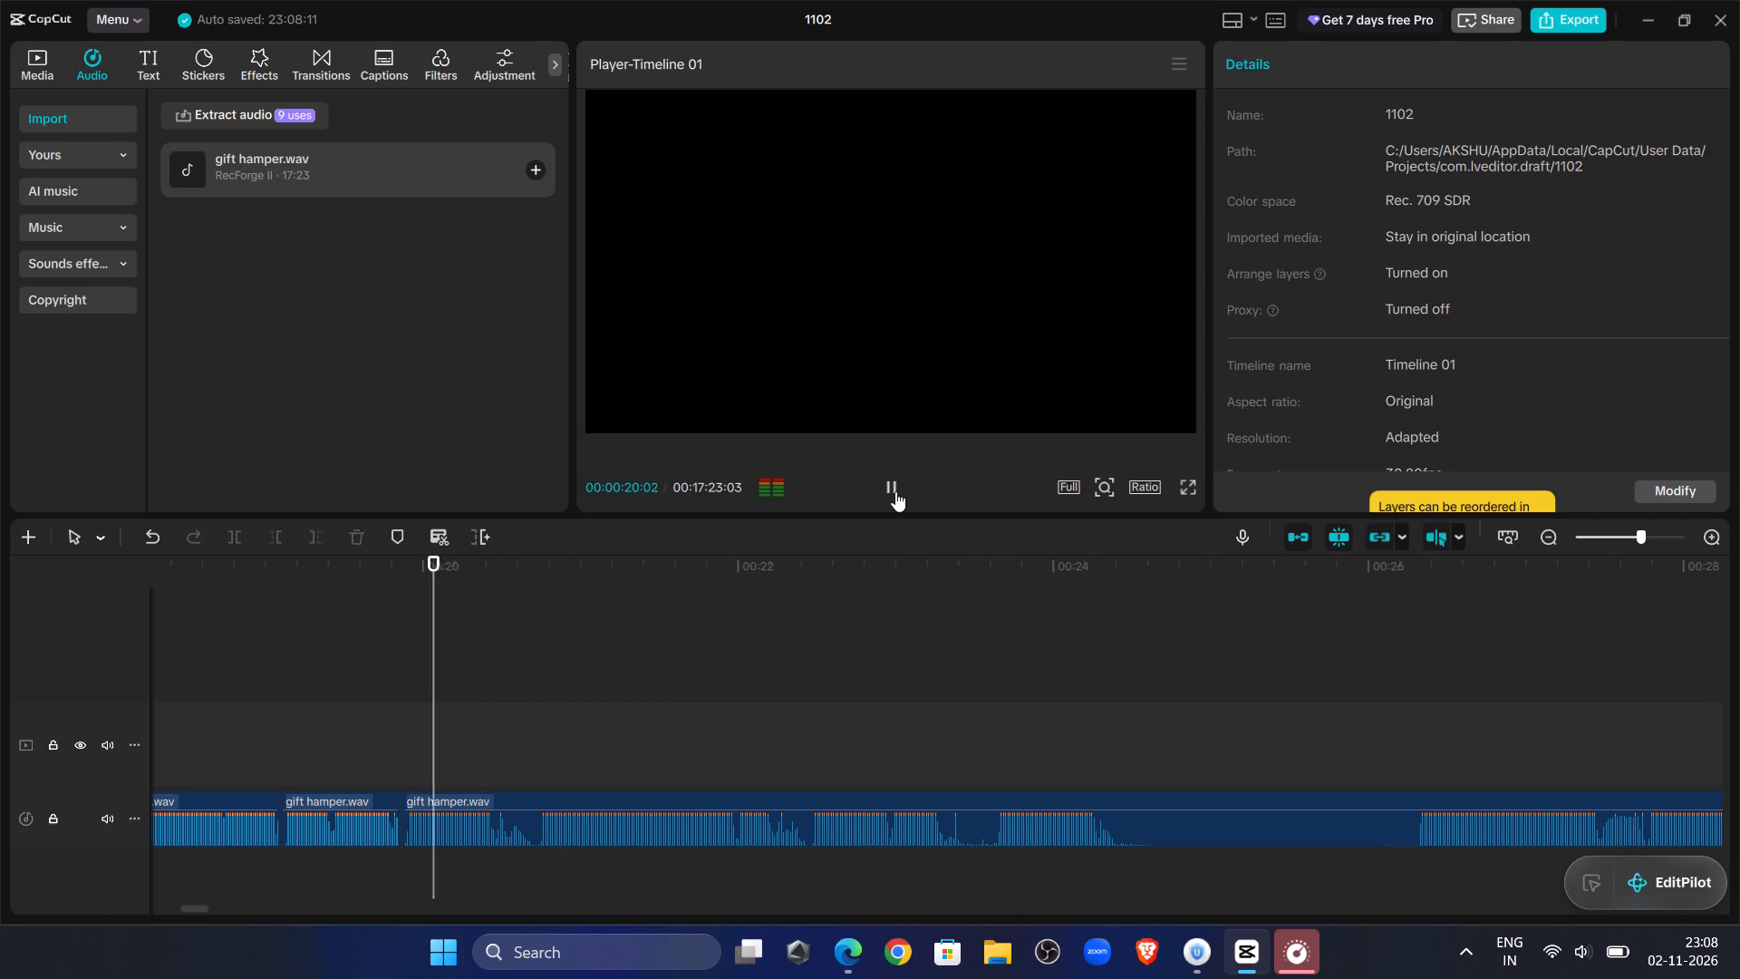
click(895, 491)
click(512, 801)
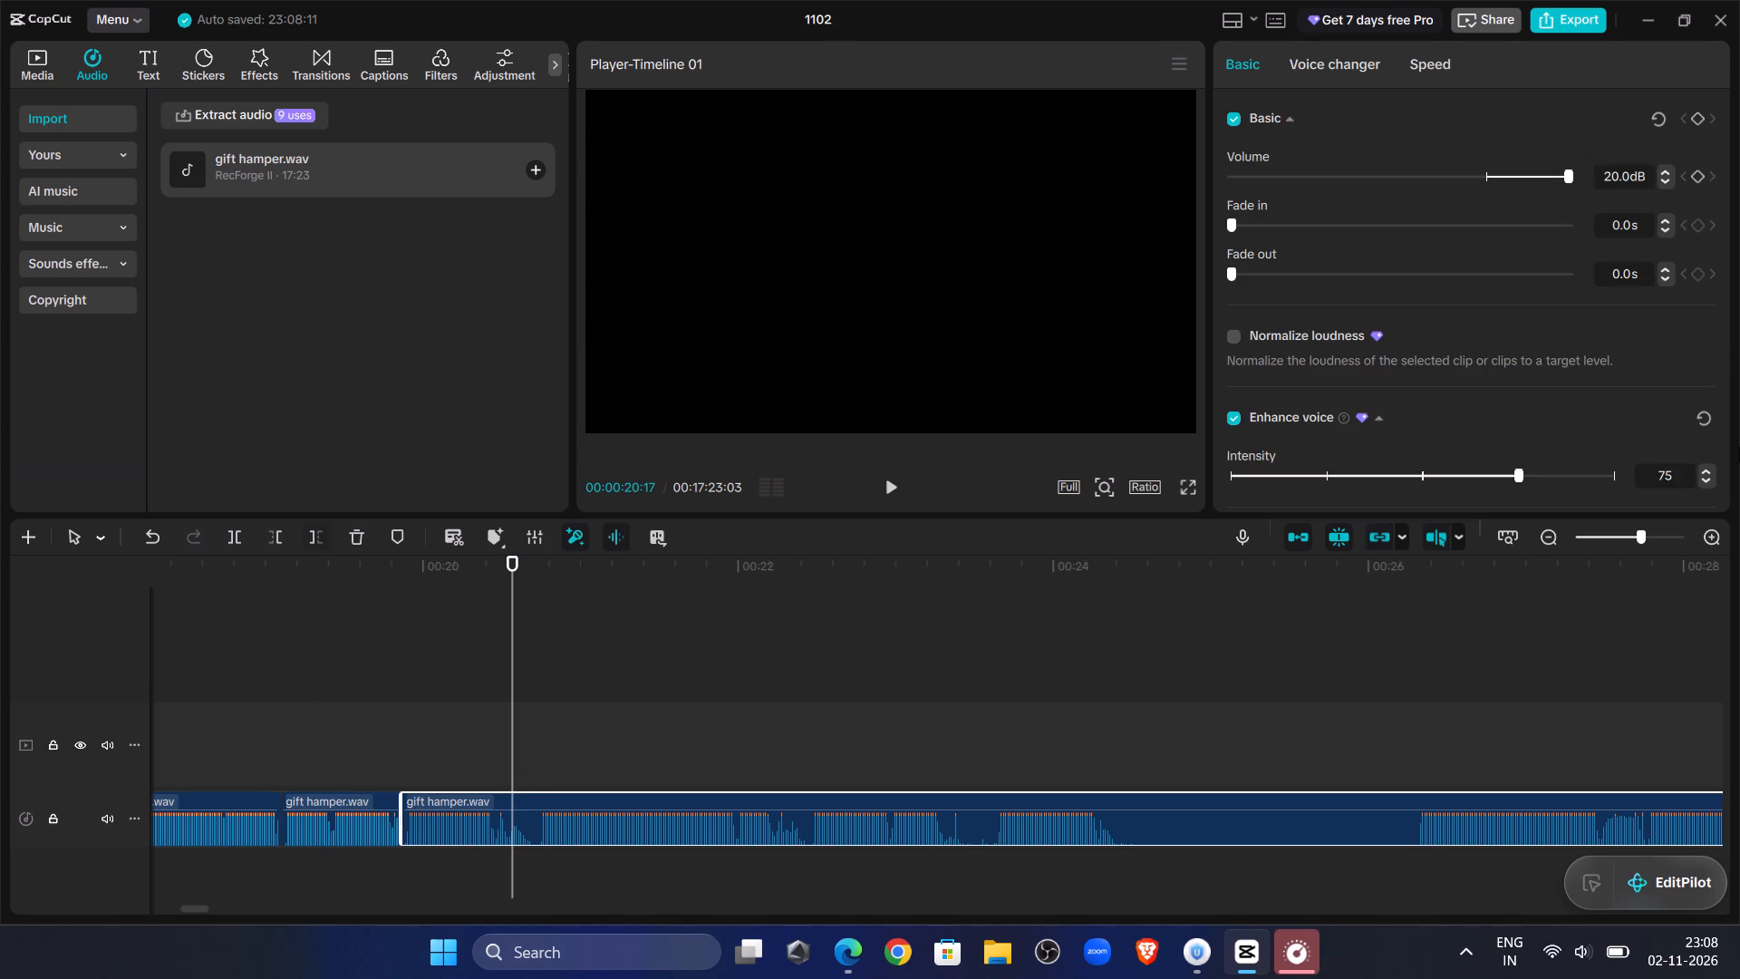
click(226, 531)
Play the sixteenth clip's beginning, trim its start to about 00:00:20:21 and slide it back against the fifteenth clip.
double_click(885, 490)
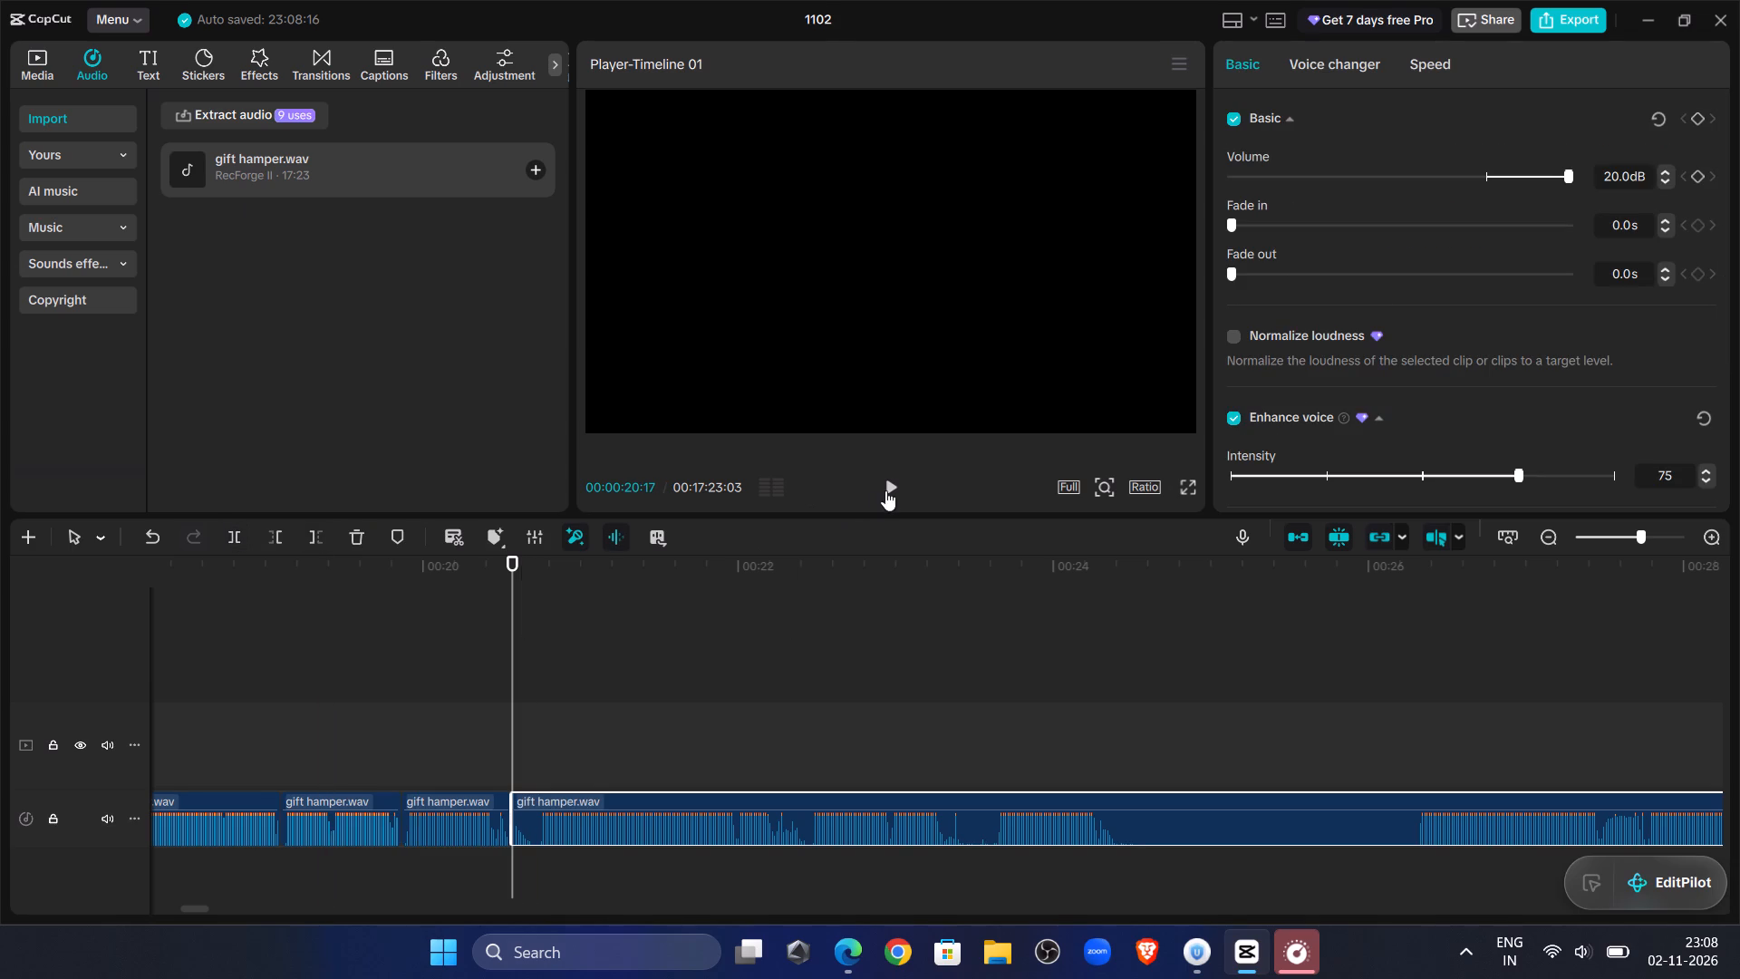
click(284, 541)
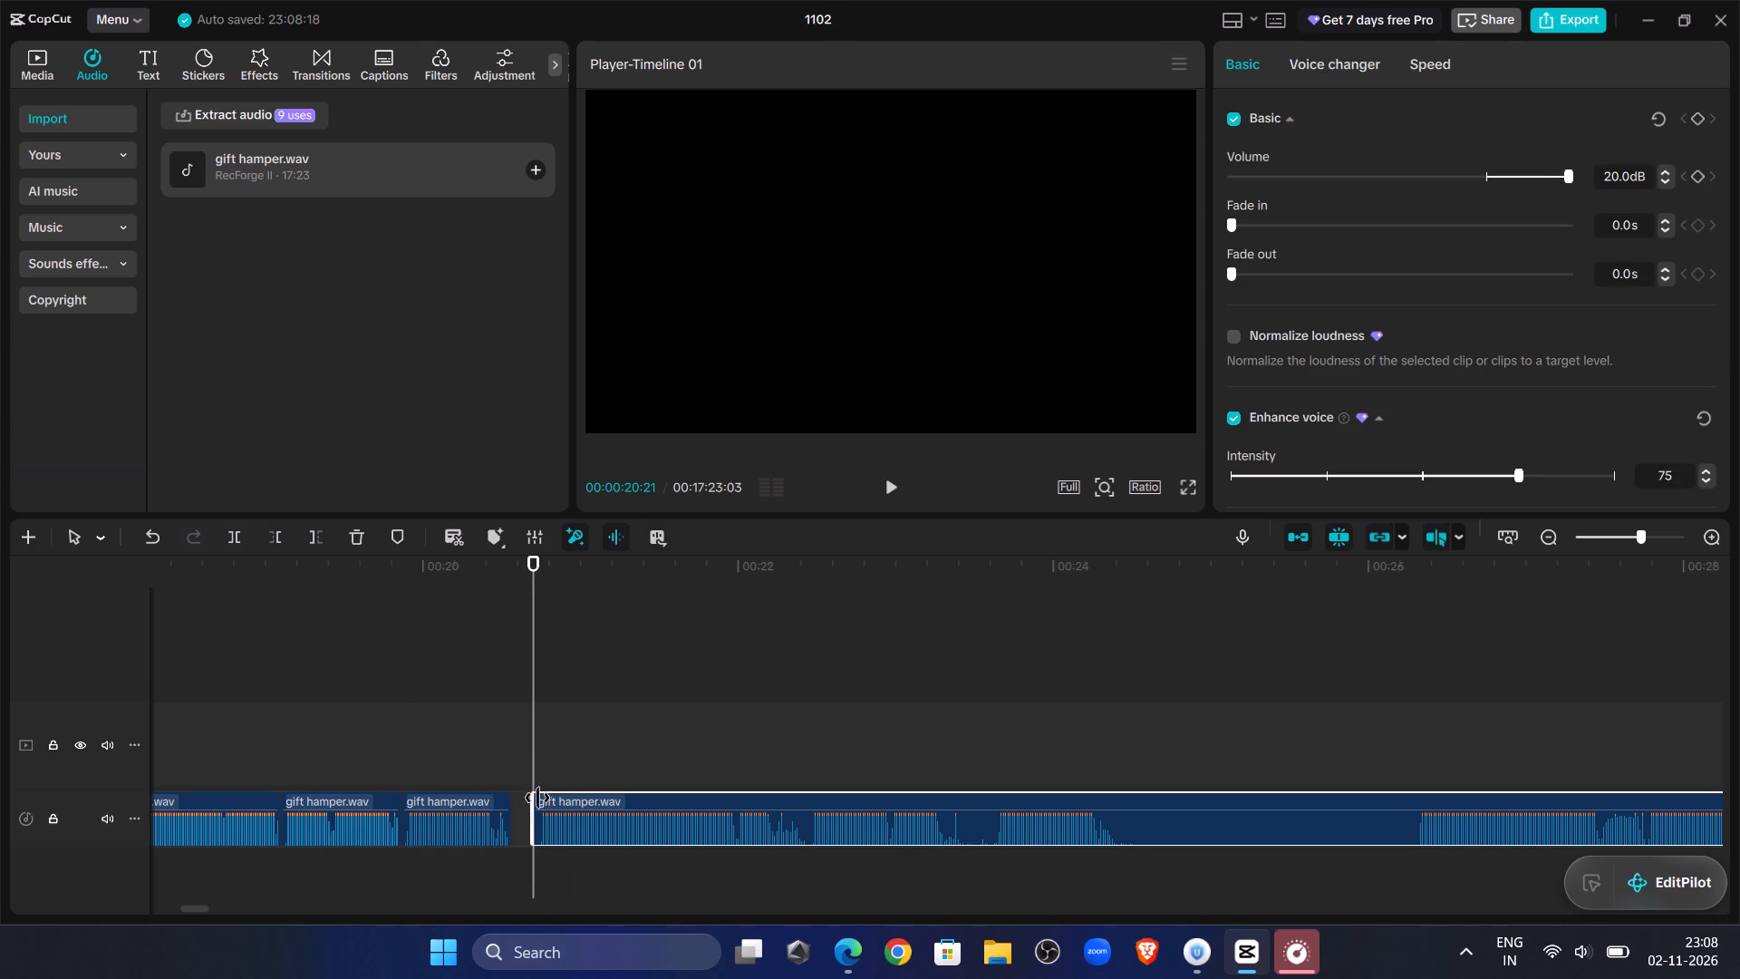
click(537, 798)
drag(573, 803, 554, 807)
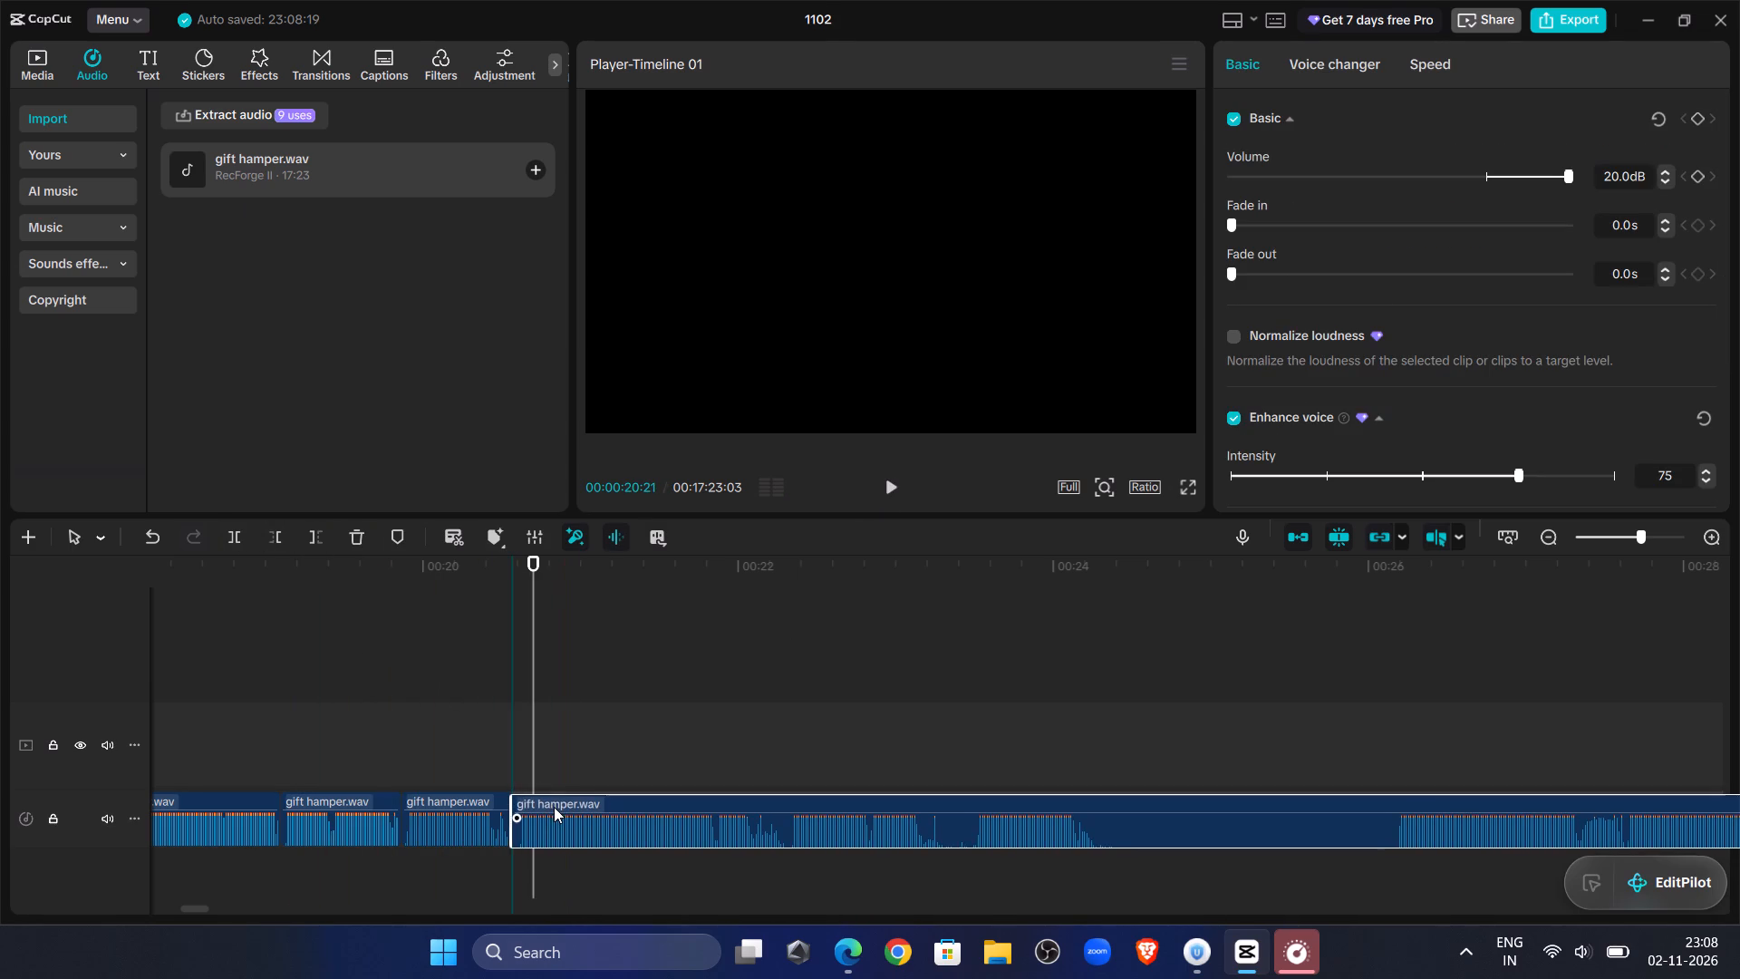
Play through the latest clip joins and into the sixteenth clip, and split the sixteenth clip at about 00:00:22:04.
click(489, 642)
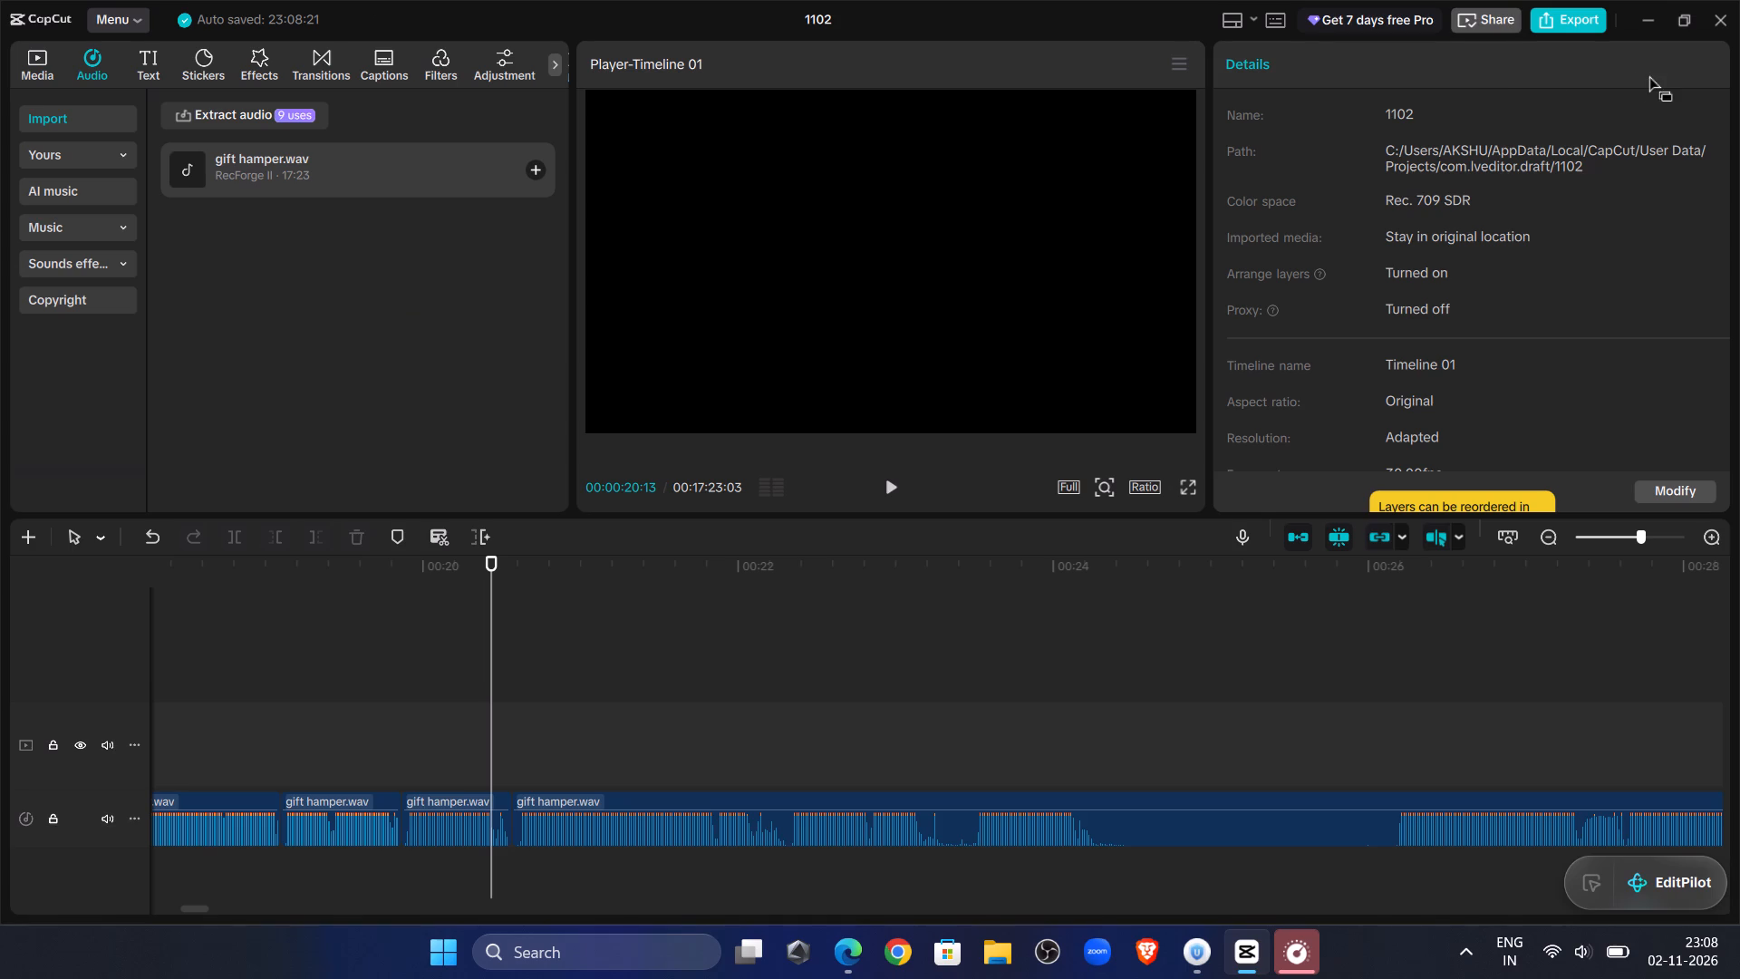
click(237, 631)
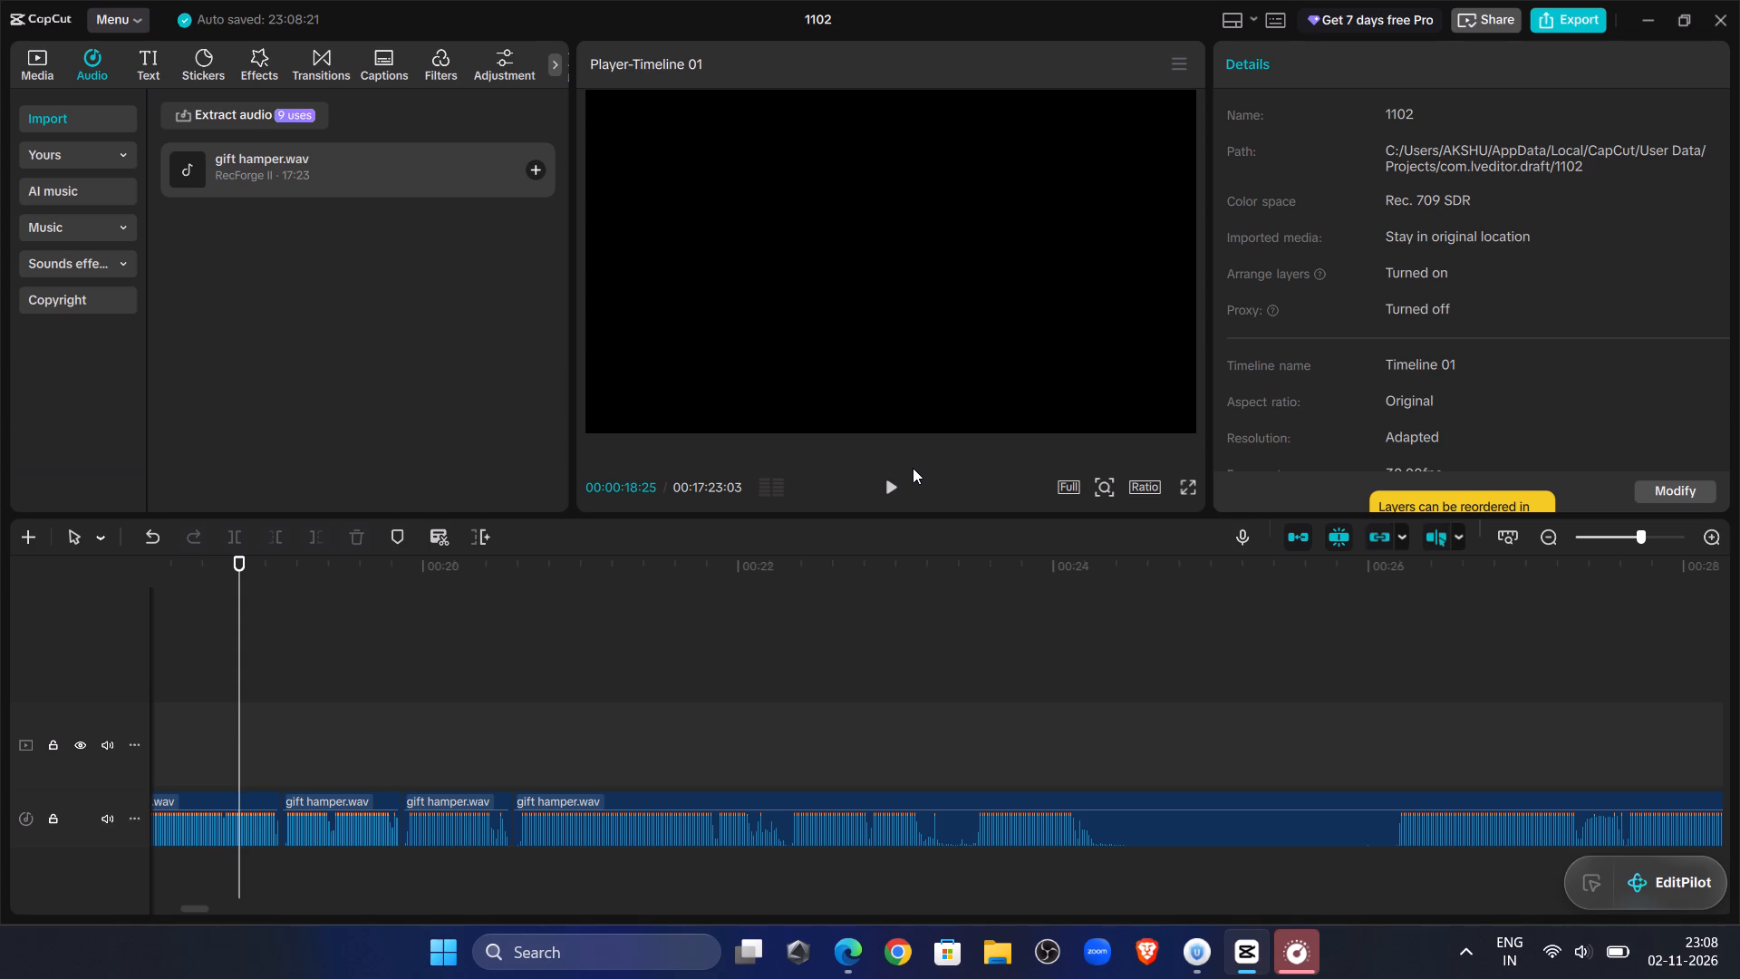
click(894, 489)
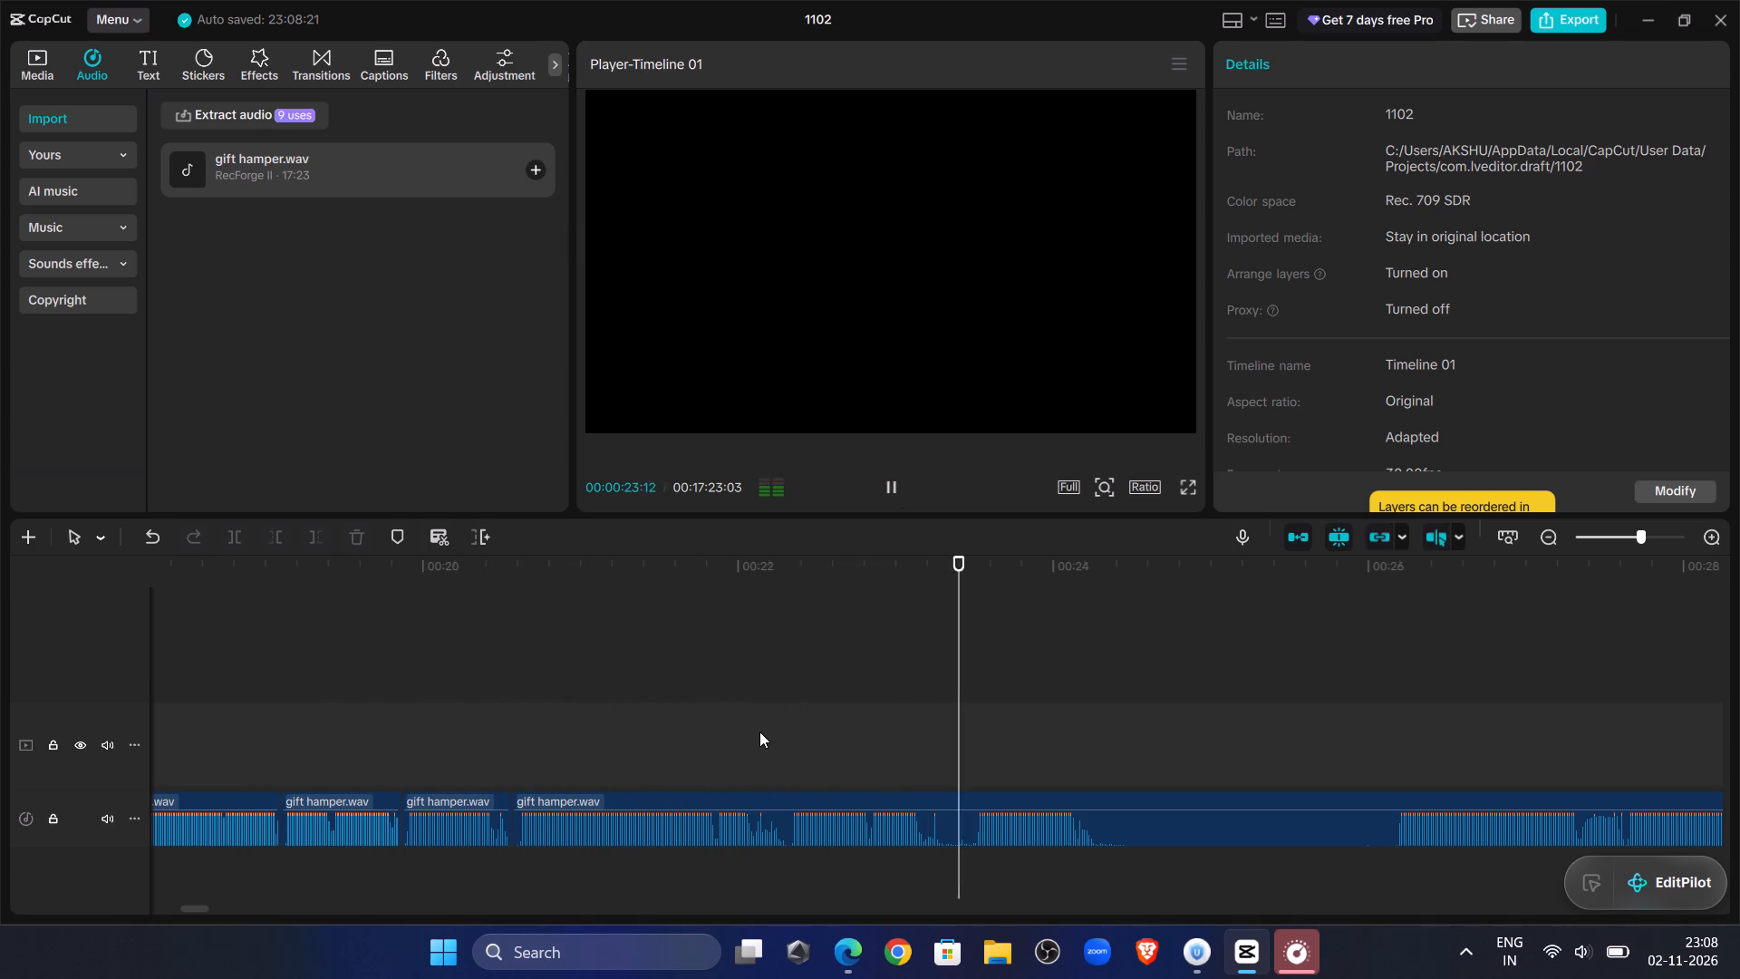
click(675, 685)
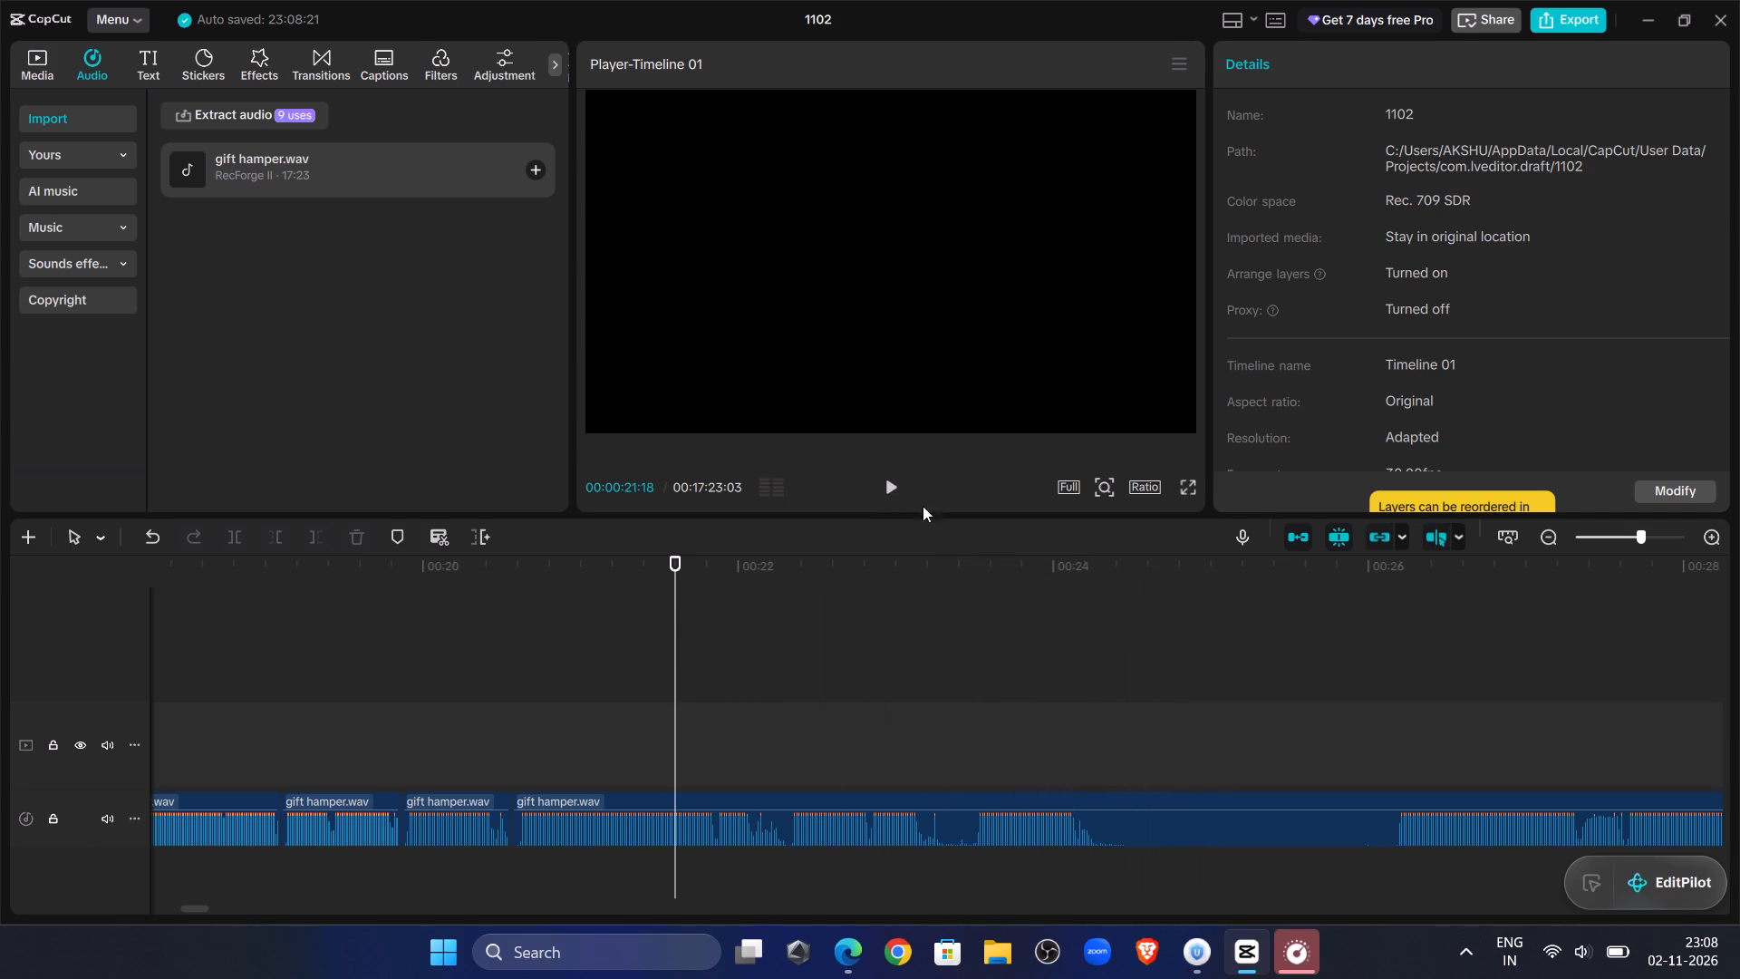
click(888, 484)
click(888, 484)
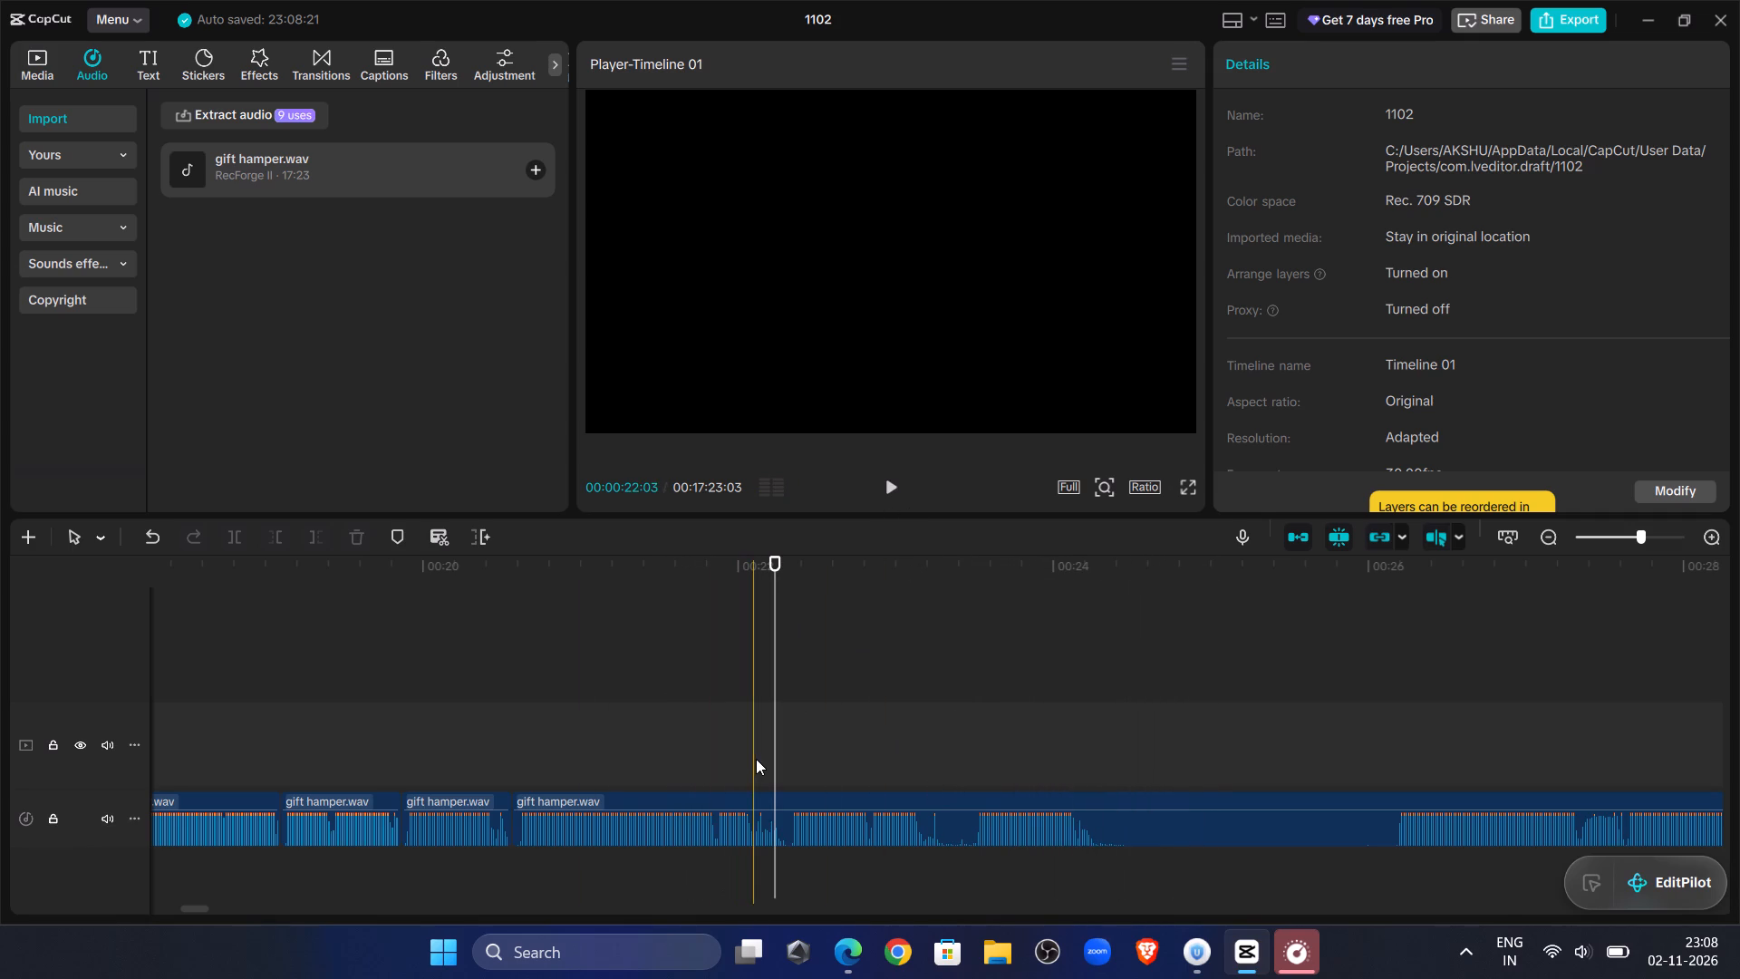
click(756, 759)
click(757, 824)
click(228, 536)
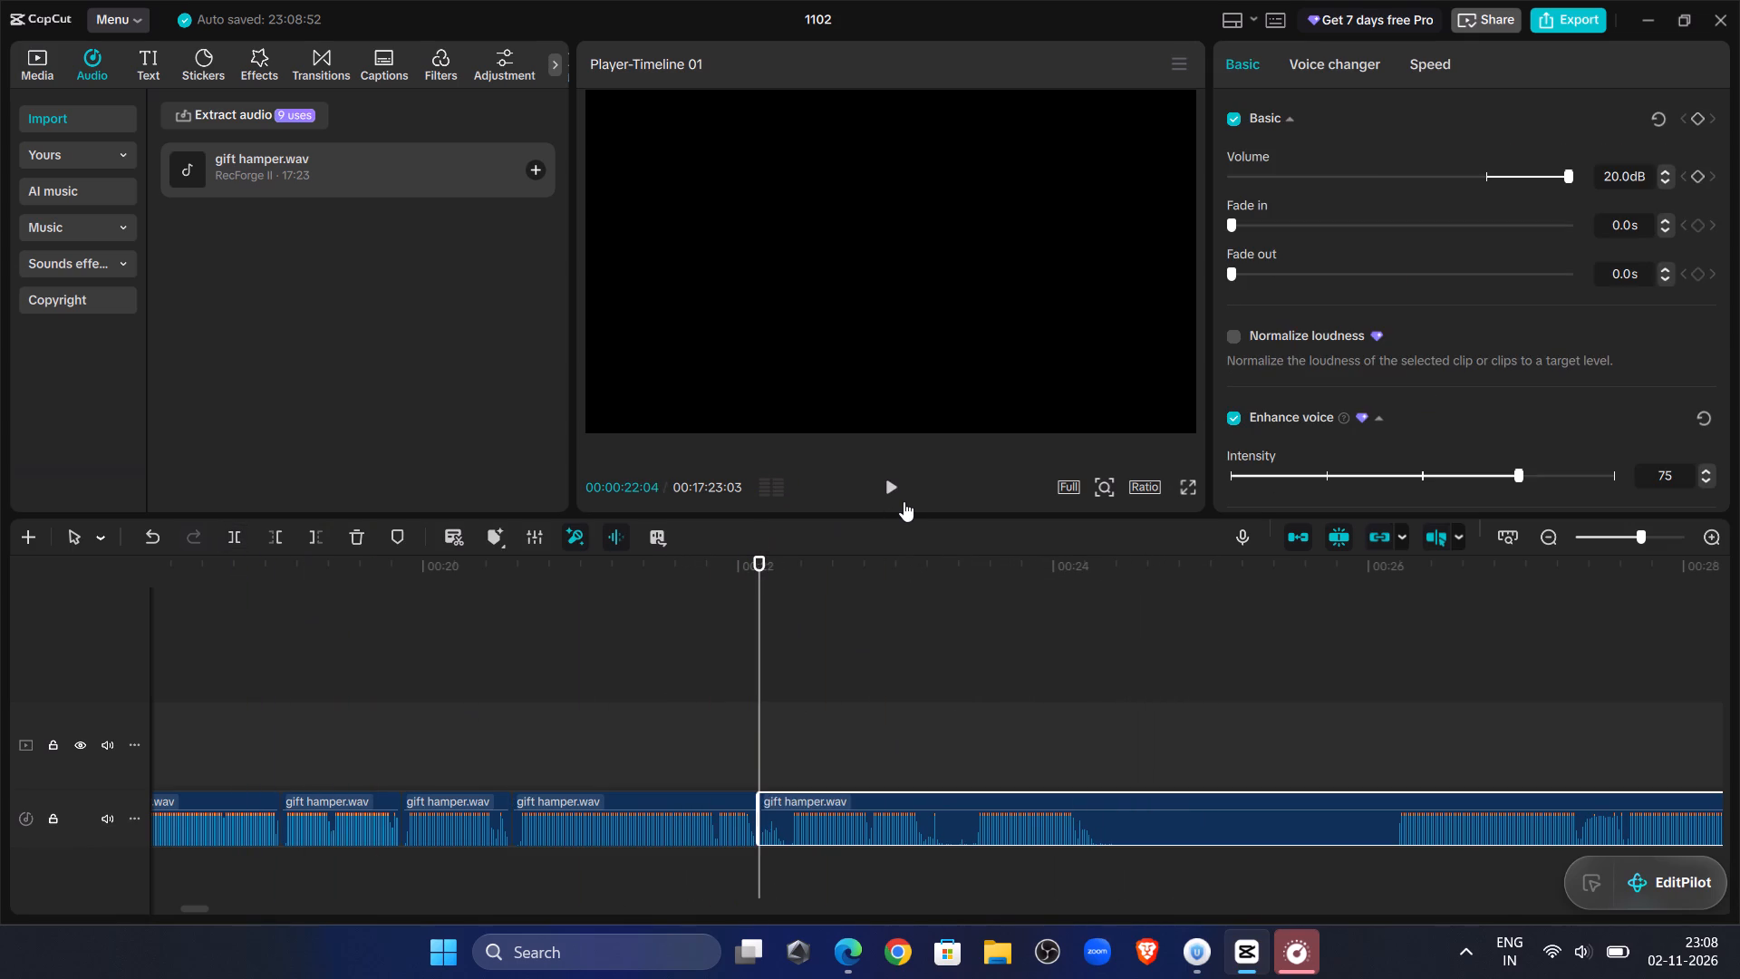
Play the seventeenth clip's beginning, trim its start to about 00:00:22:09 and slide it back against the sixteenth clip.
double_click(890, 490)
drag(799, 659, 793, 663)
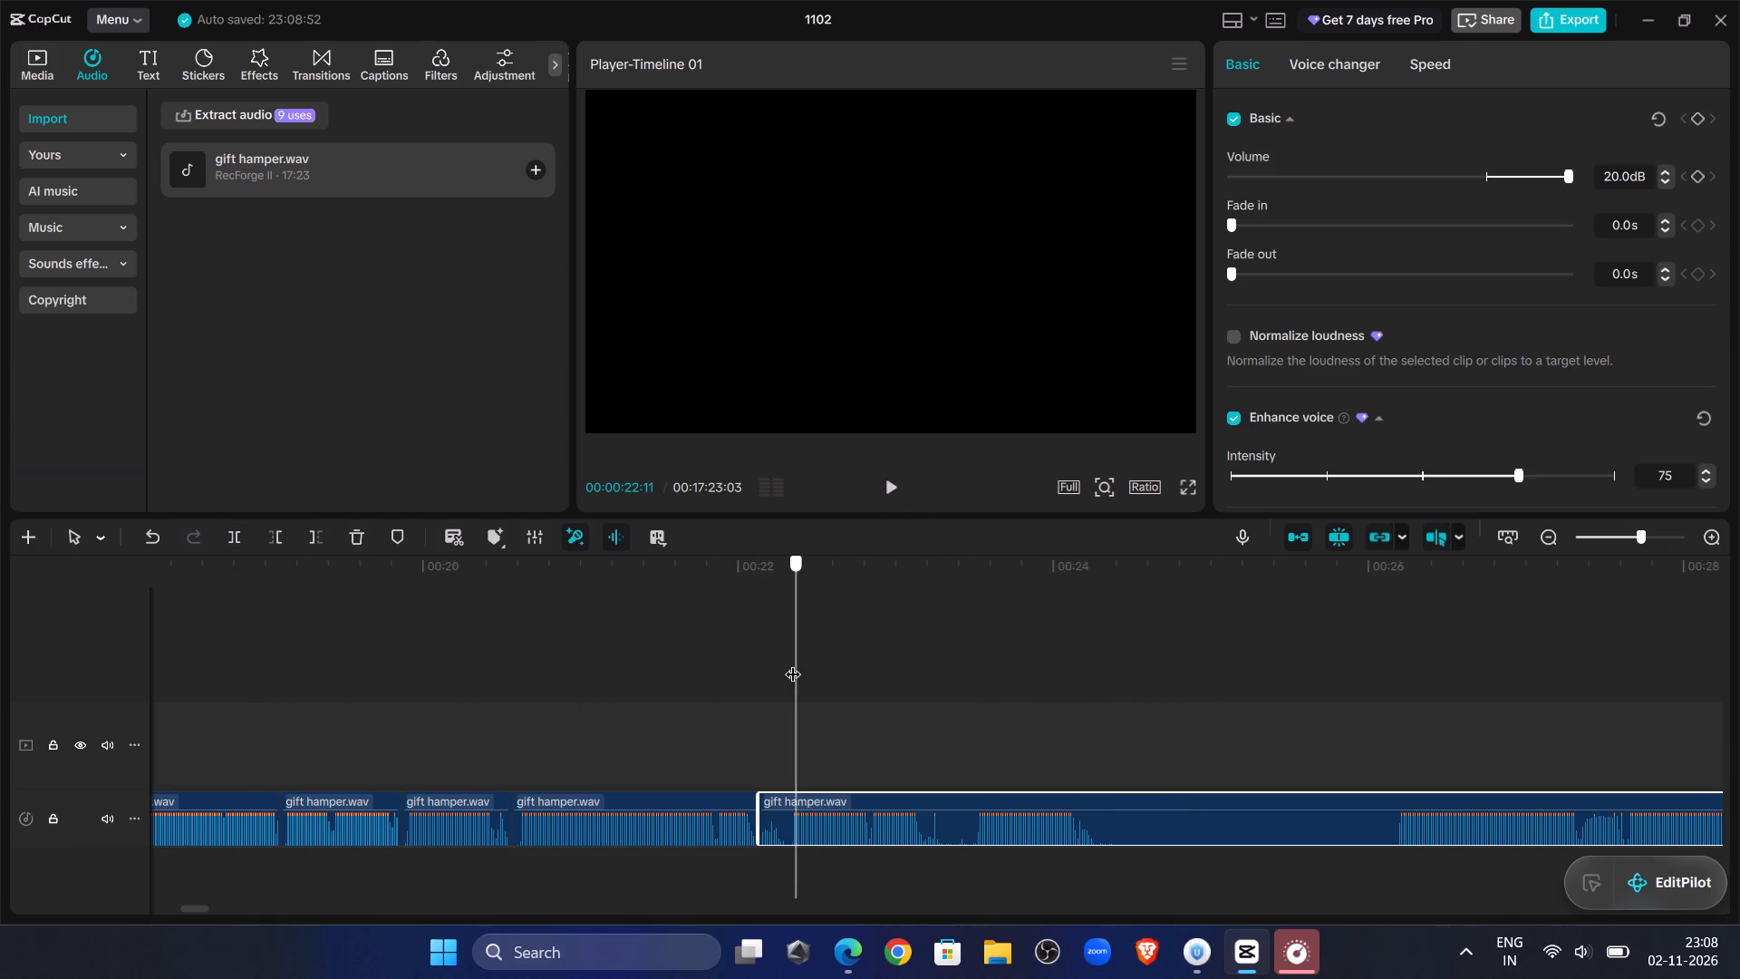
drag(793, 663, 788, 660)
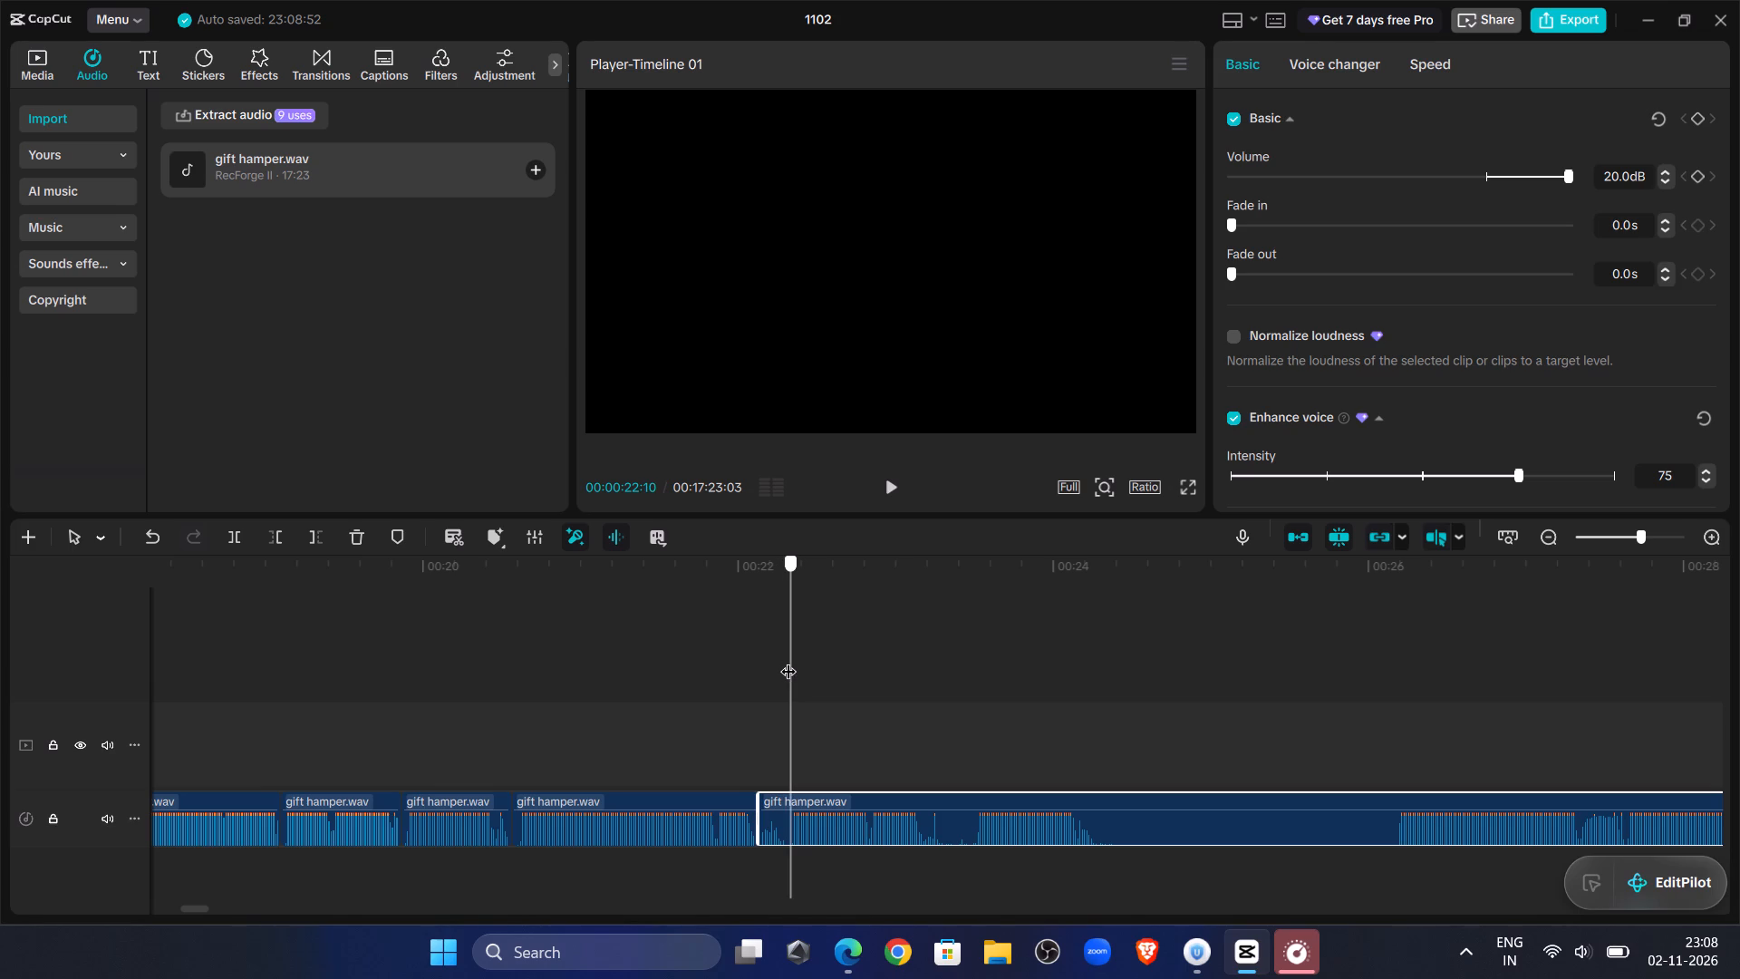
drag(788, 660, 786, 659)
click(279, 535)
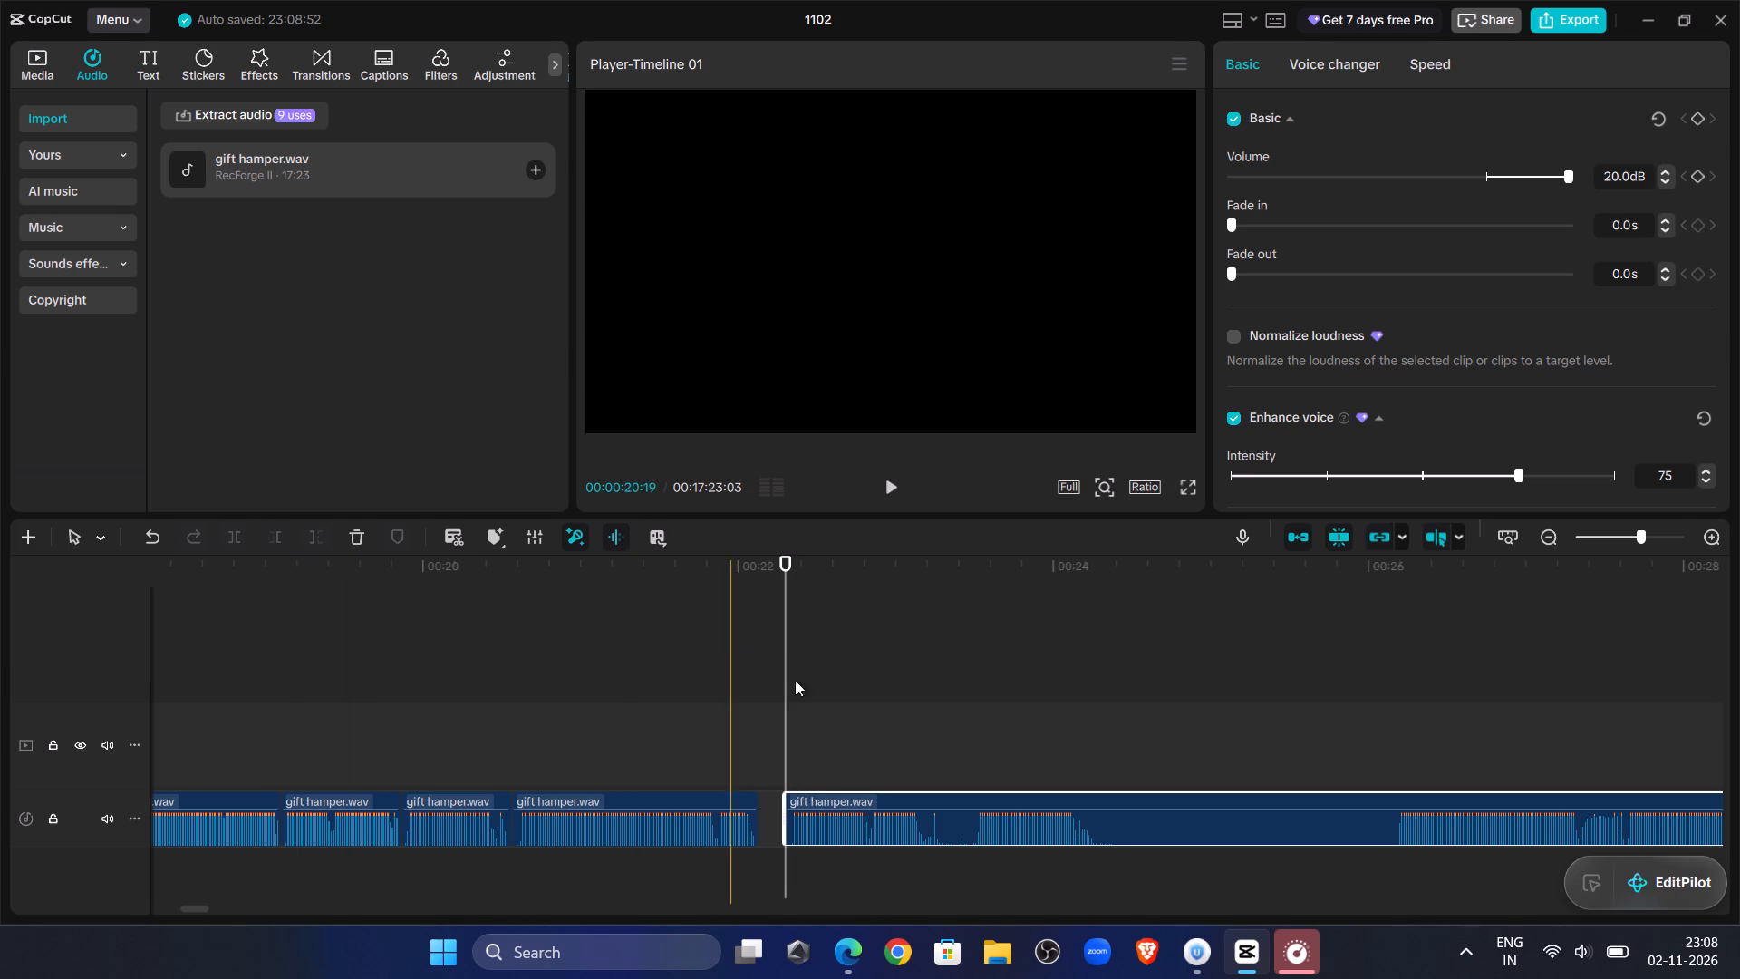
drag(804, 795, 778, 797)
Play across the sixteenth-to-seventeenth clip join and split the seventeenth clip at about 00:00:23:02.
click(705, 672)
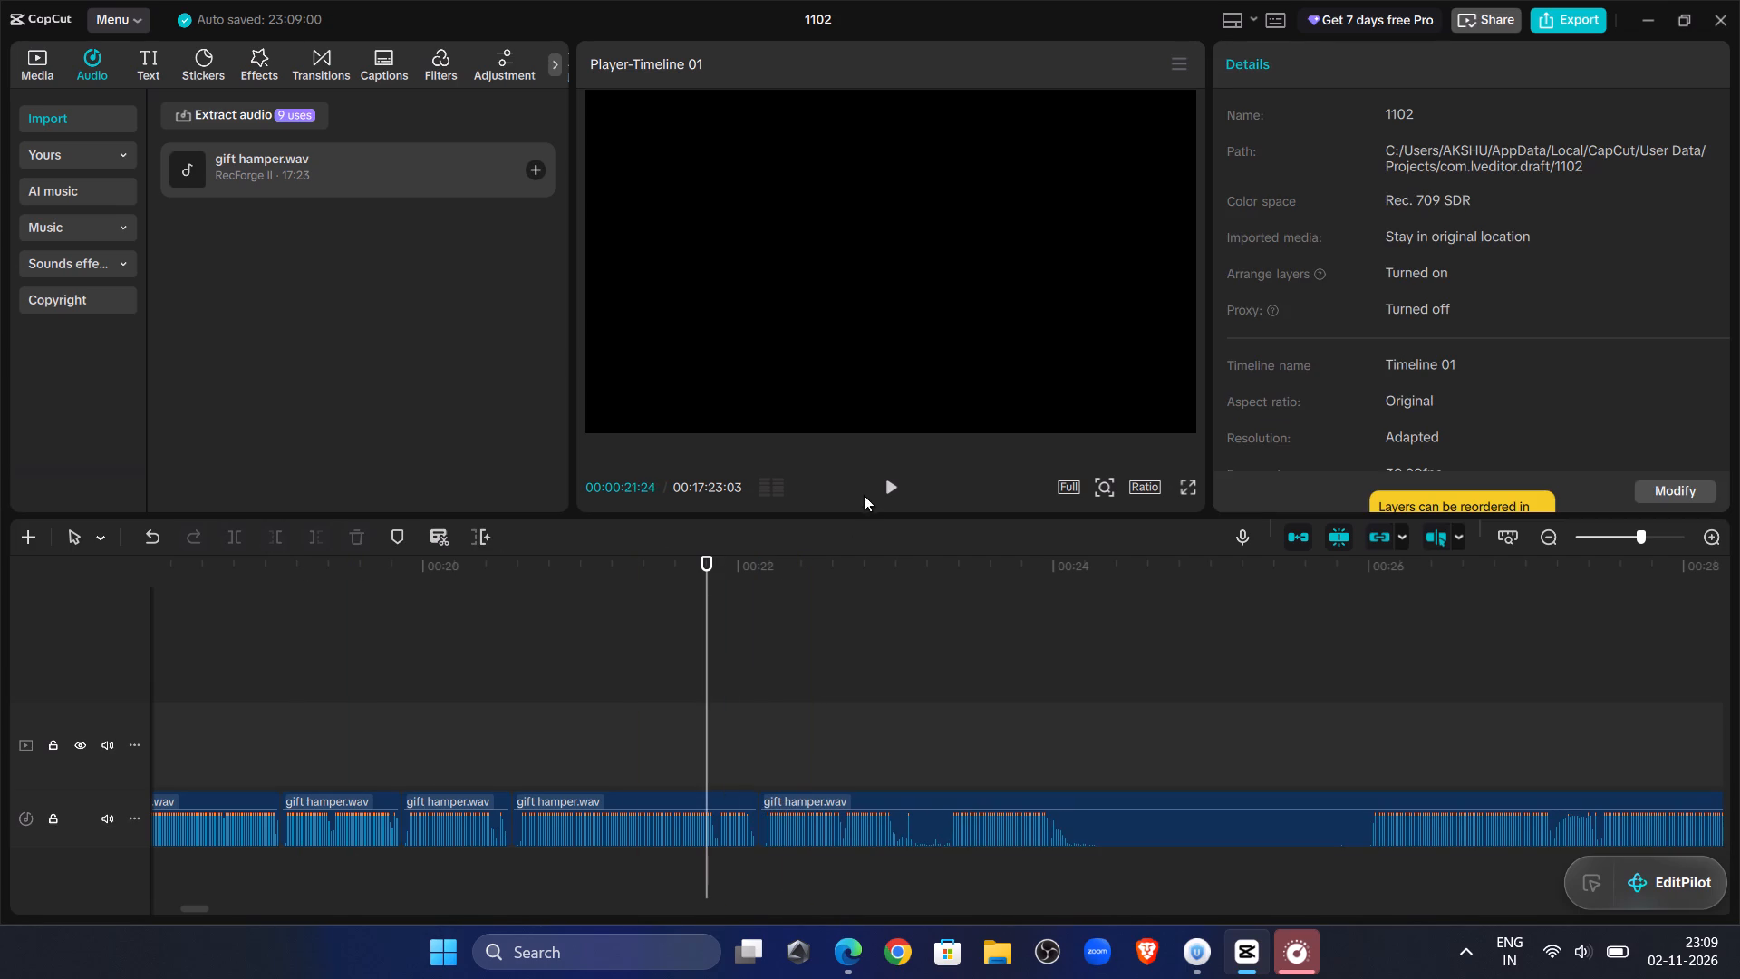
click(895, 483)
click(898, 485)
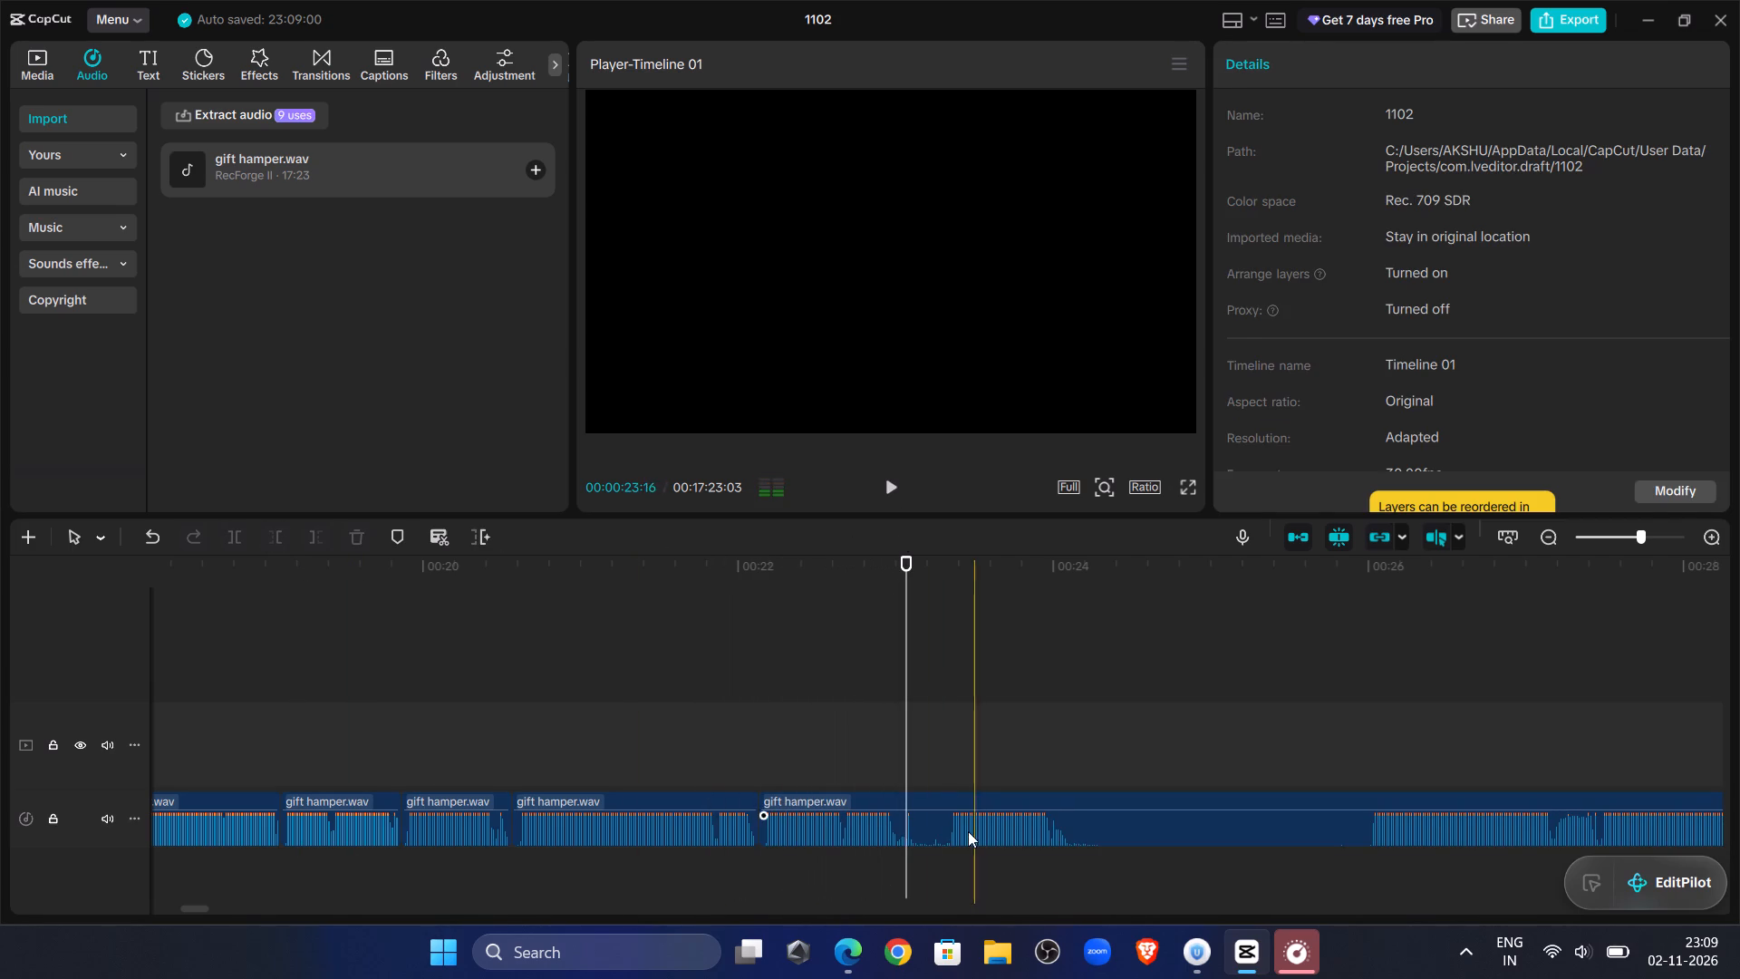
click(947, 830)
click(248, 534)
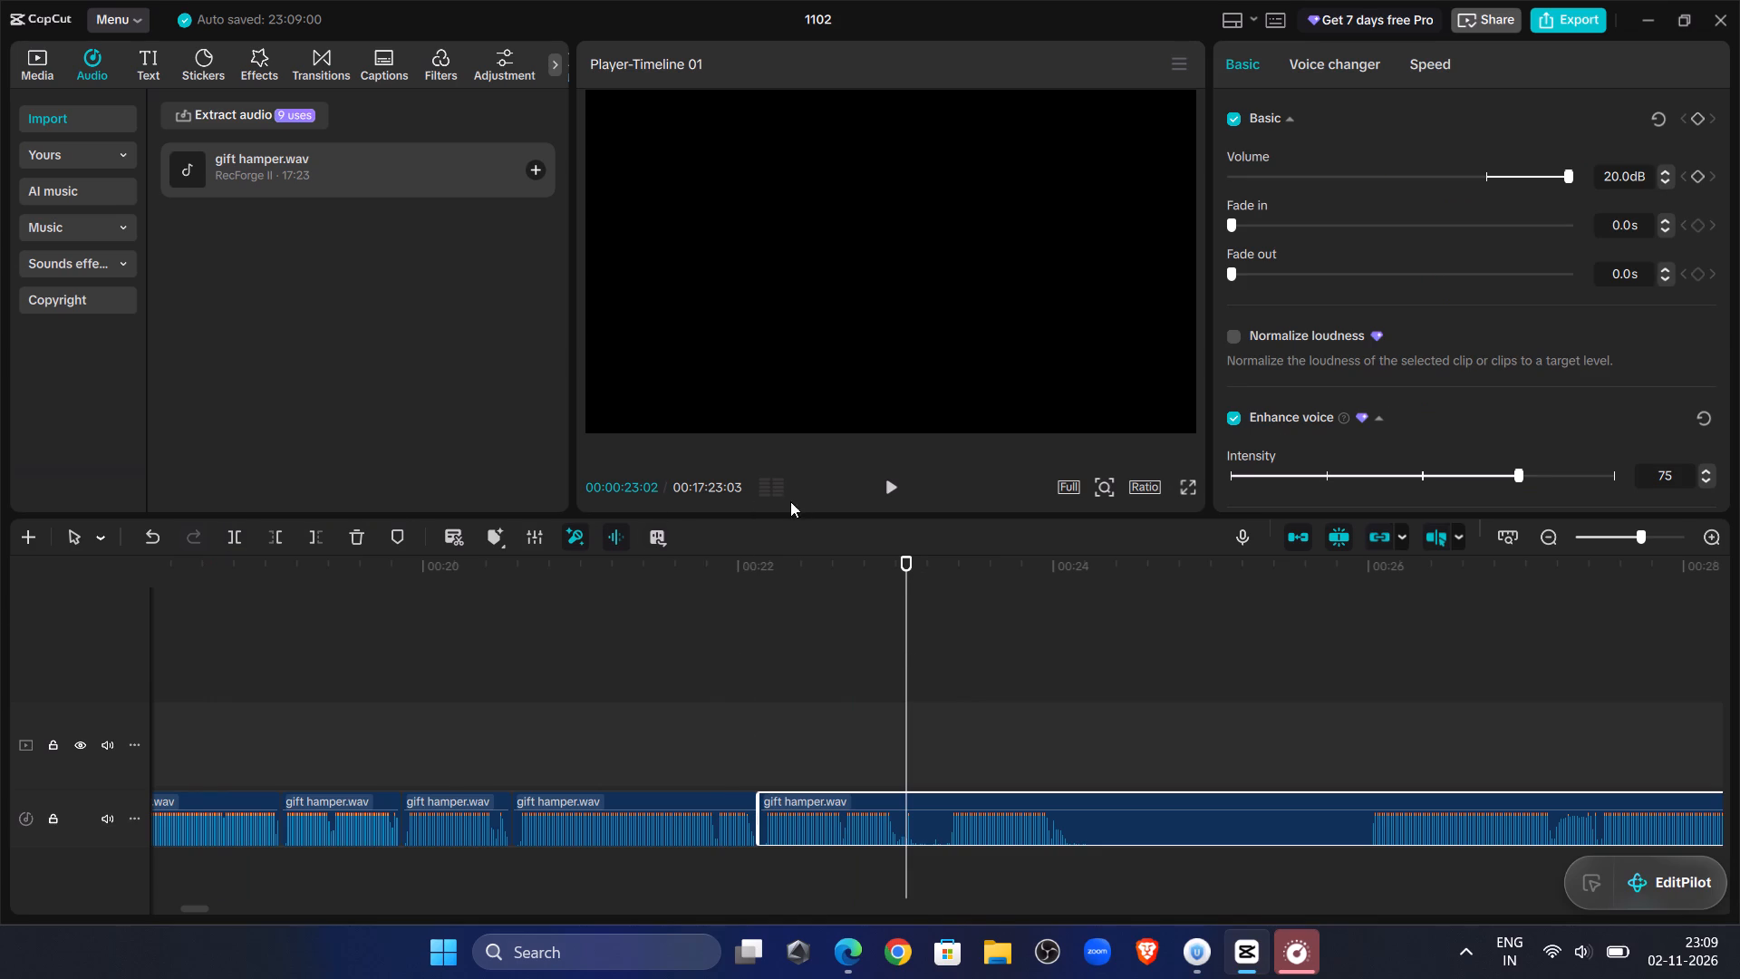
click(227, 539)
Play the eighteenth clip's beginning, trim its start to about 00:00:23:09 and slide it back against the seventeenth clip.
double_click(894, 494)
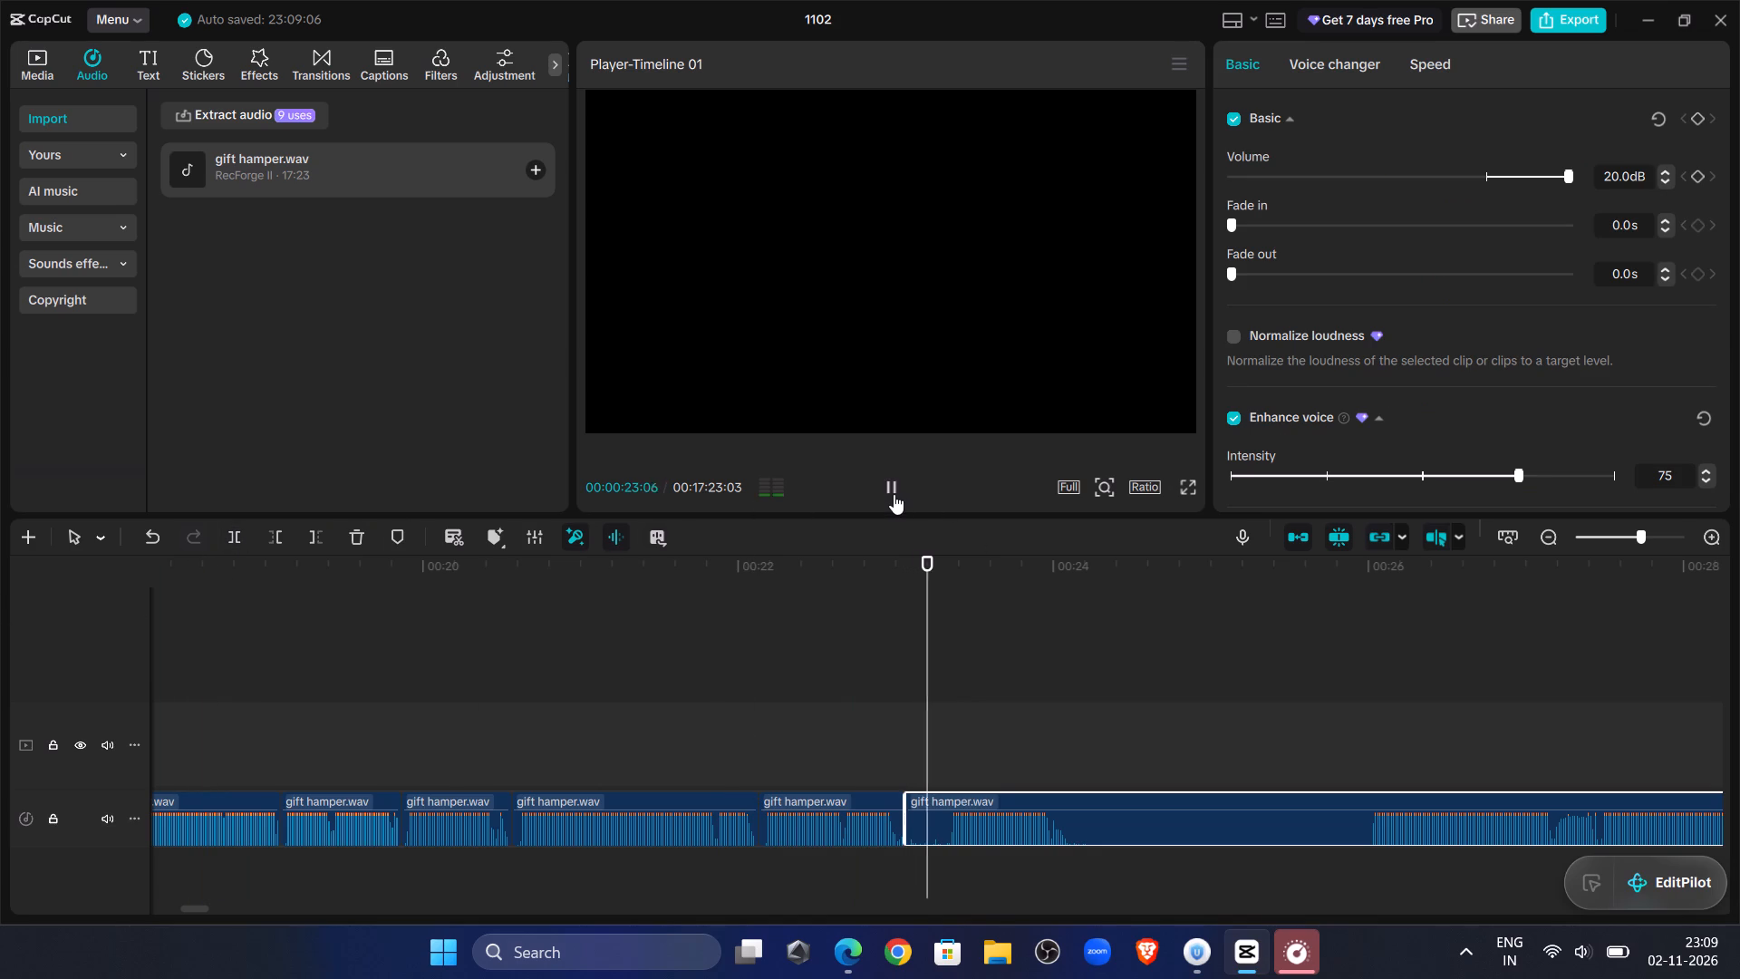
drag(935, 619, 939, 623)
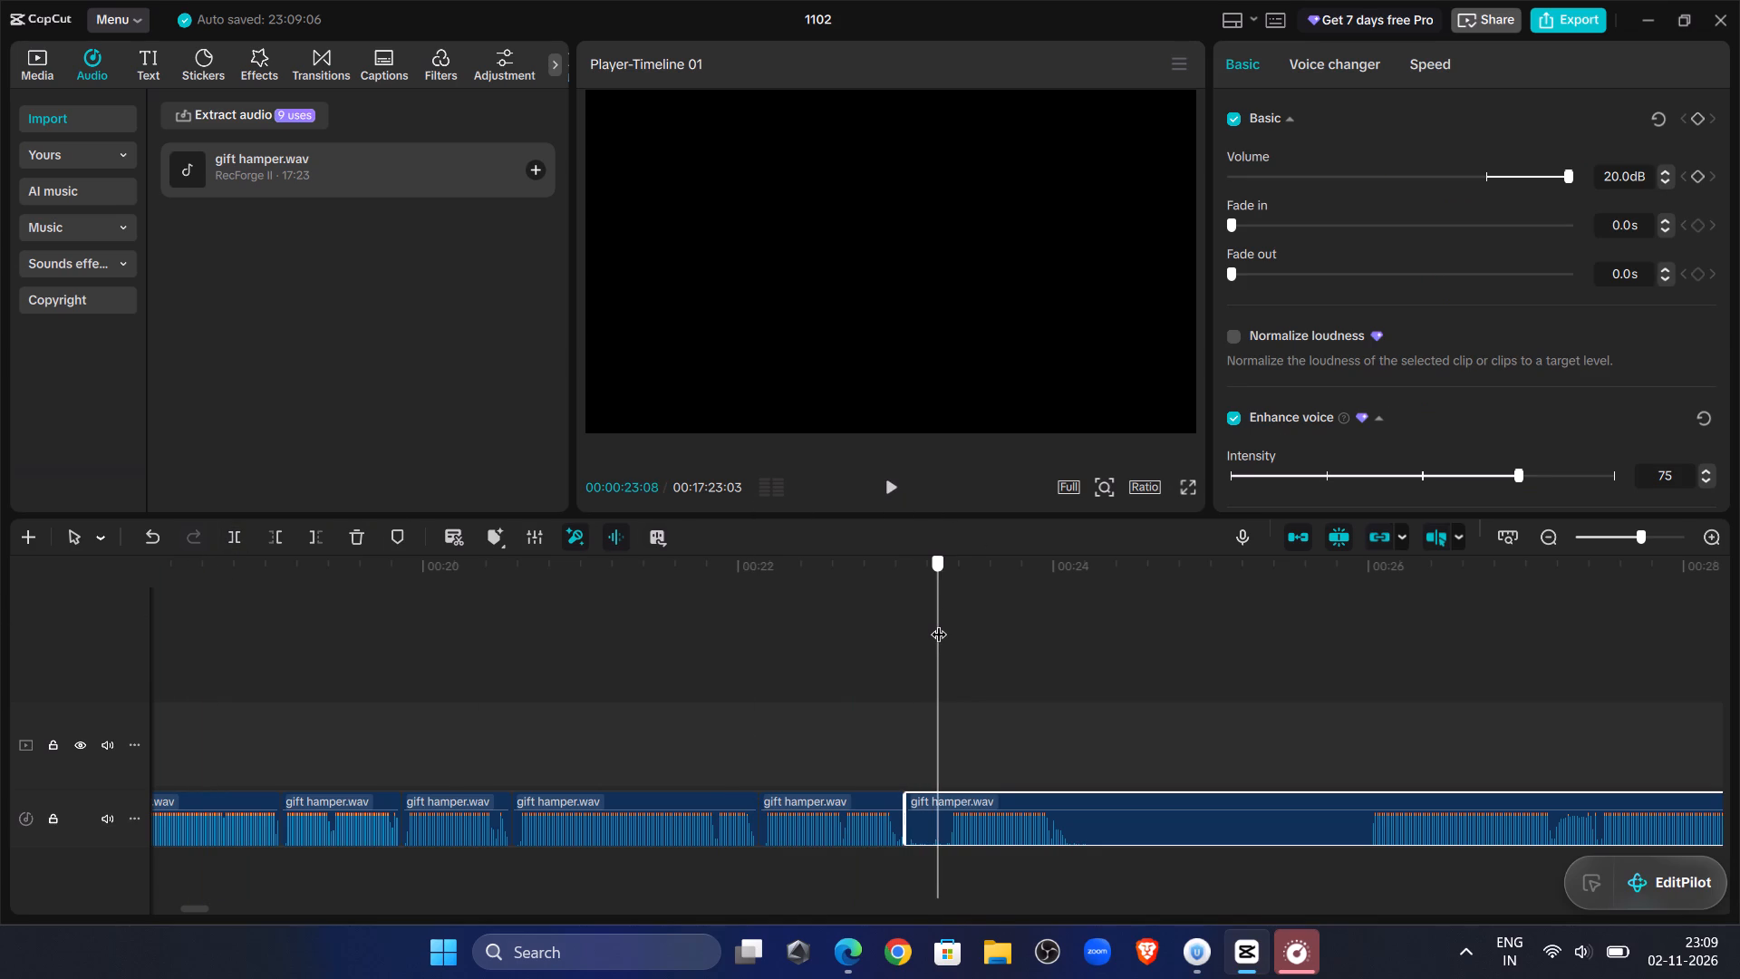
drag(939, 623, 943, 627)
click(284, 532)
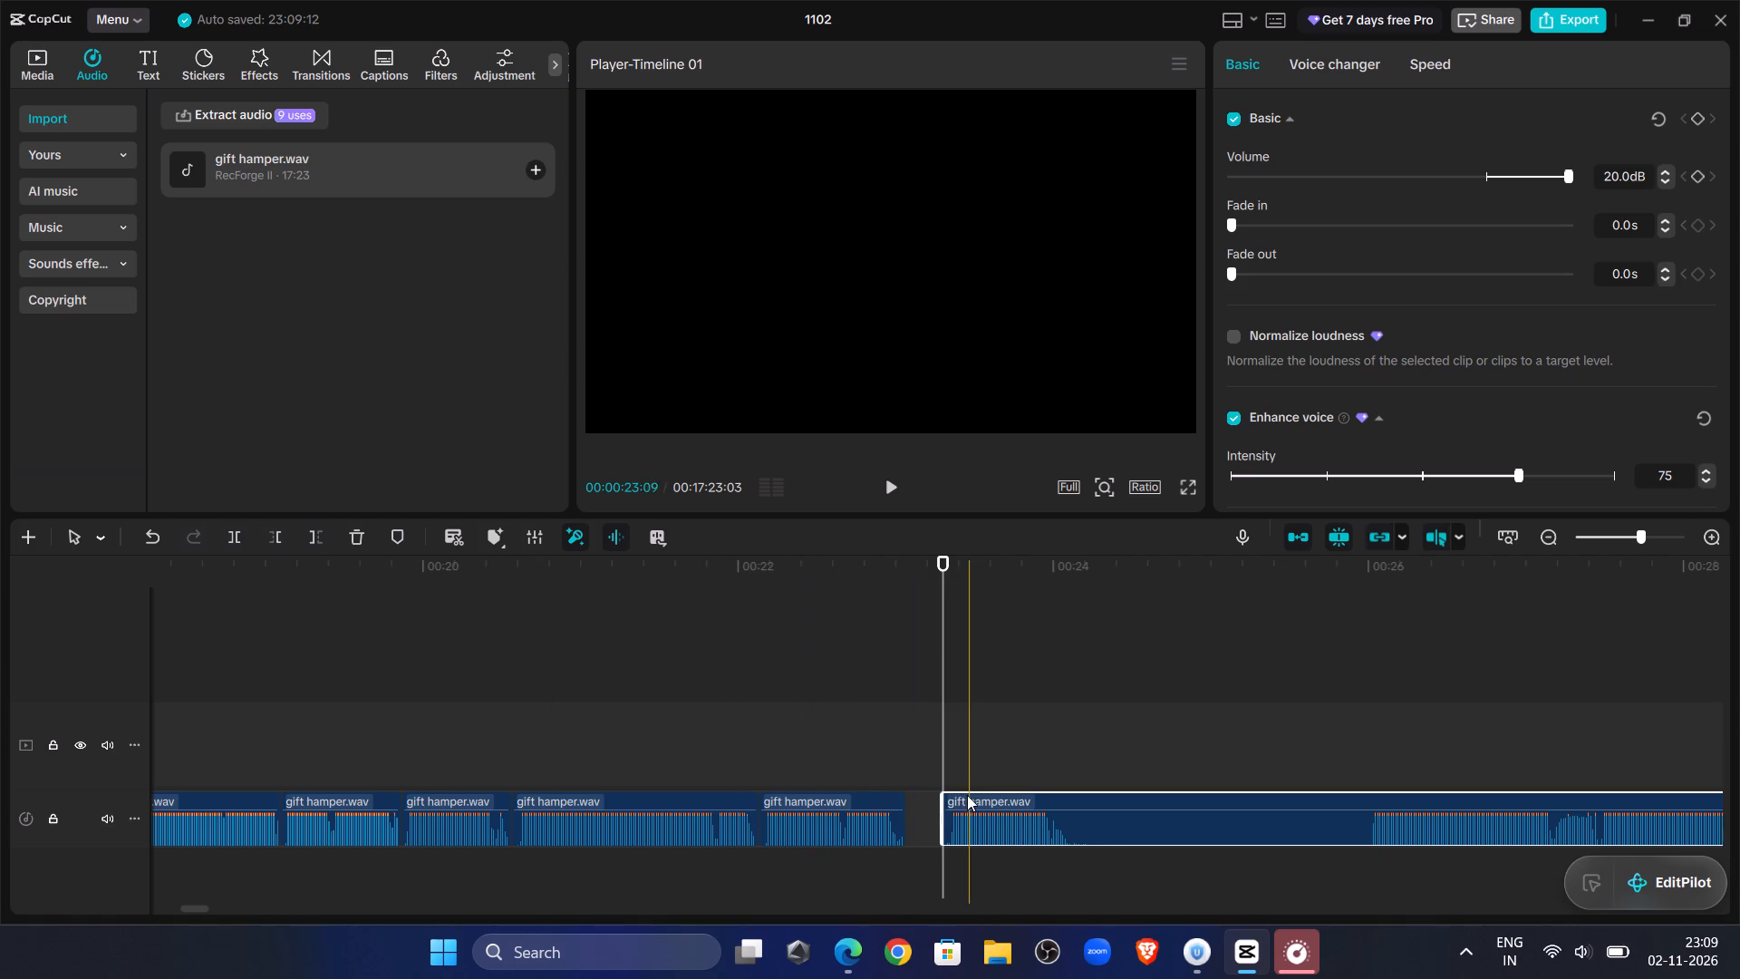
drag(967, 798, 929, 806)
Play across the seventeenth-to-eighteenth clip join and split the eighteenth clip at about 00:00:23:25.
click(815, 656)
click(892, 484)
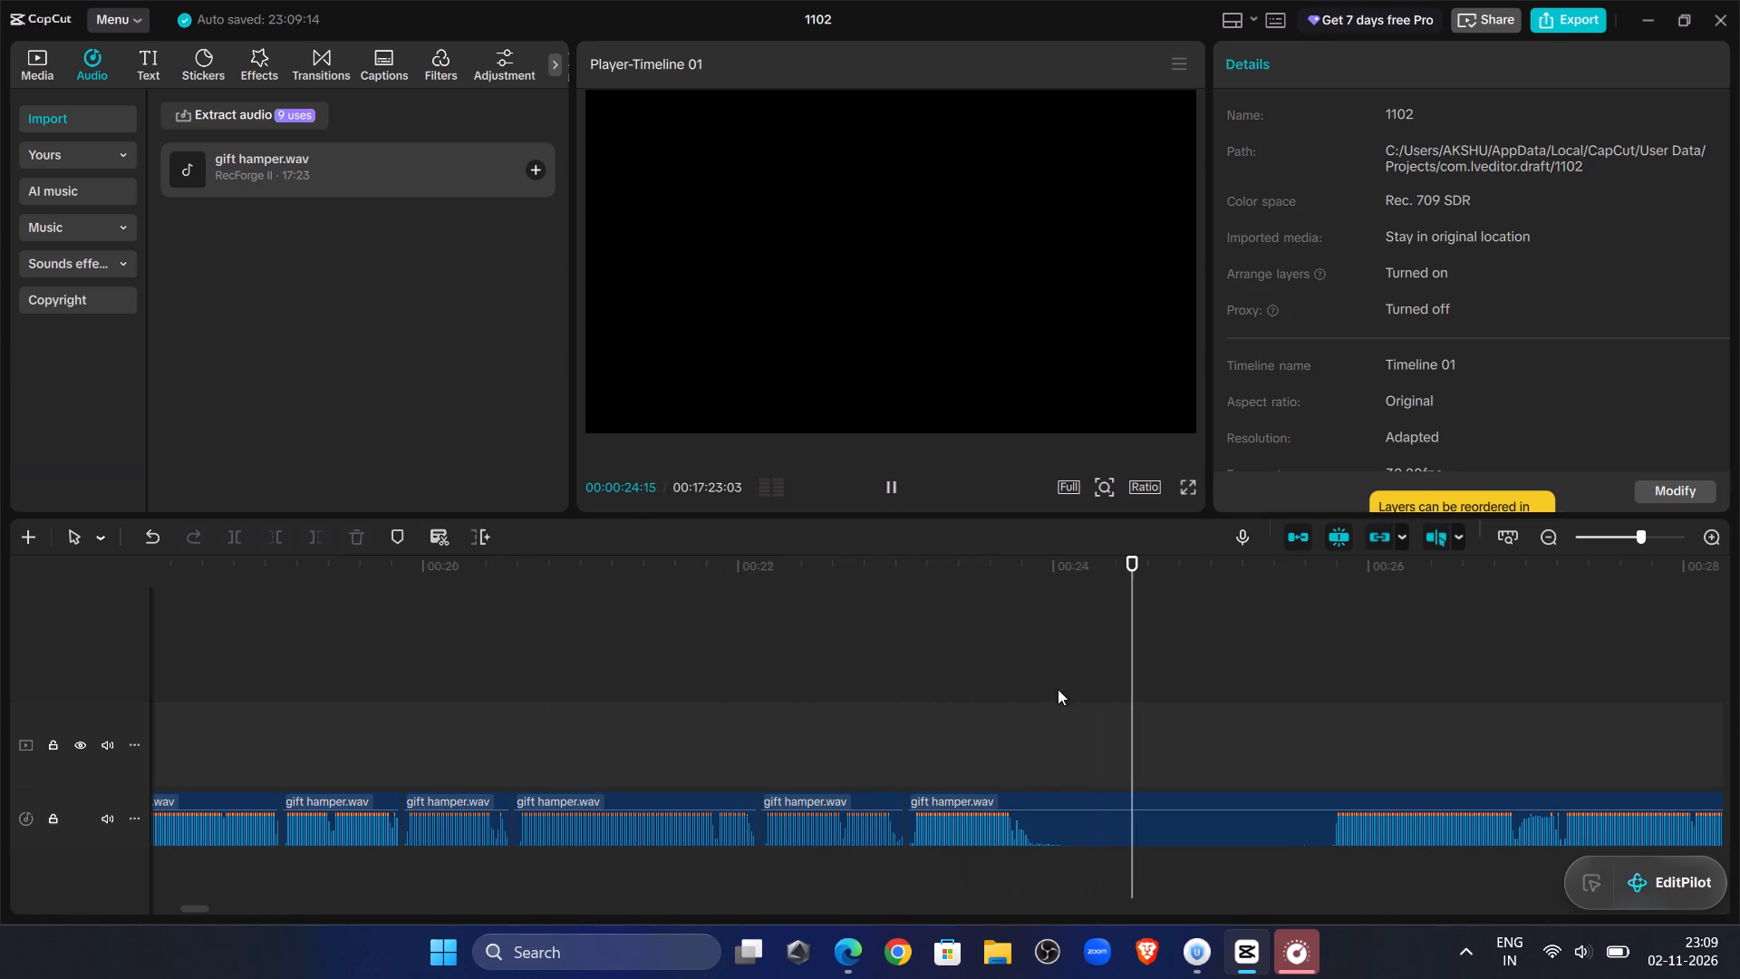
click(1020, 688)
drag(1020, 688, 1035, 697)
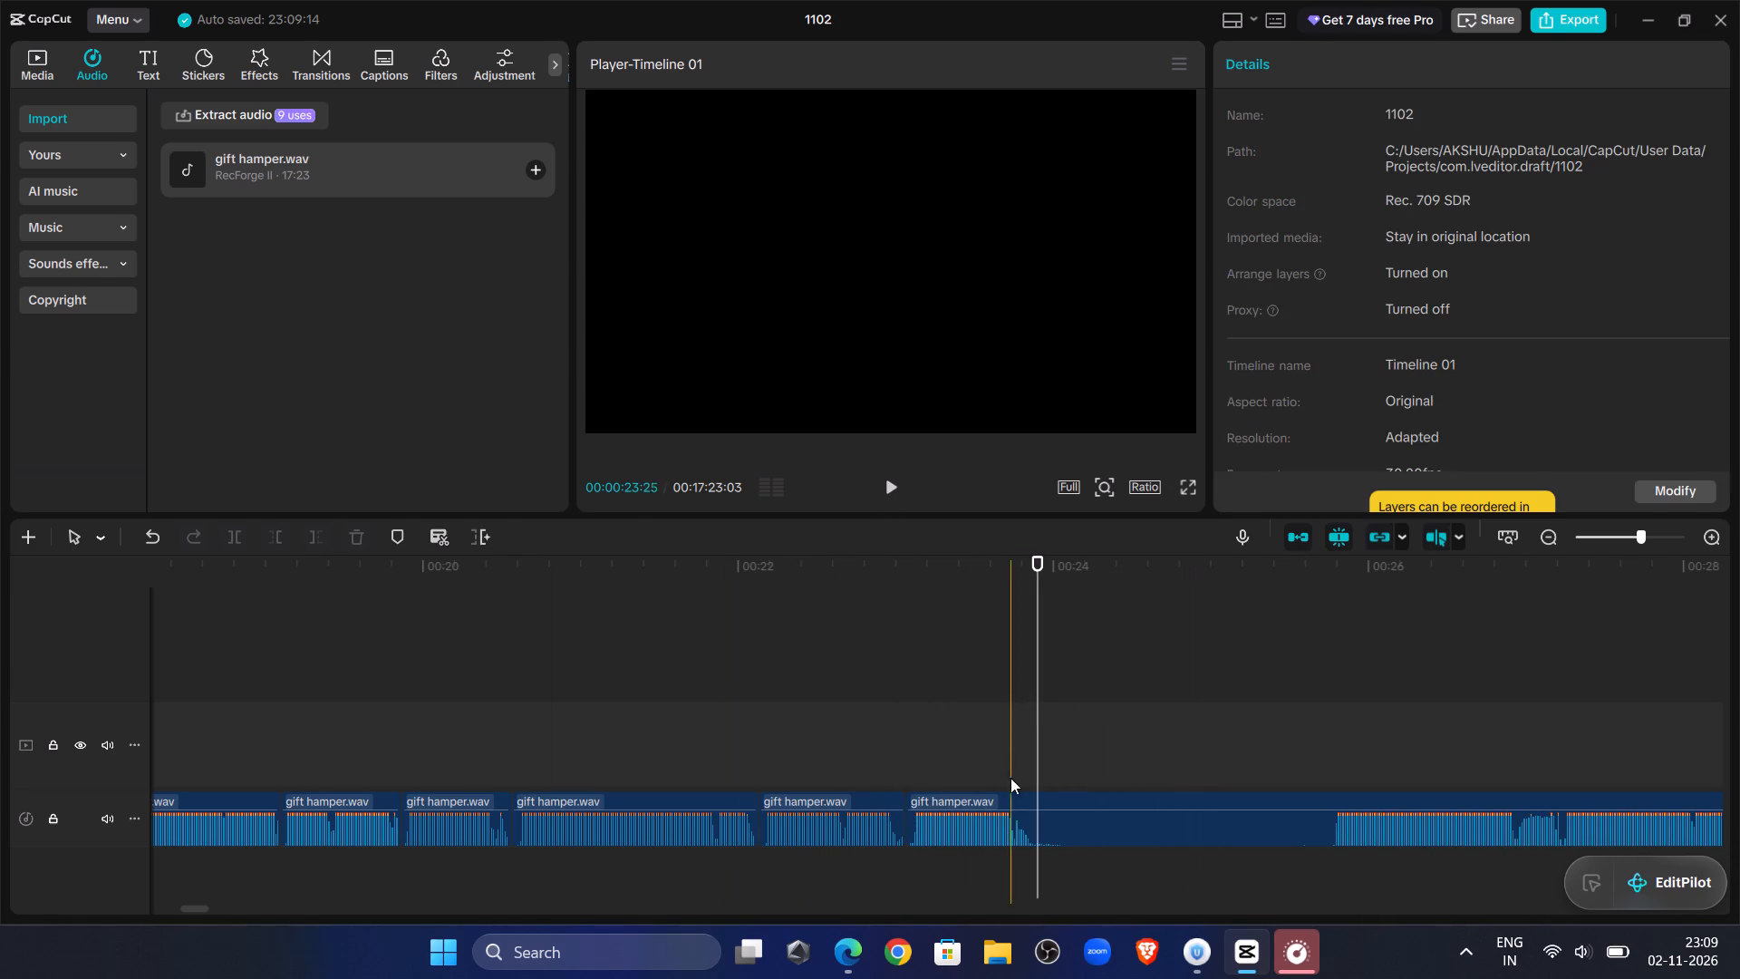
click(986, 805)
click(238, 534)
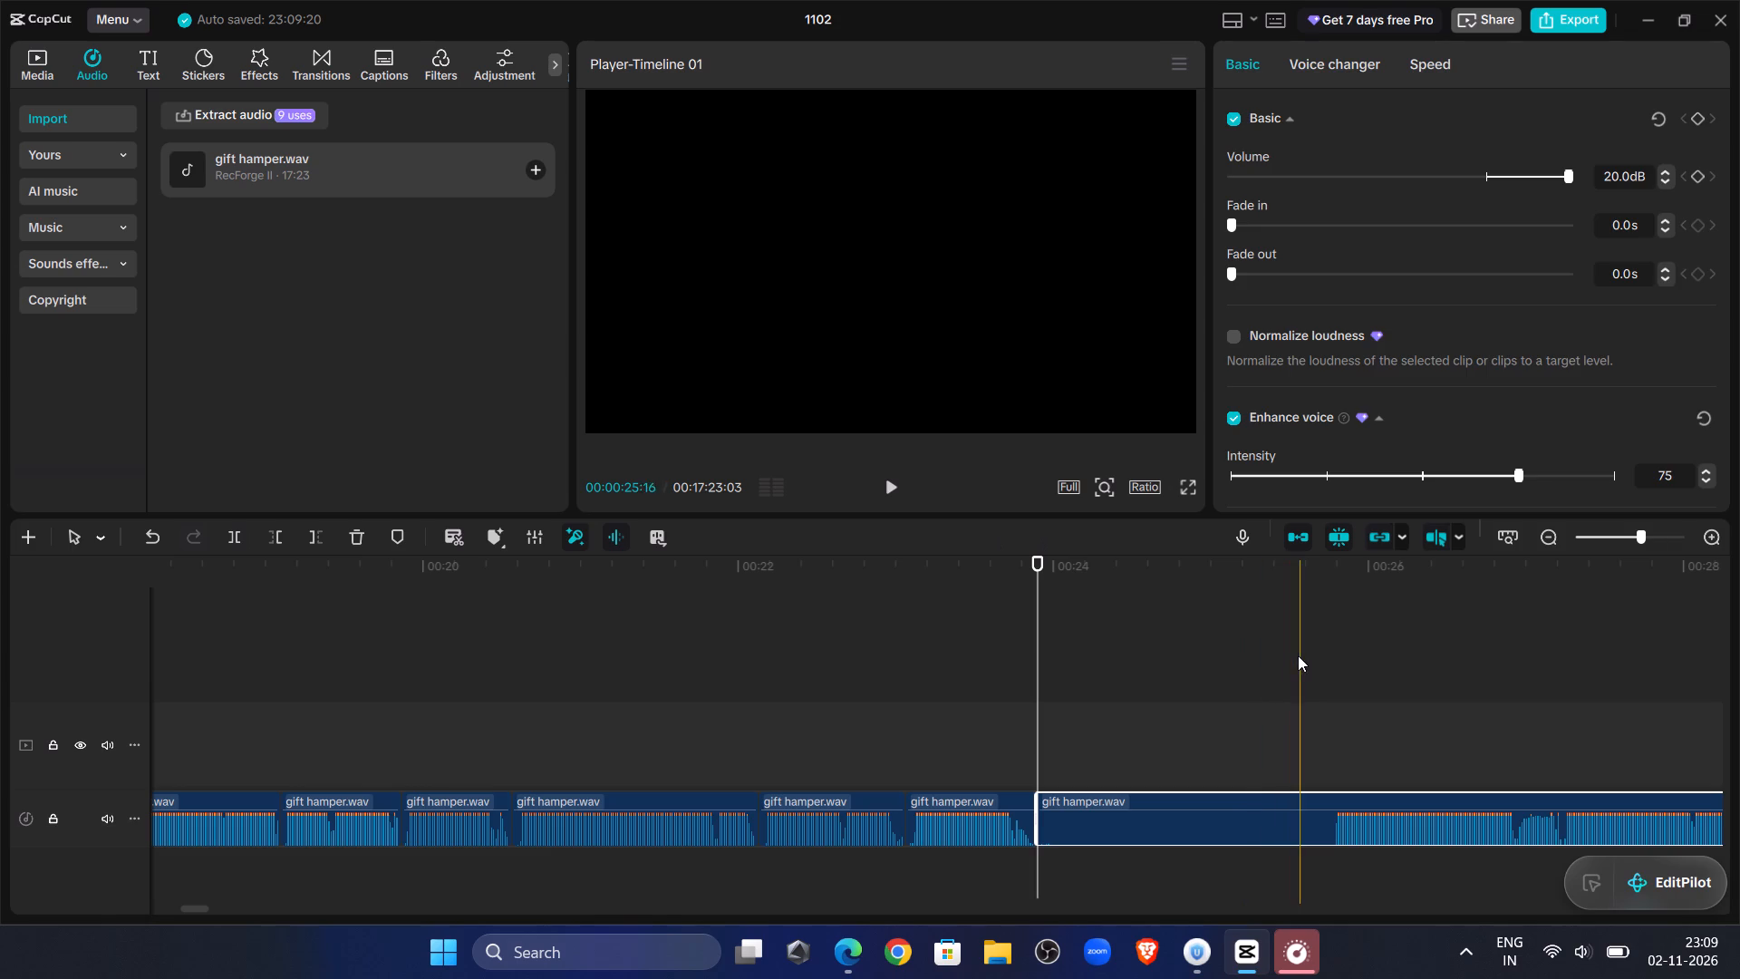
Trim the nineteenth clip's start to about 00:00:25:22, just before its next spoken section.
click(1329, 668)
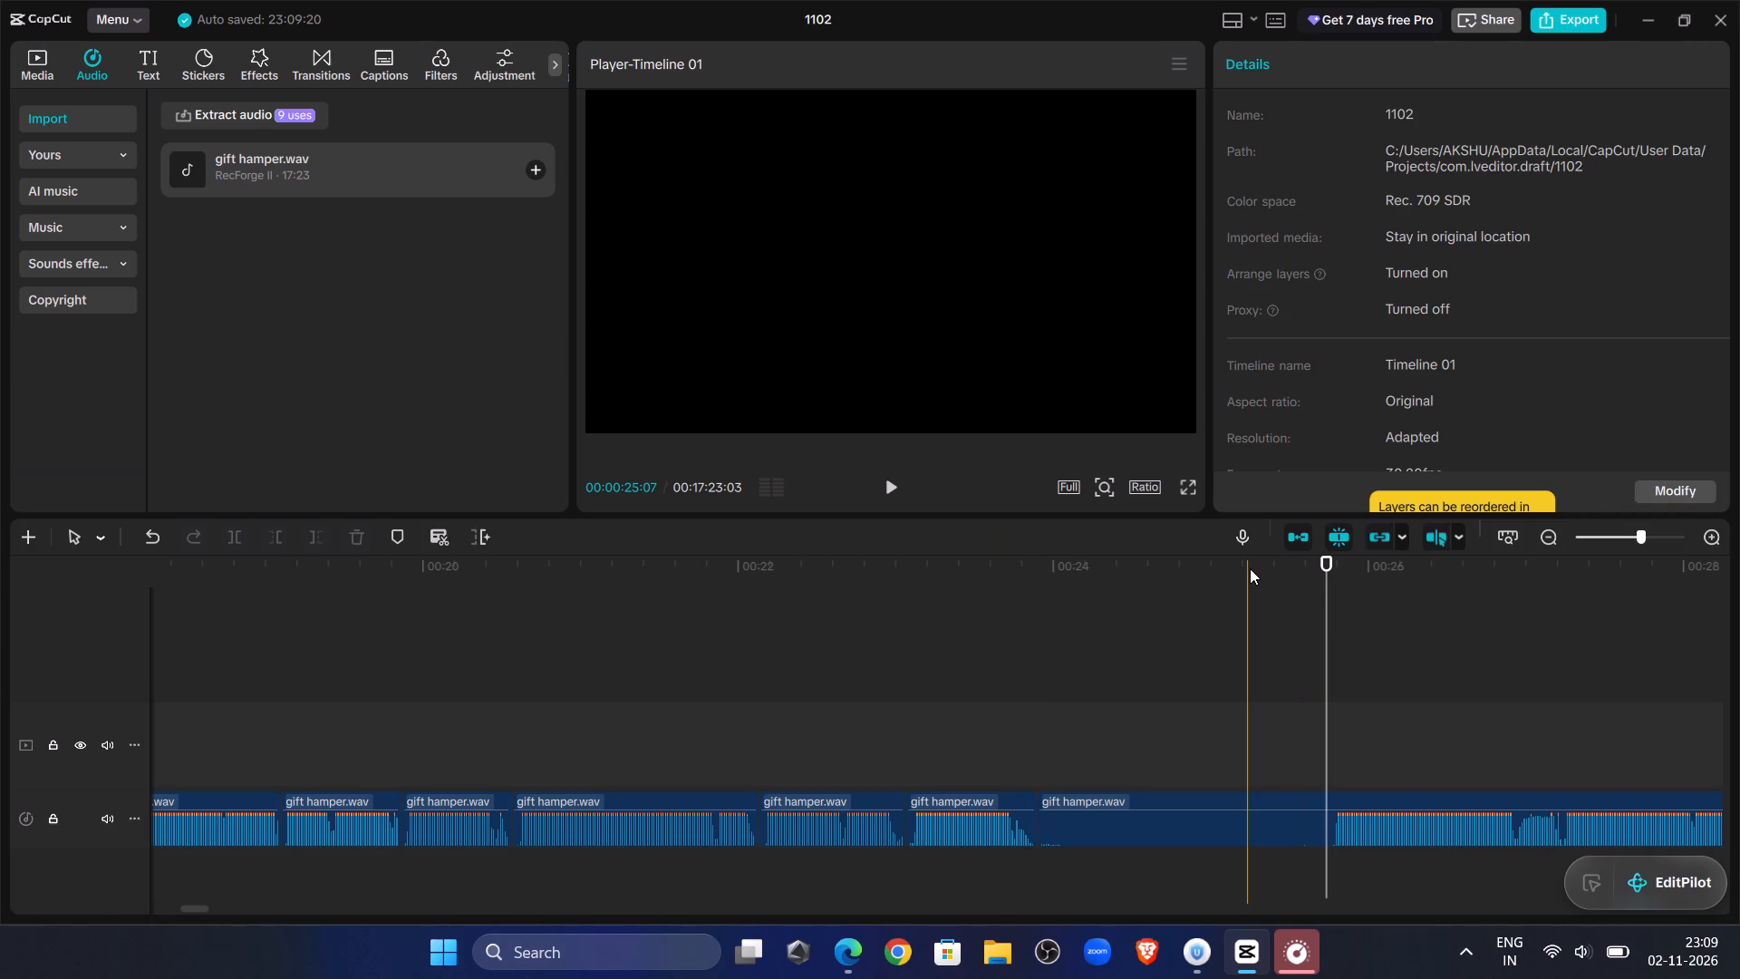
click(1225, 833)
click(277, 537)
Sample the nineteenth clip's takes, trim its start to about 00:00:44:29 and slide it back against the eighteenth clip.
click(893, 490)
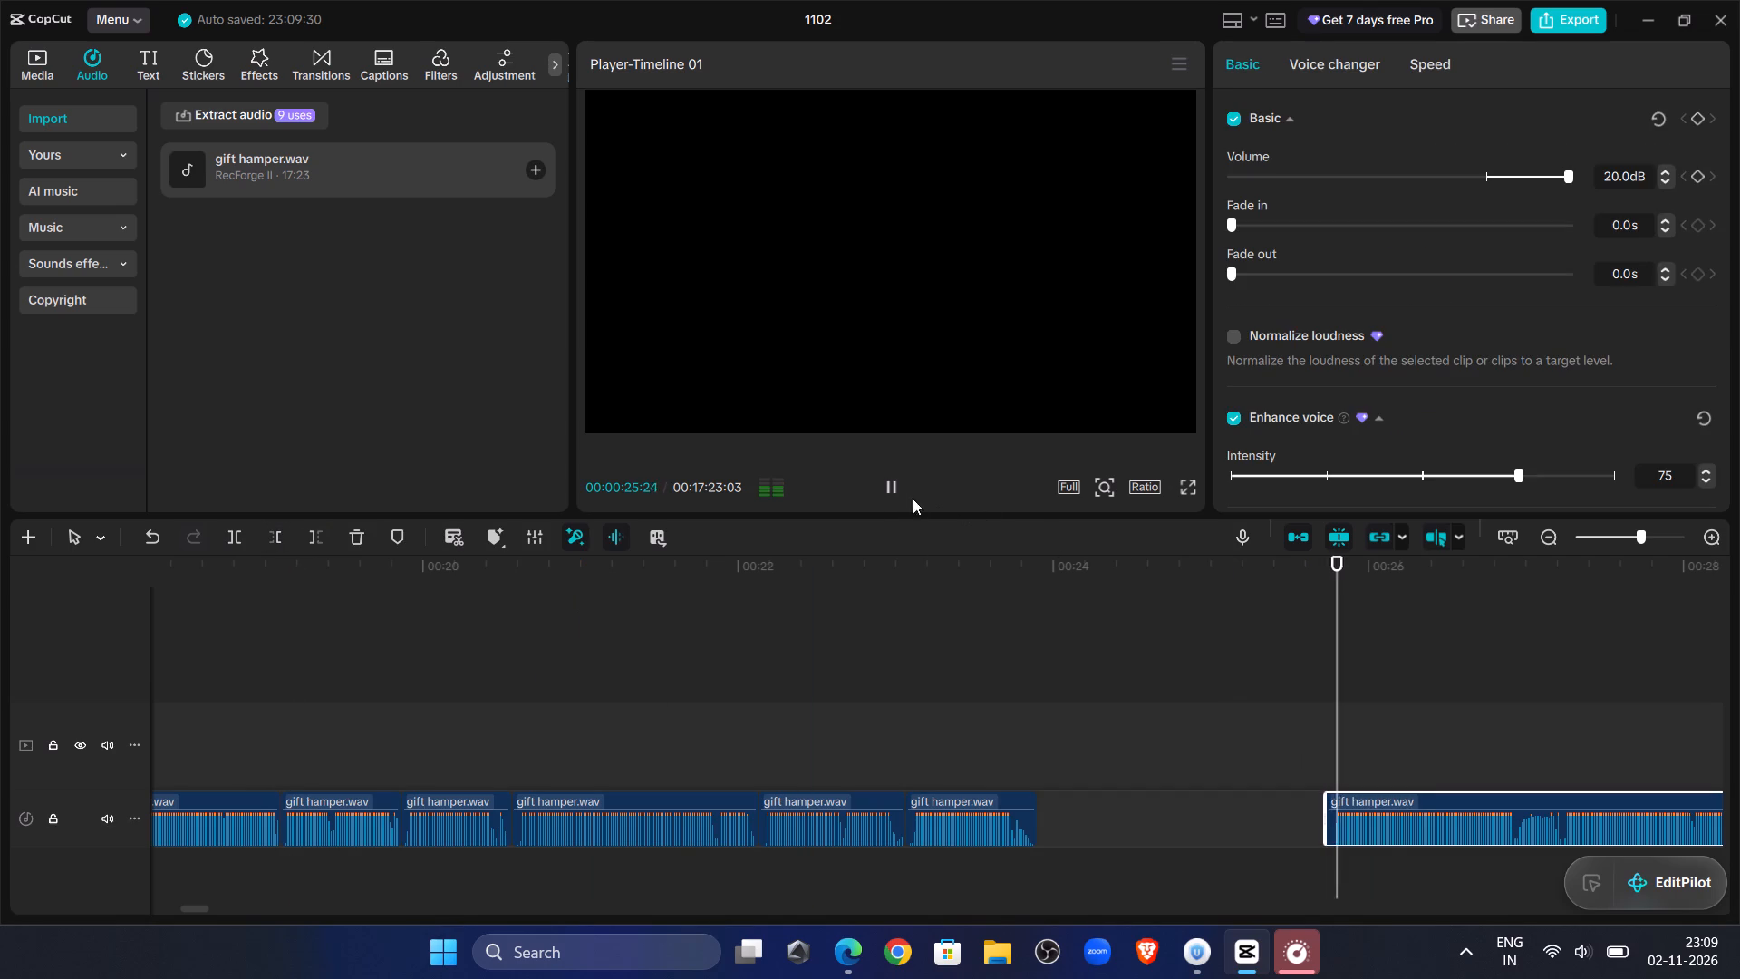
click(1629, 543)
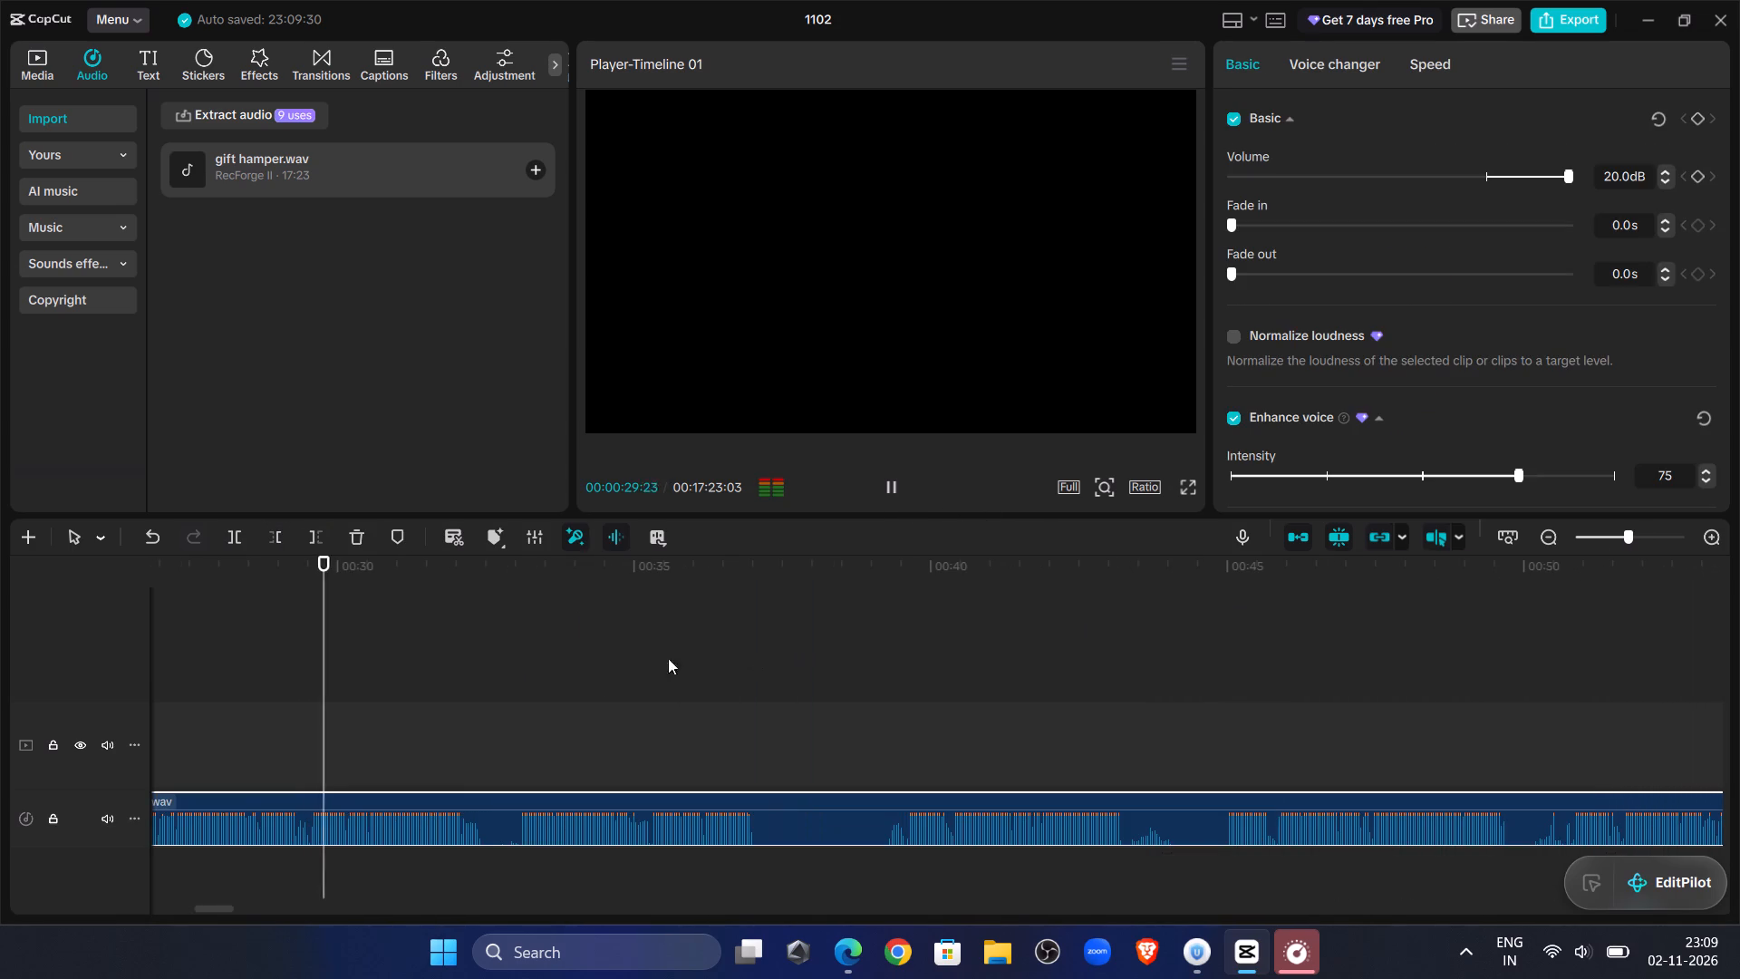
click(680, 707)
click(892, 495)
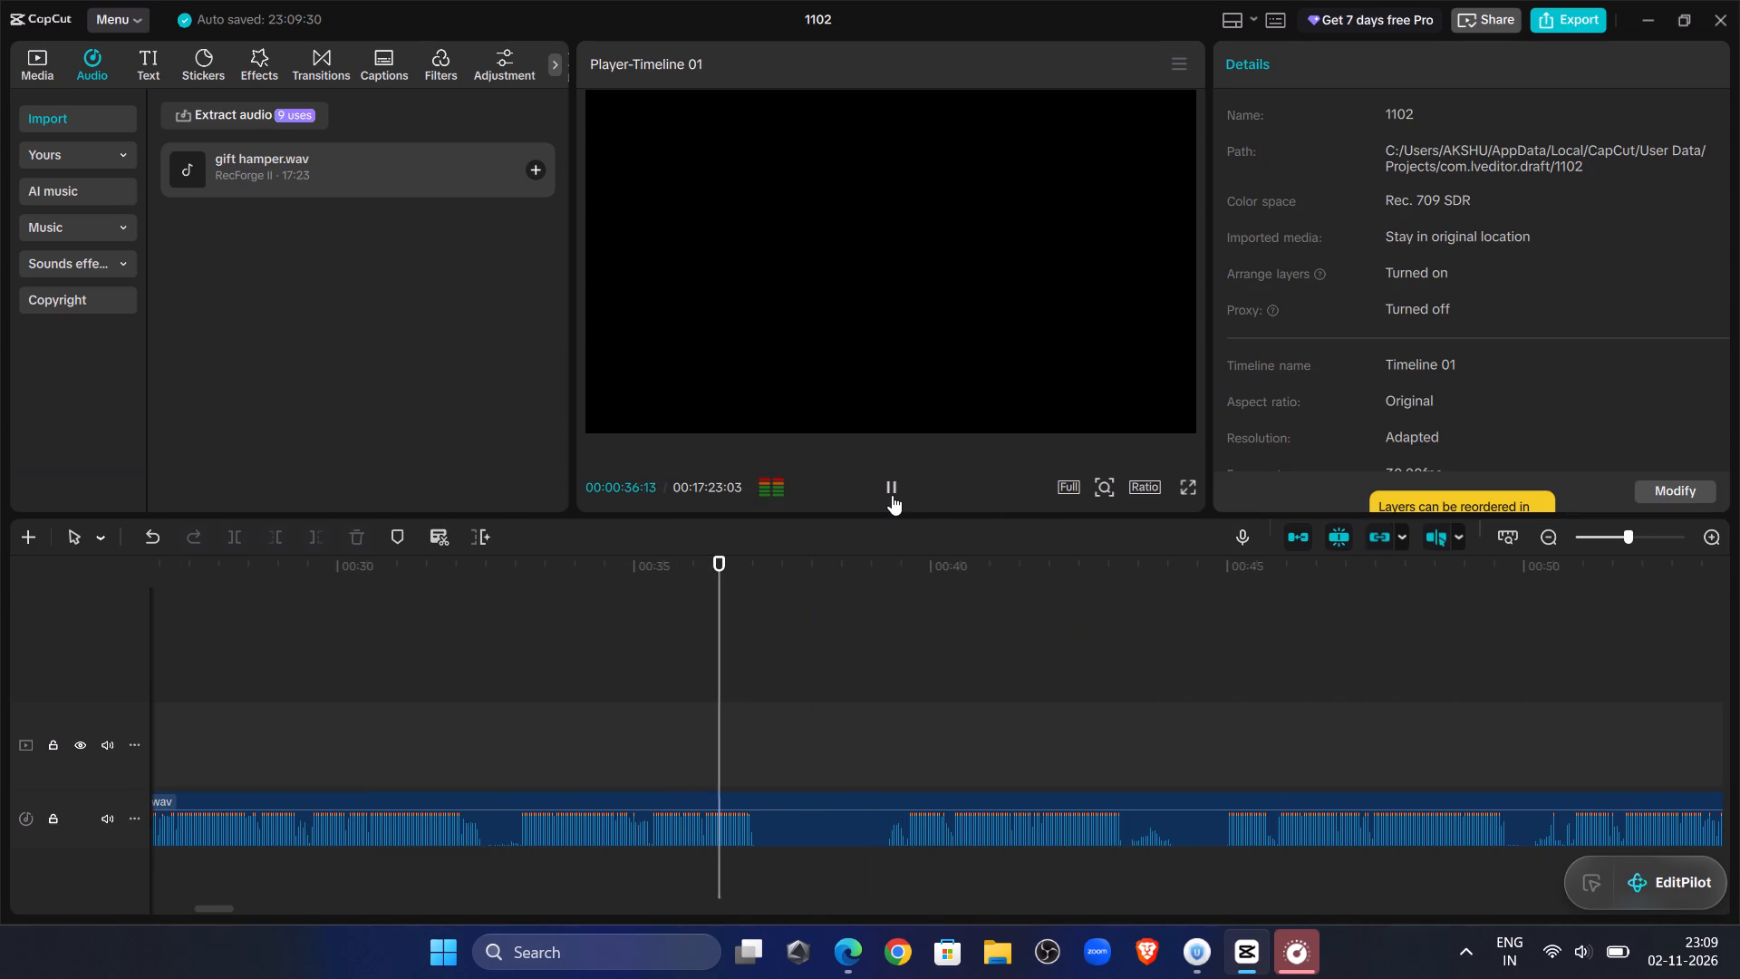
click(888, 663)
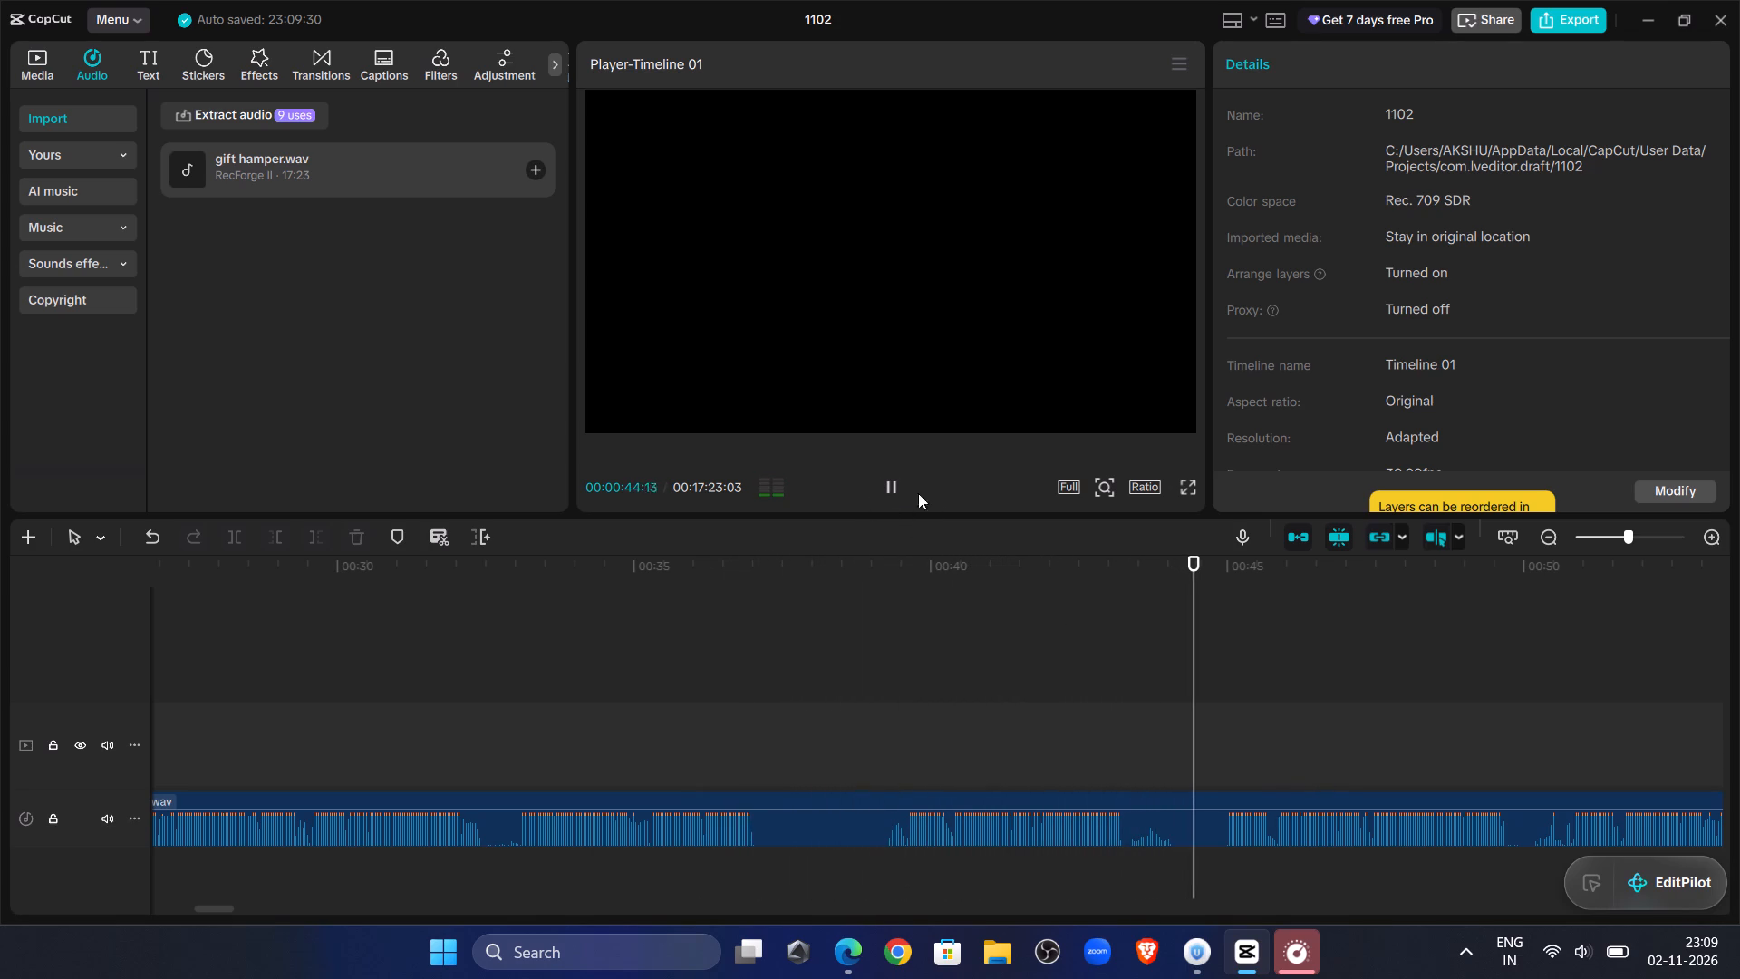
click(894, 483)
drag(1230, 688, 1226, 703)
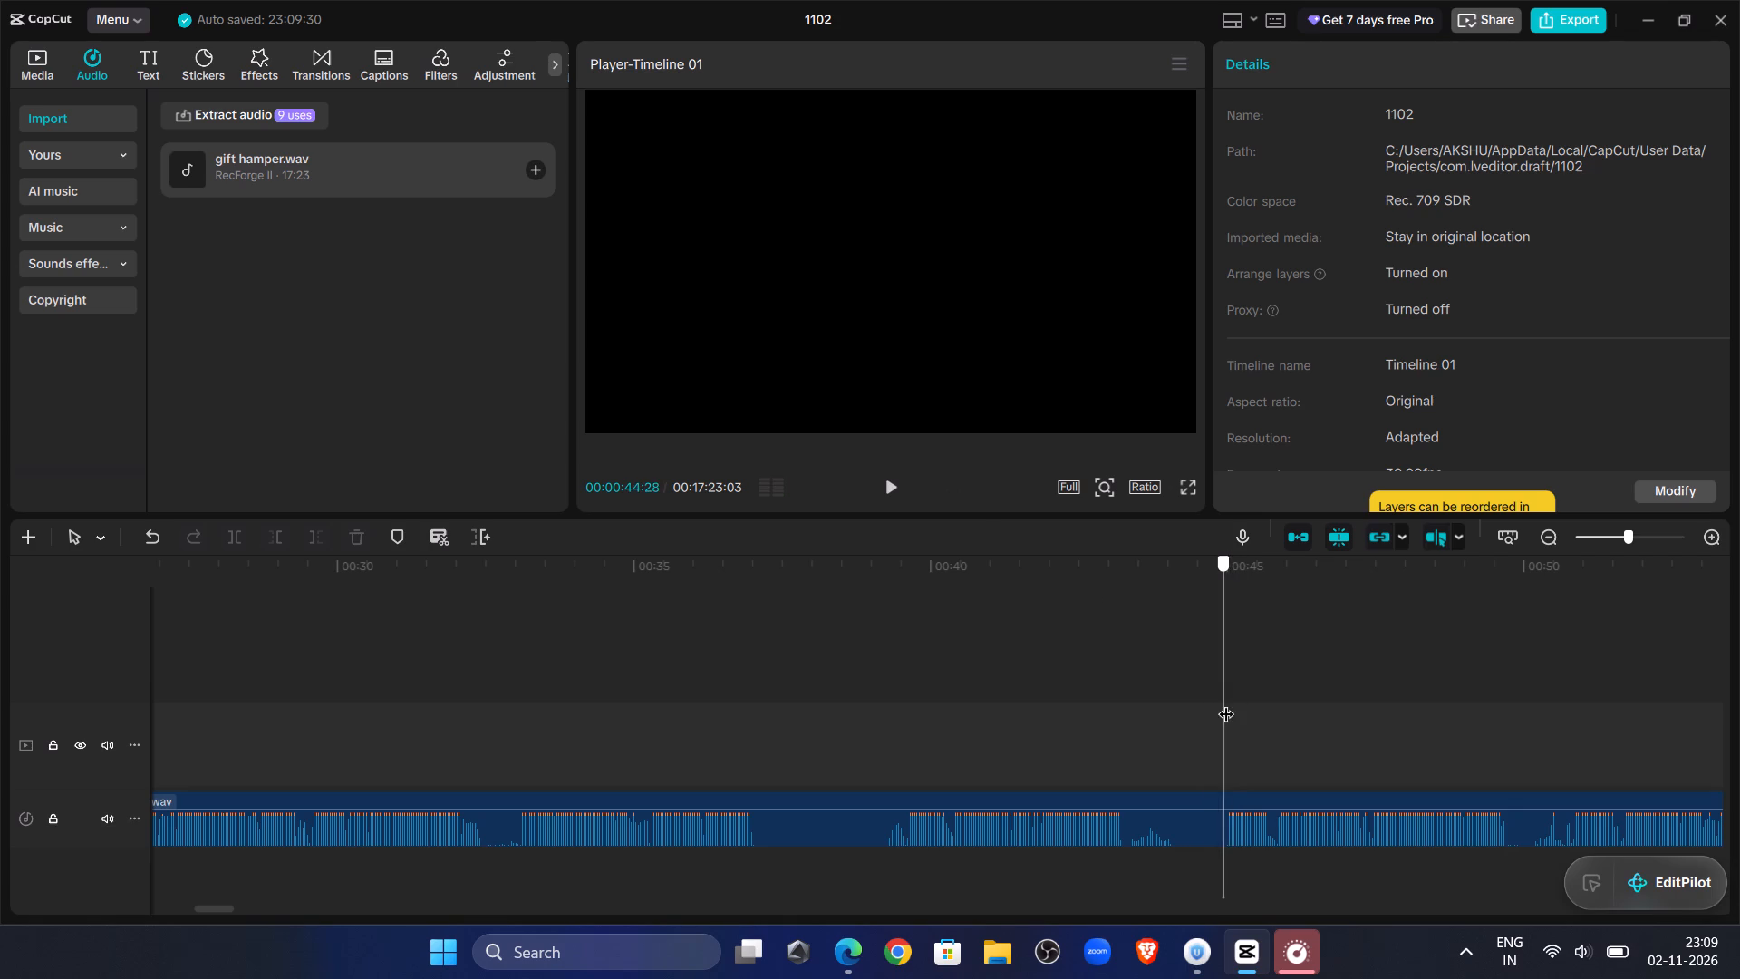
drag(1226, 703, 1225, 703)
click(1179, 818)
click(269, 543)
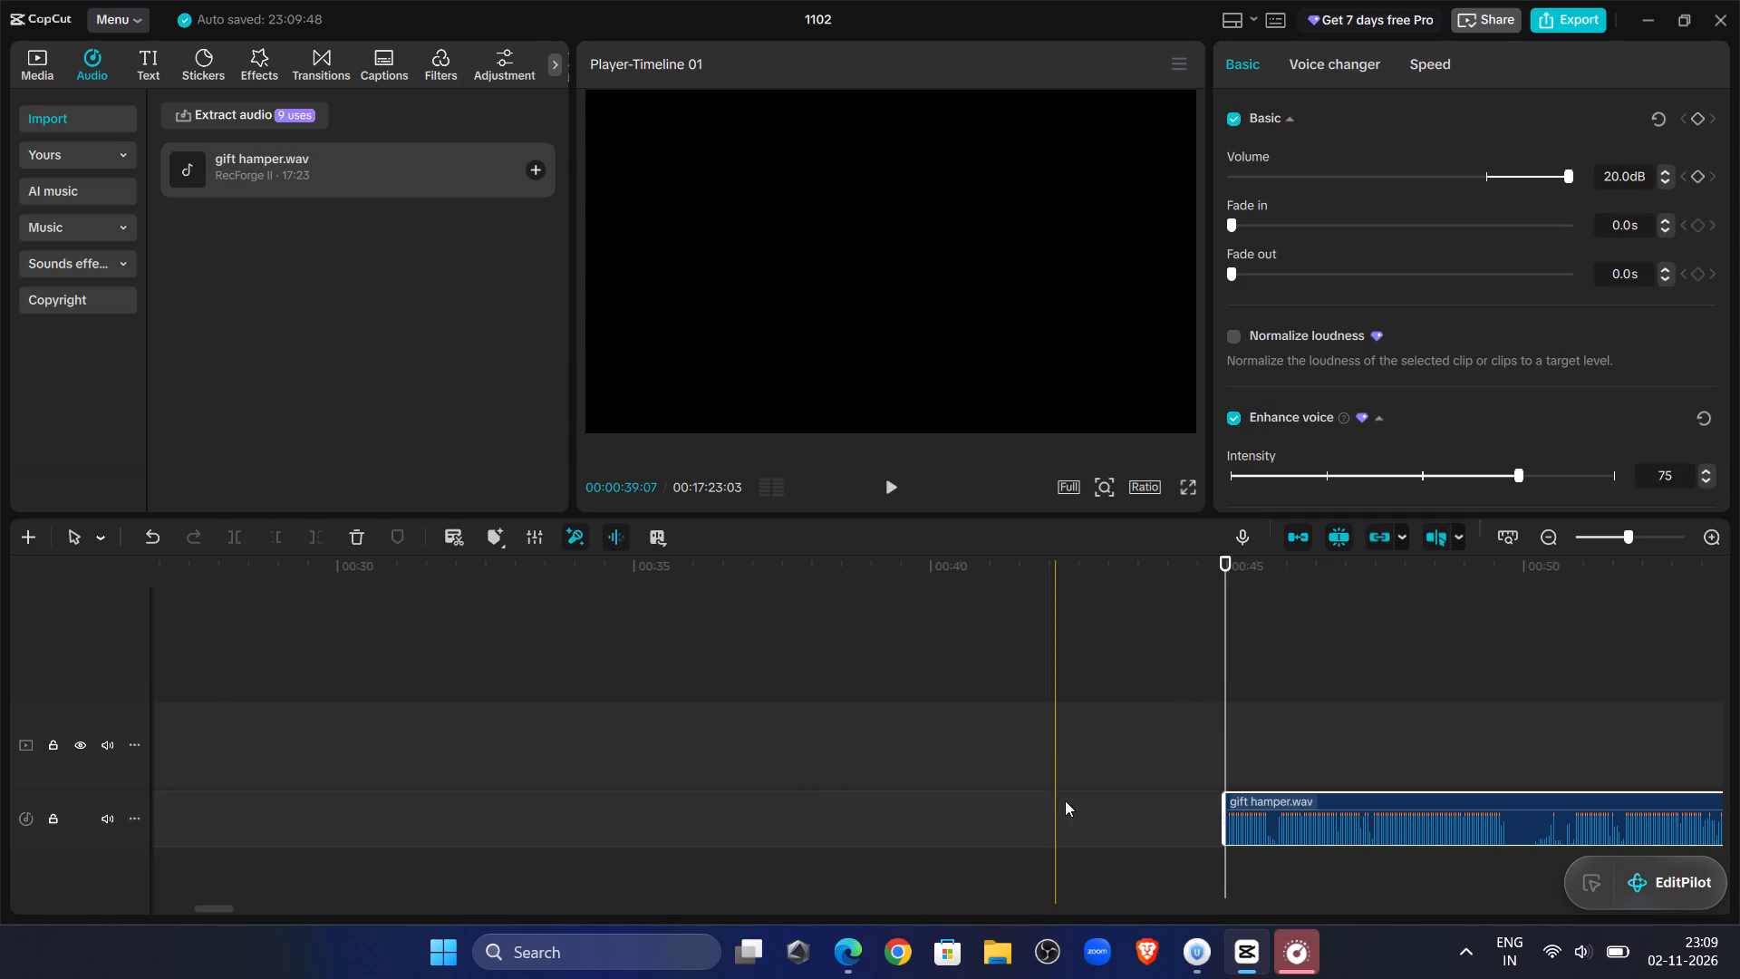
drag(1311, 796, 653, 848)
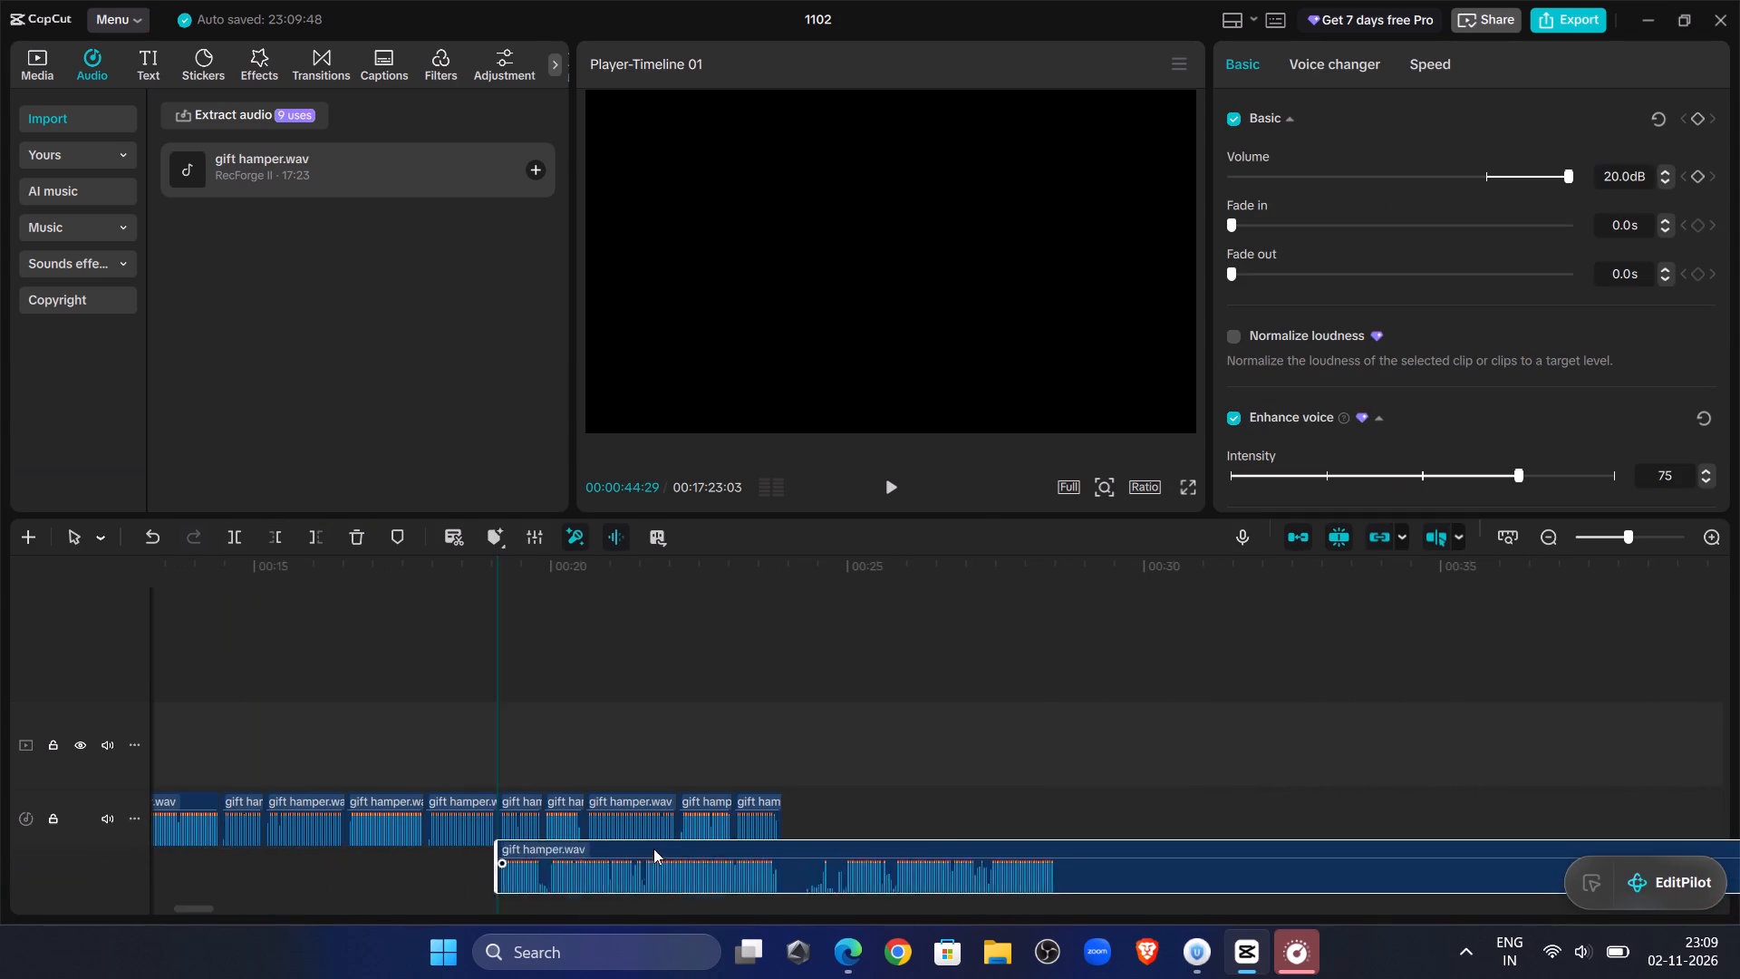
drag(653, 848, 865, 809)
Listen to samples of the last long gift hamper.wav clip between about 11 and 13 minutes to review its content.
click(1602, 538)
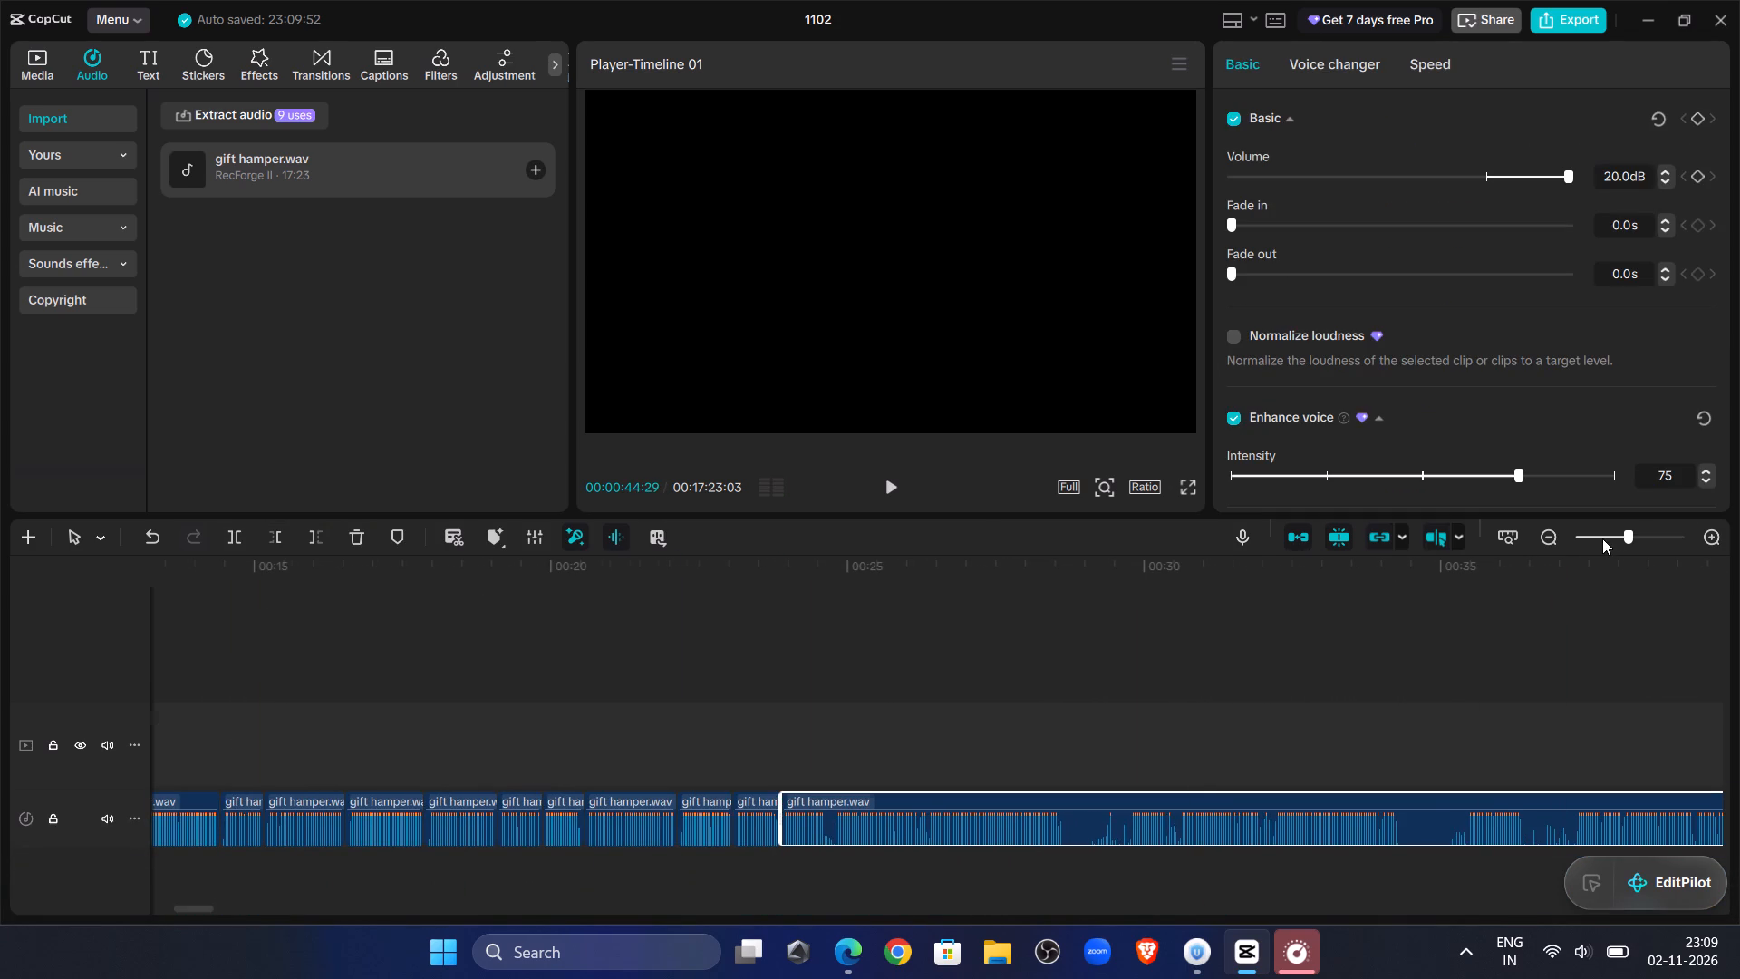
click(1375, 679)
drag(1375, 679, 1739, 718)
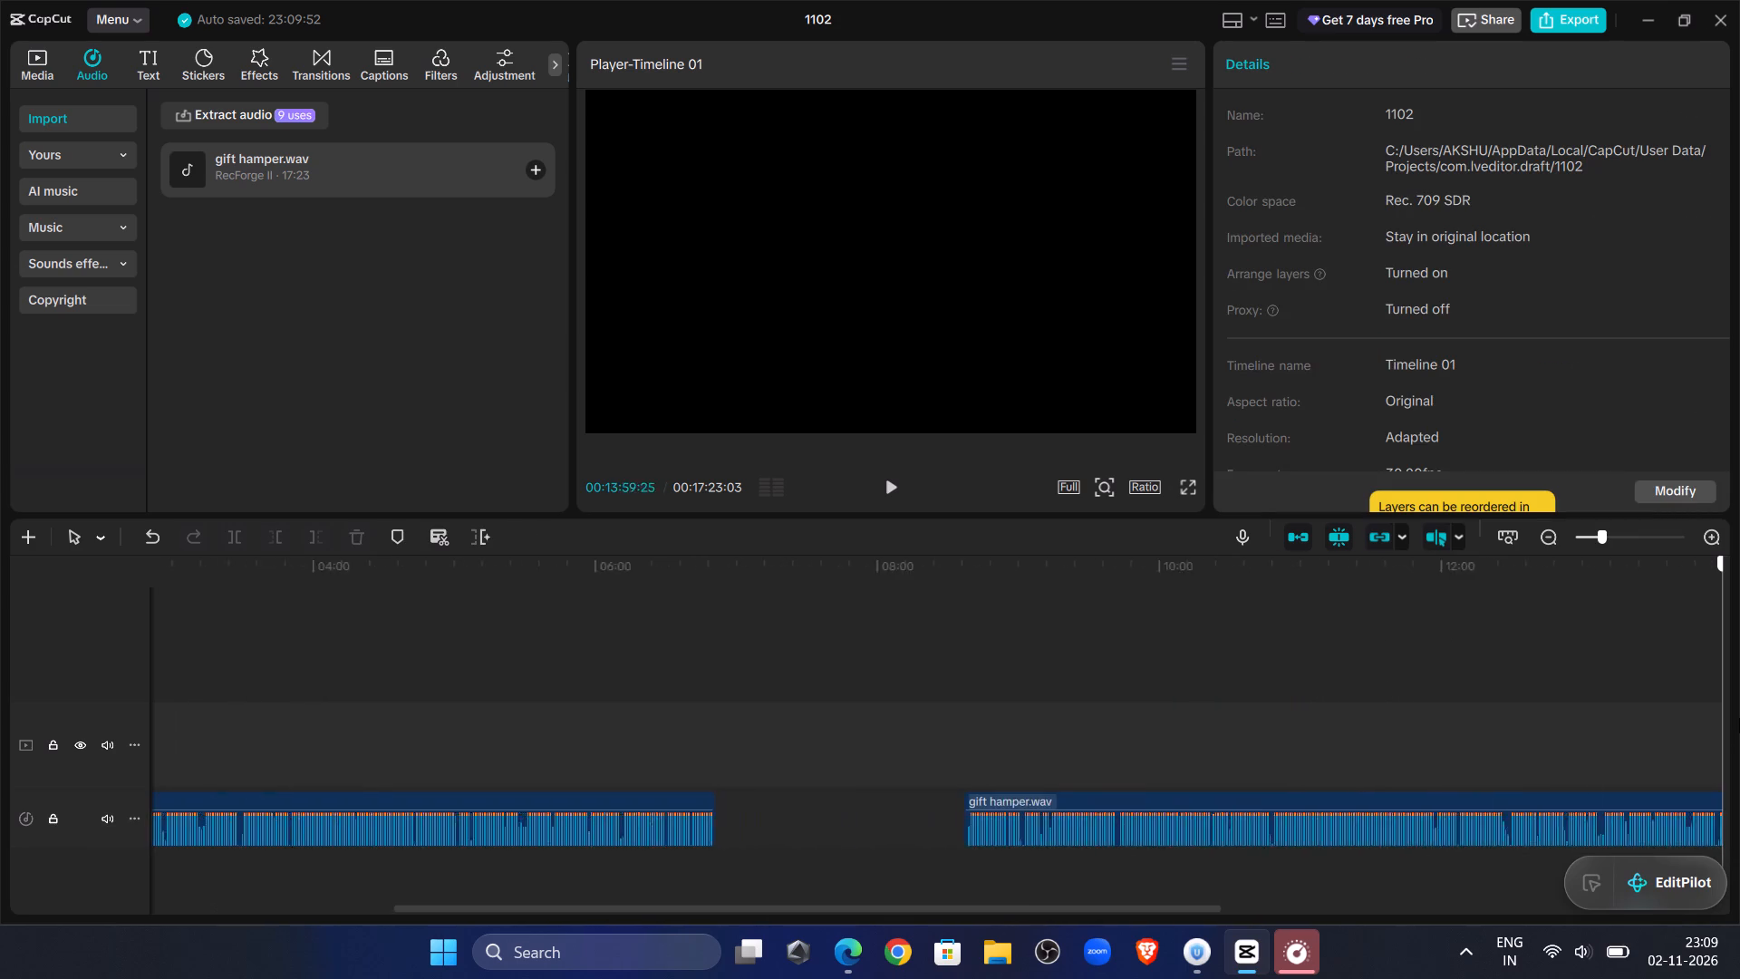
drag(1739, 718, 372, 743)
click(895, 492)
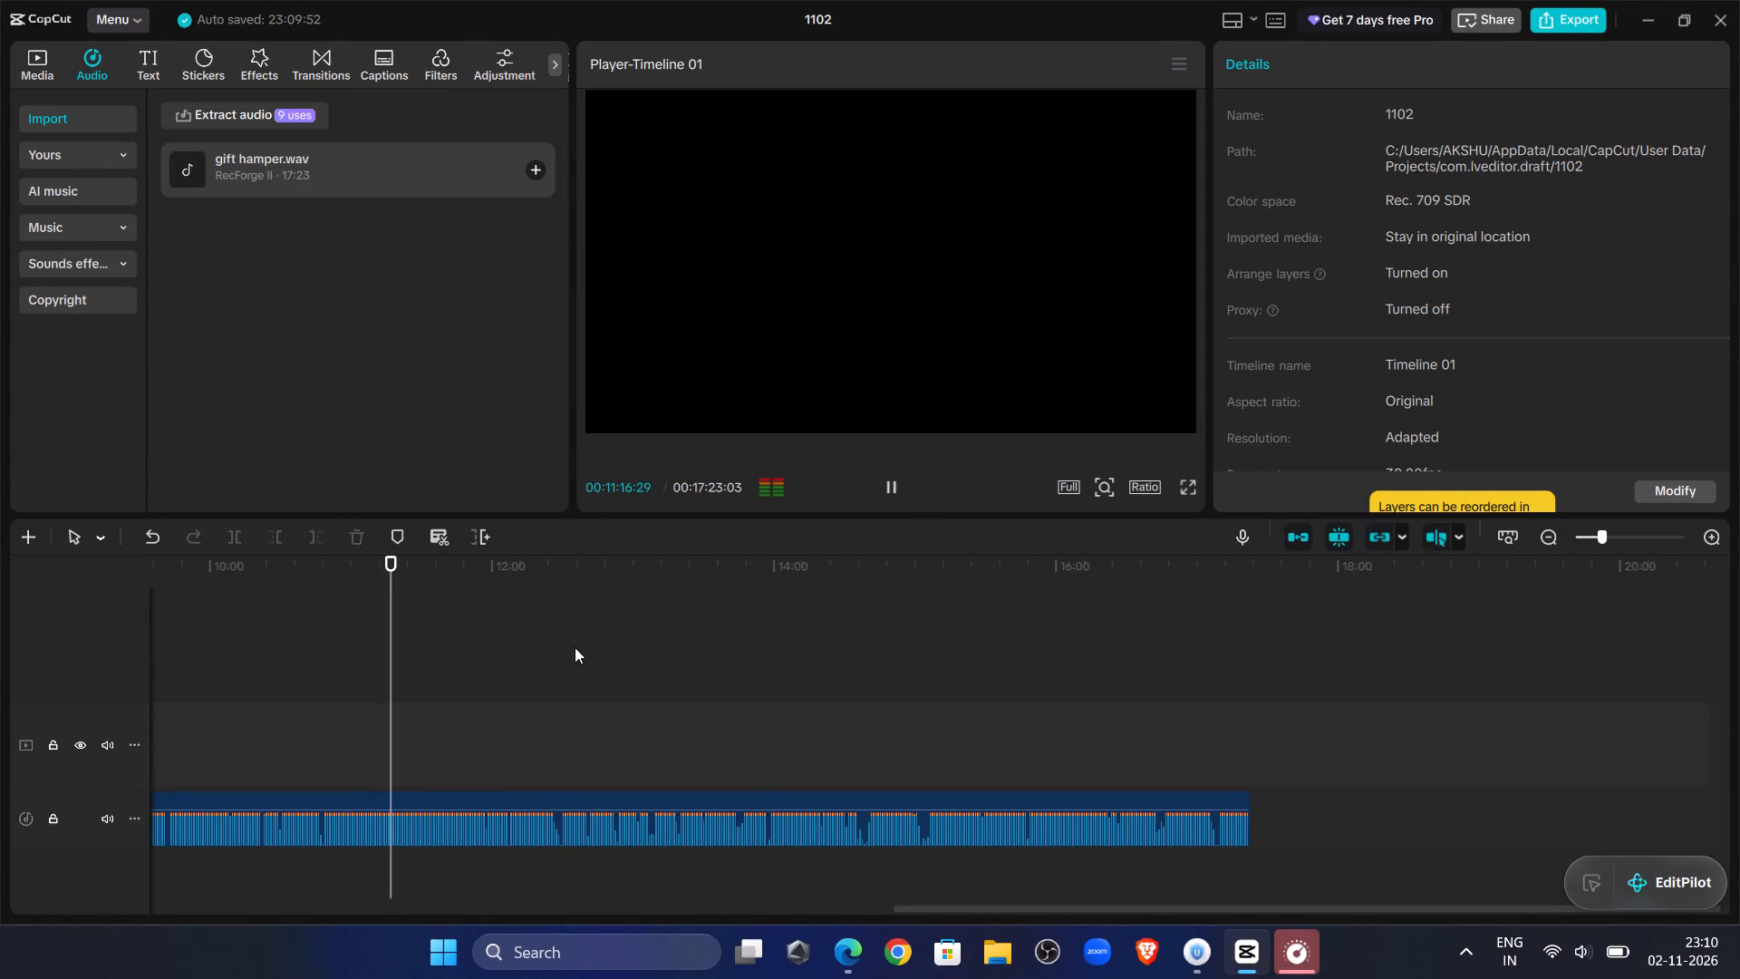
click(575, 647)
click(898, 489)
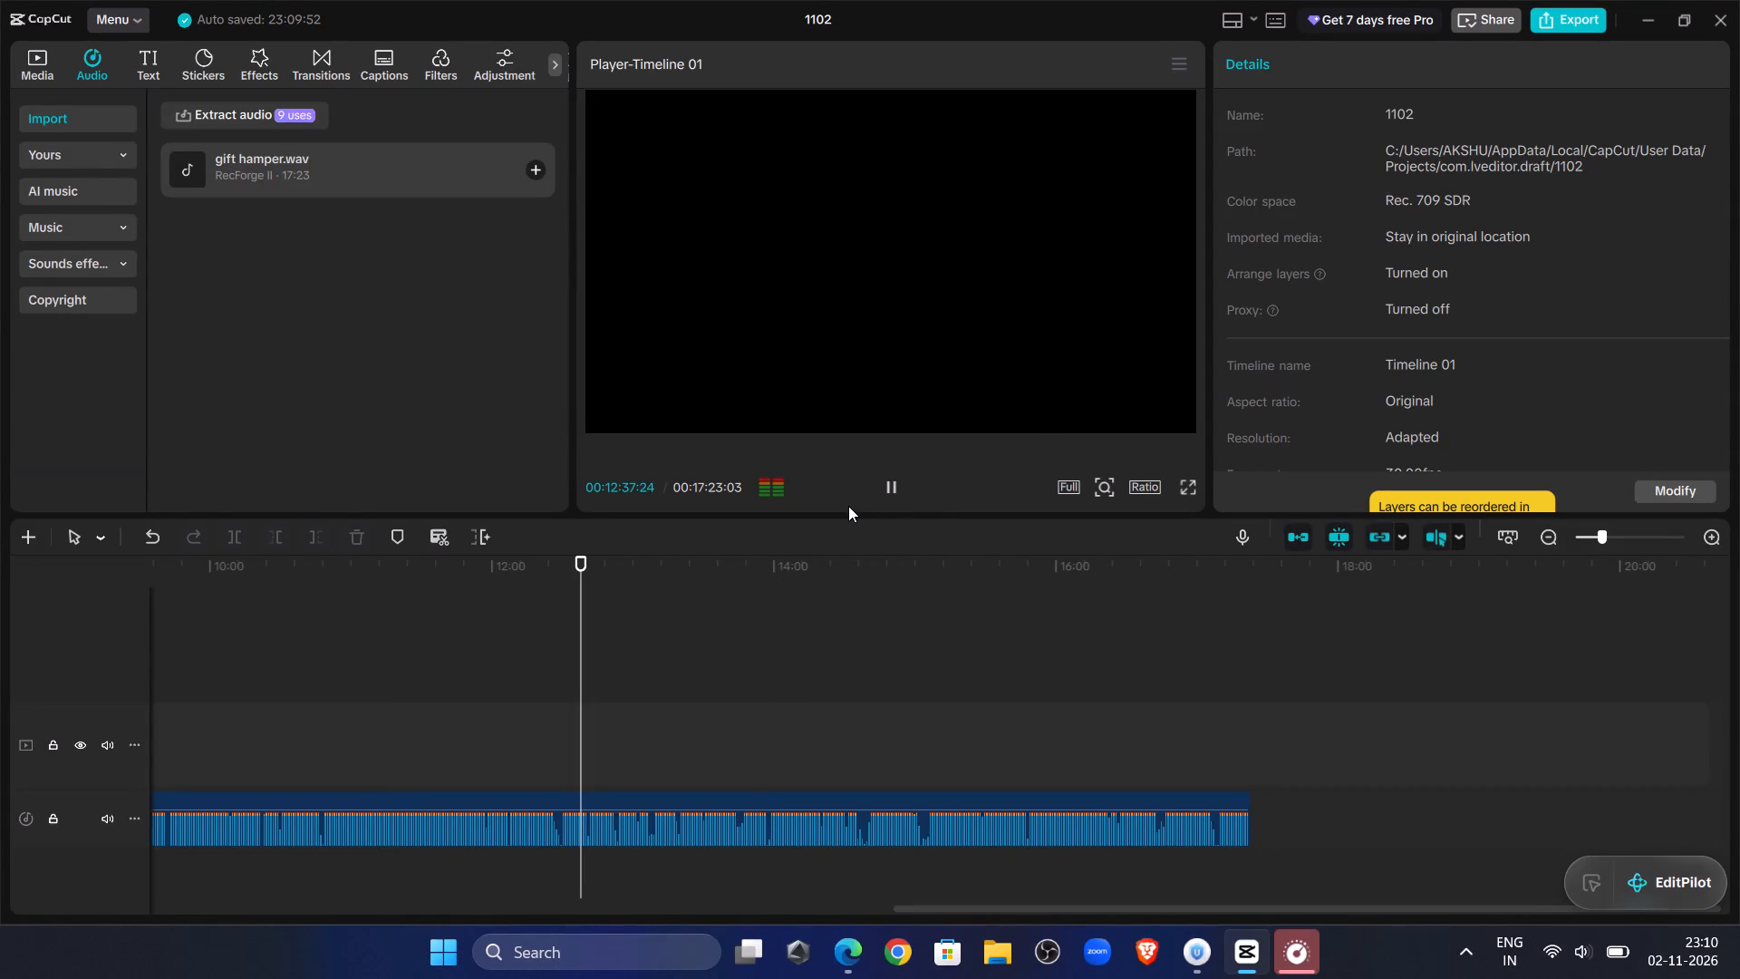
click(1621, 542)
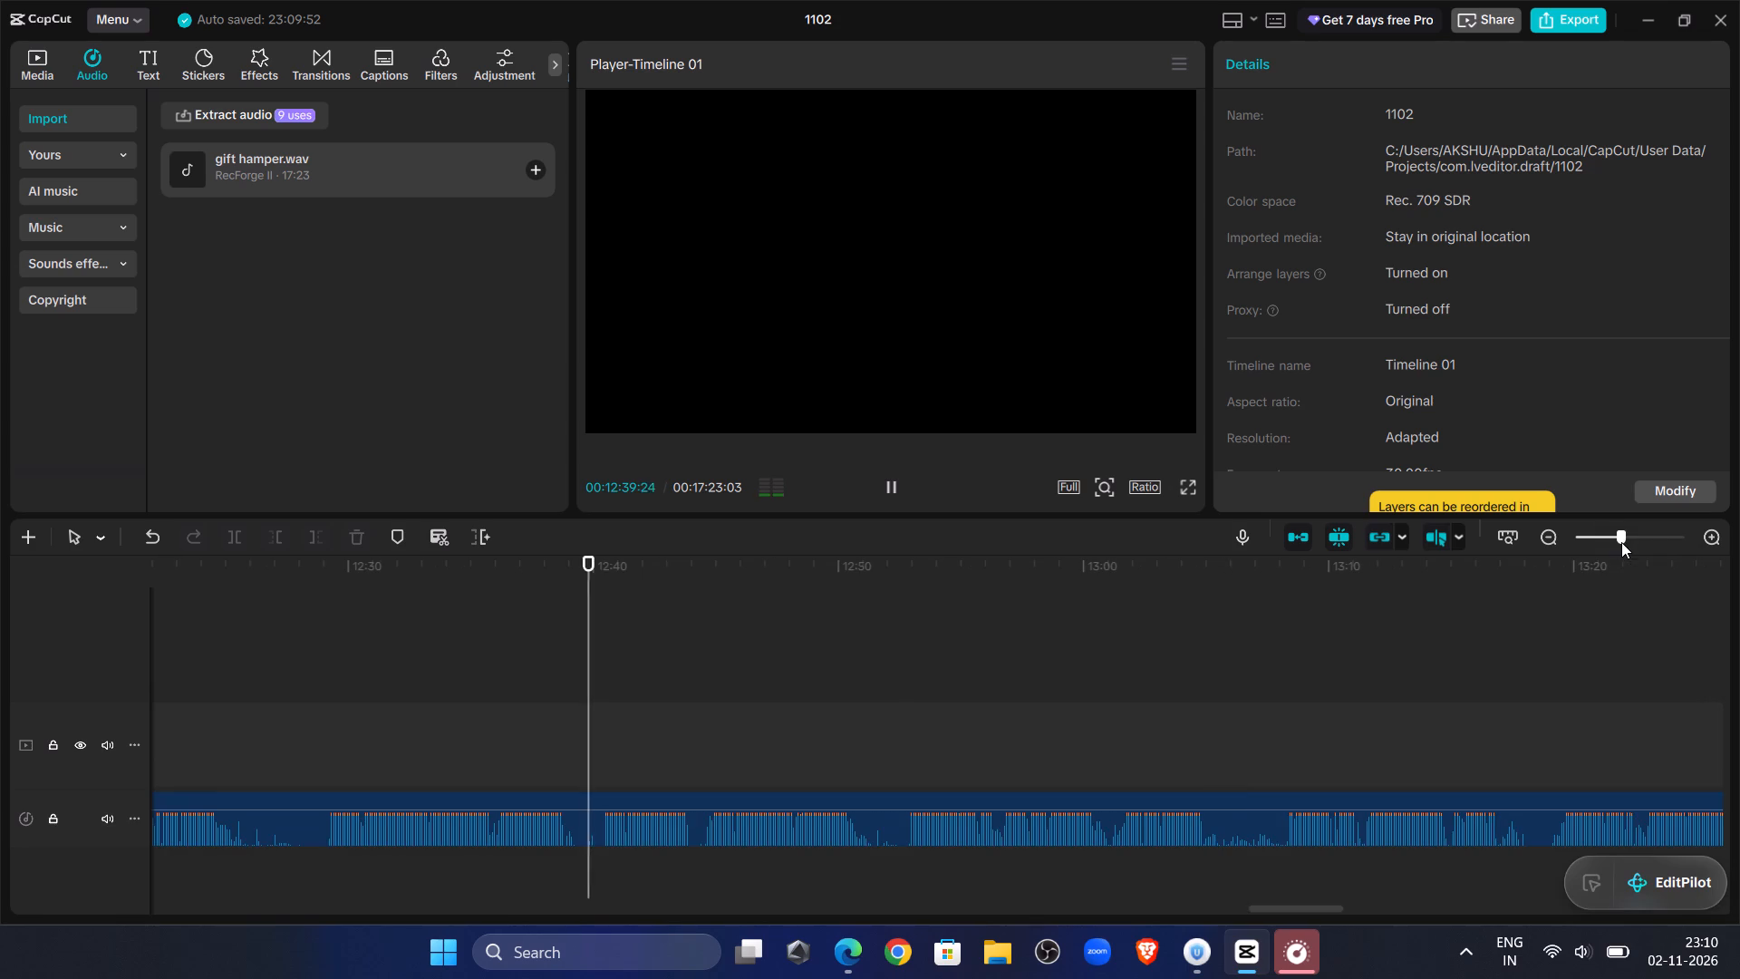
click(977, 641)
drag(977, 641, 1077, 670)
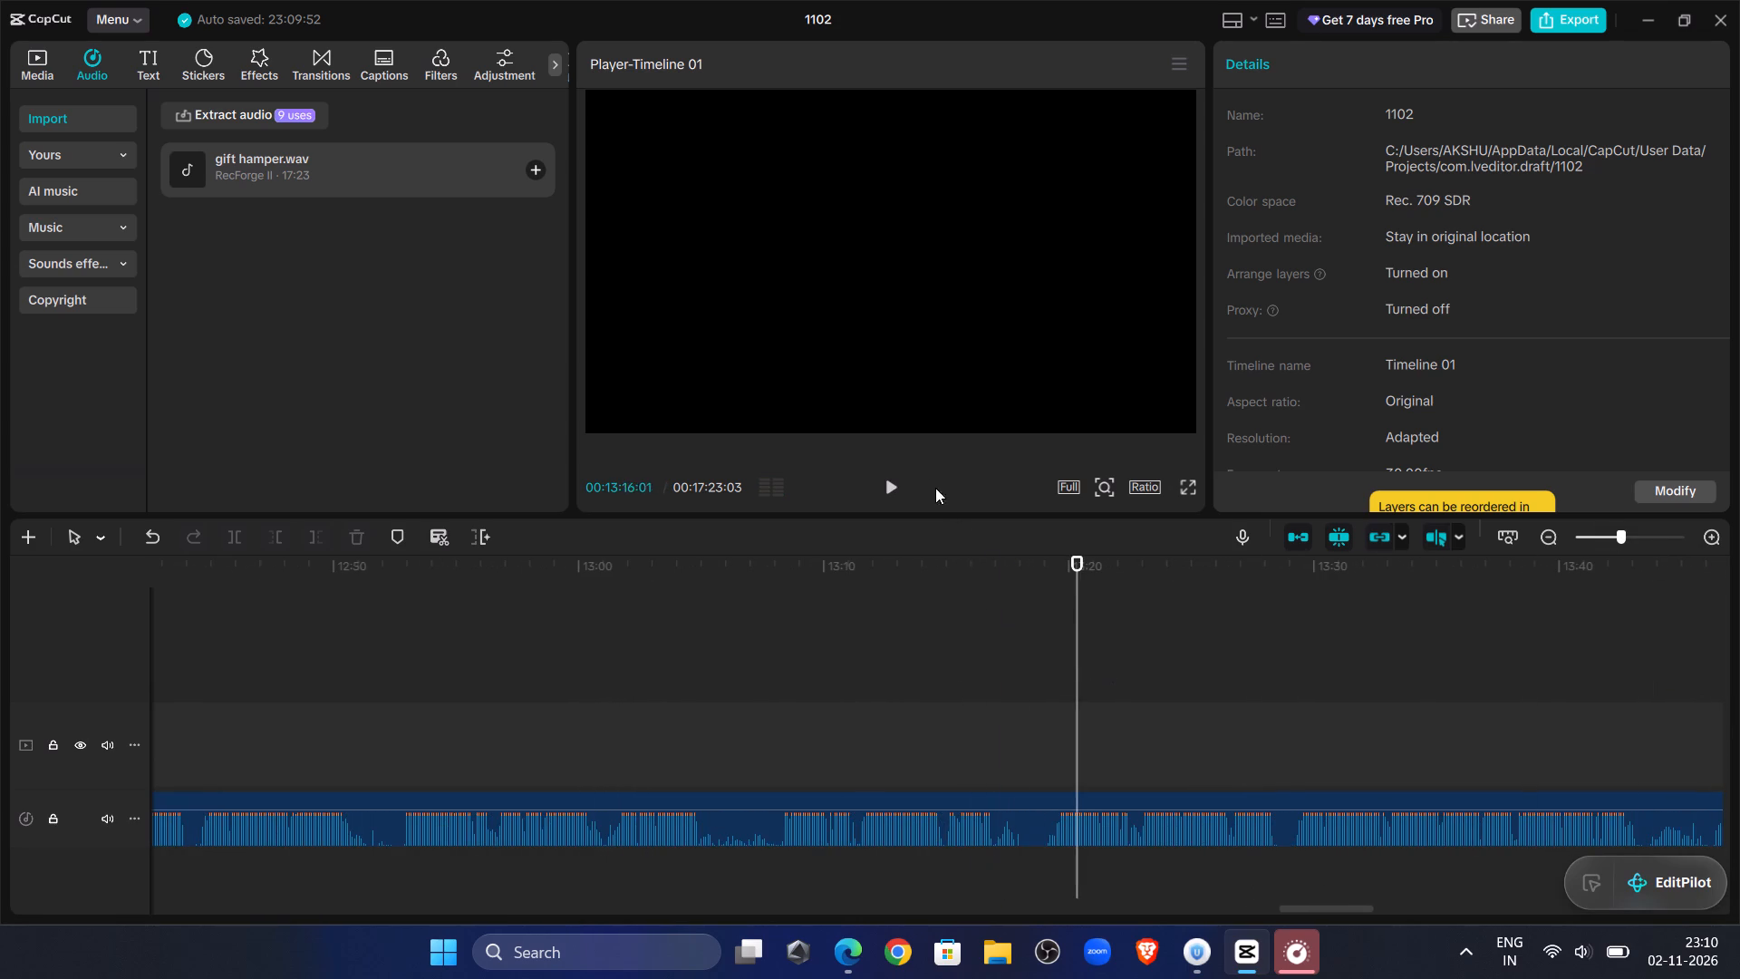
click(891, 468)
click(889, 489)
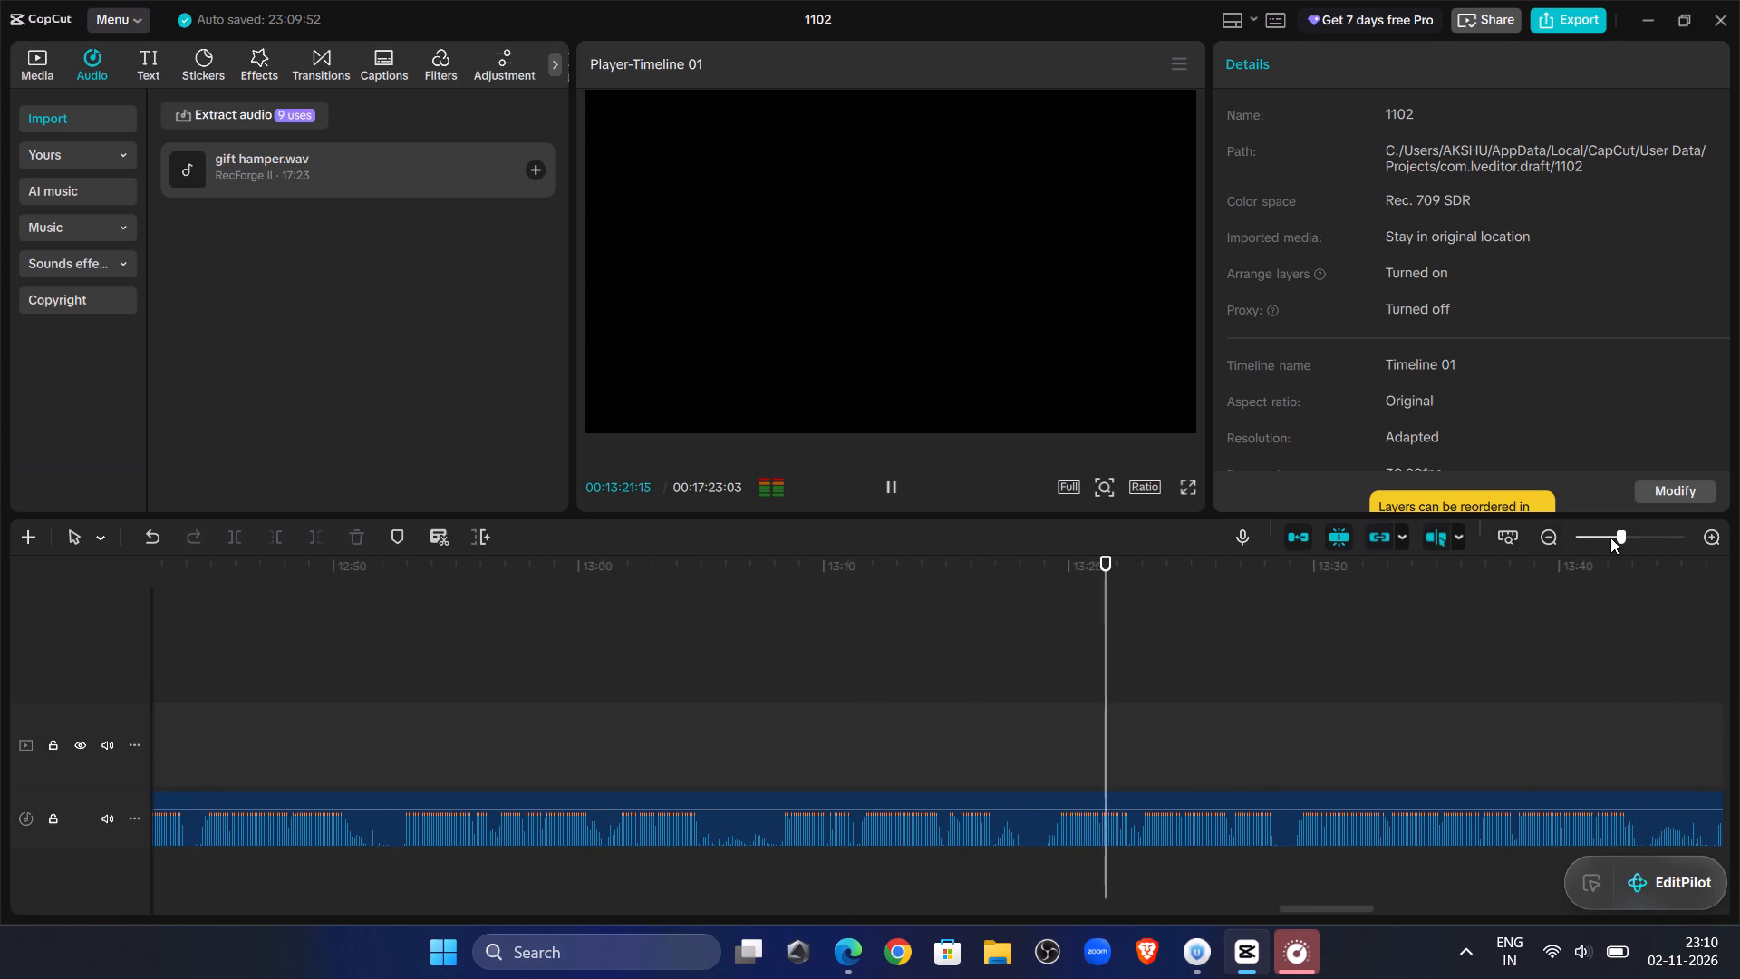
Listen to samples of the last long clip from about 00:14:02 to 00:14:49 to review its content.
click(1610, 538)
click(1594, 543)
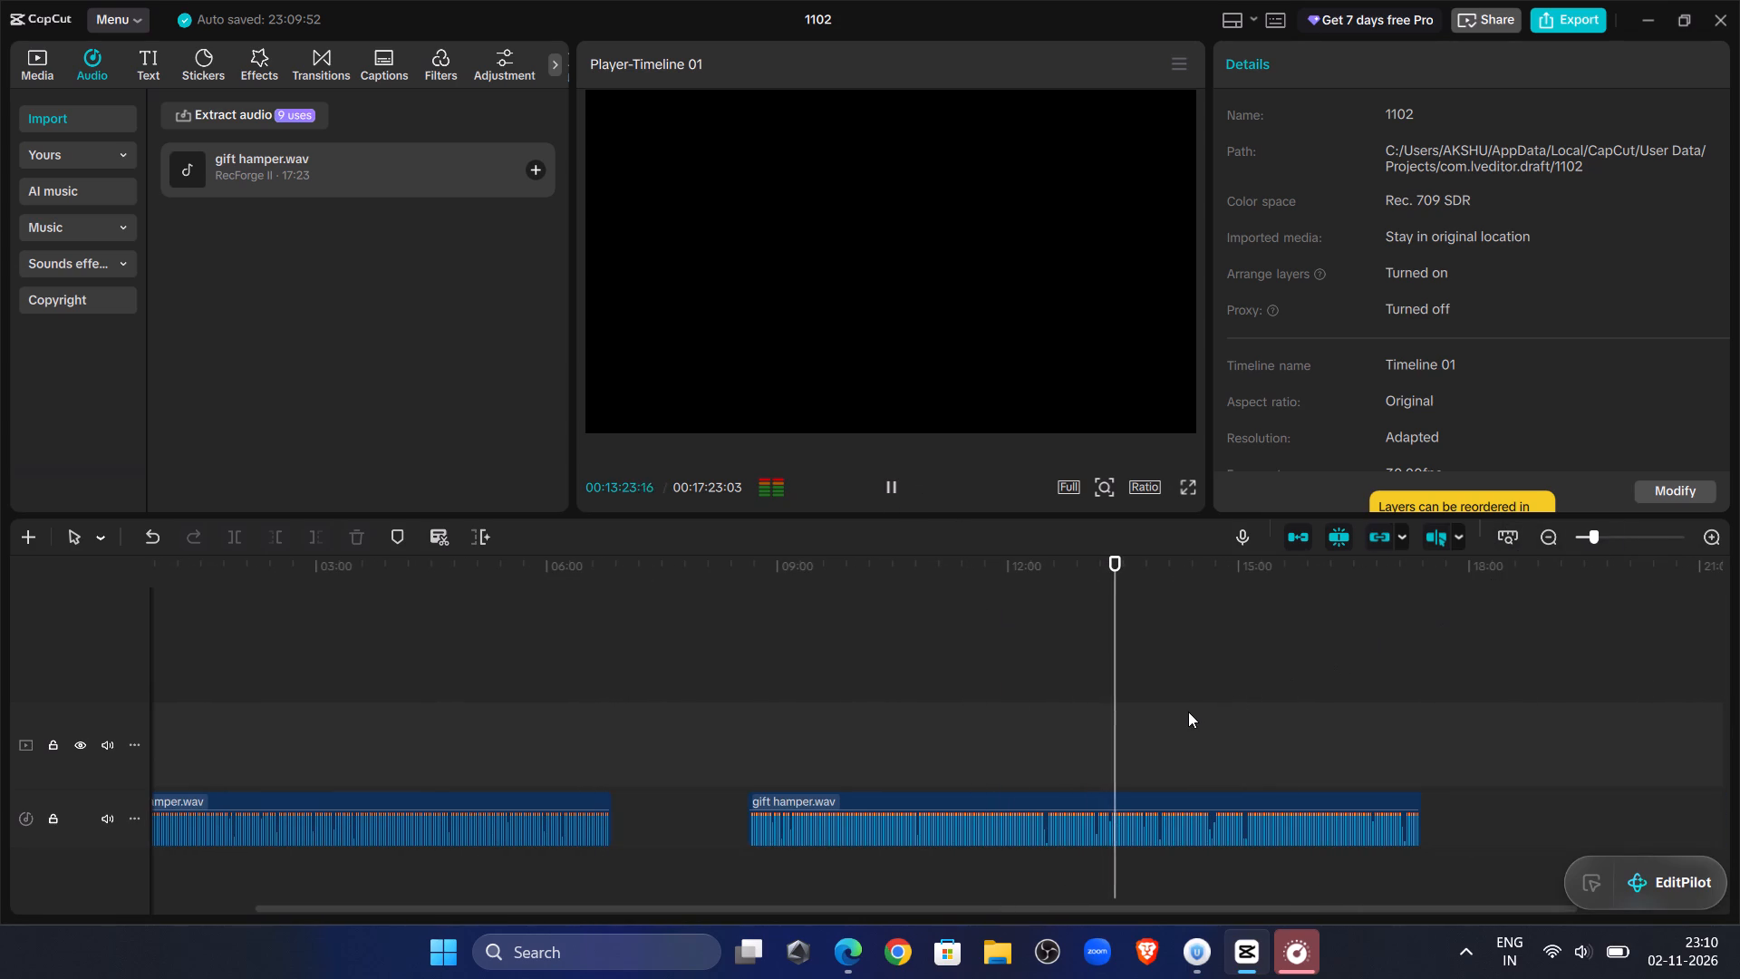
click(1165, 703)
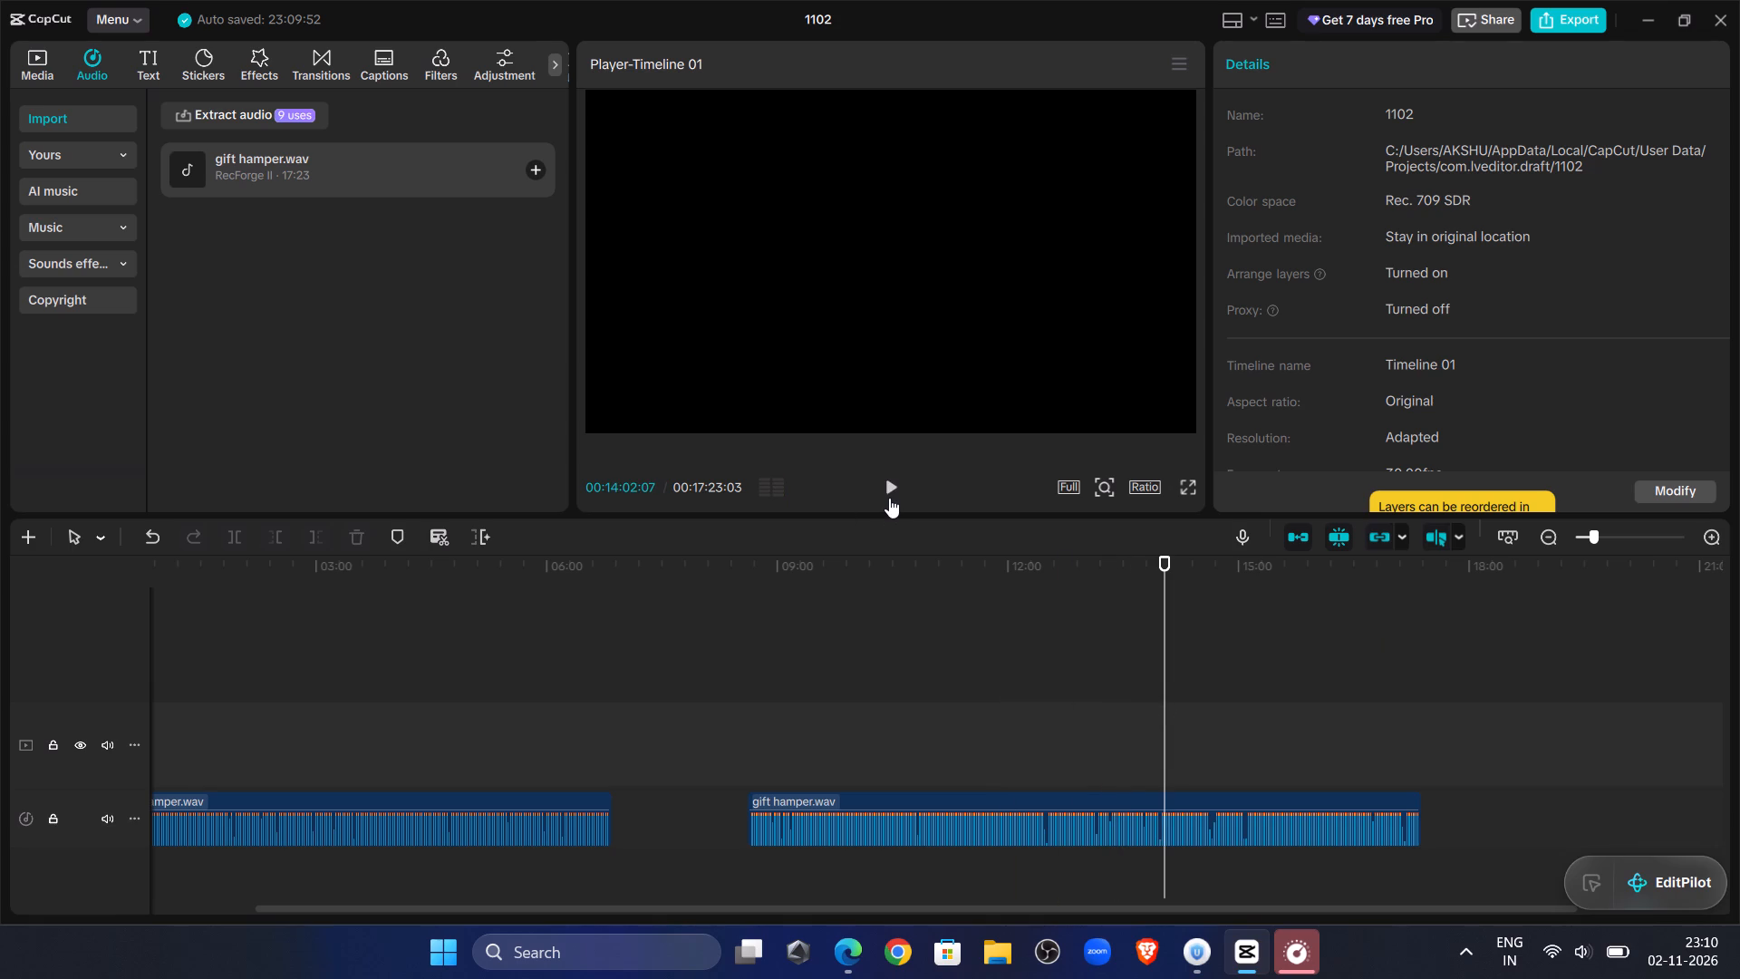
click(889, 498)
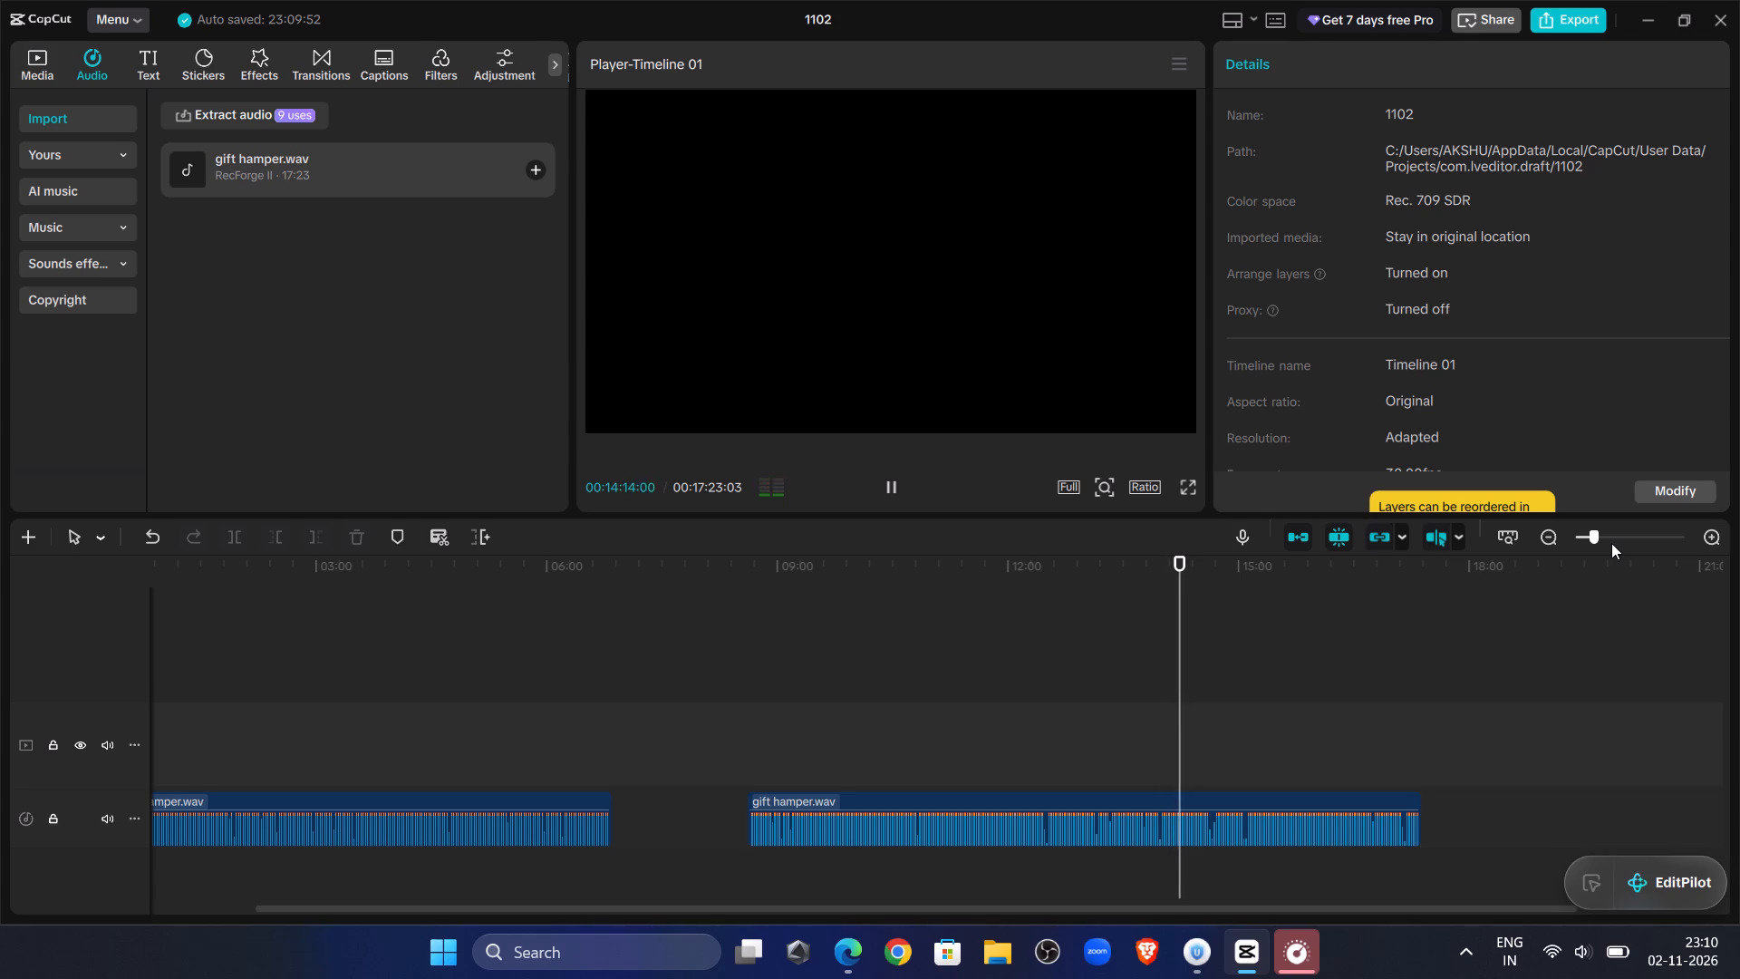
click(1198, 722)
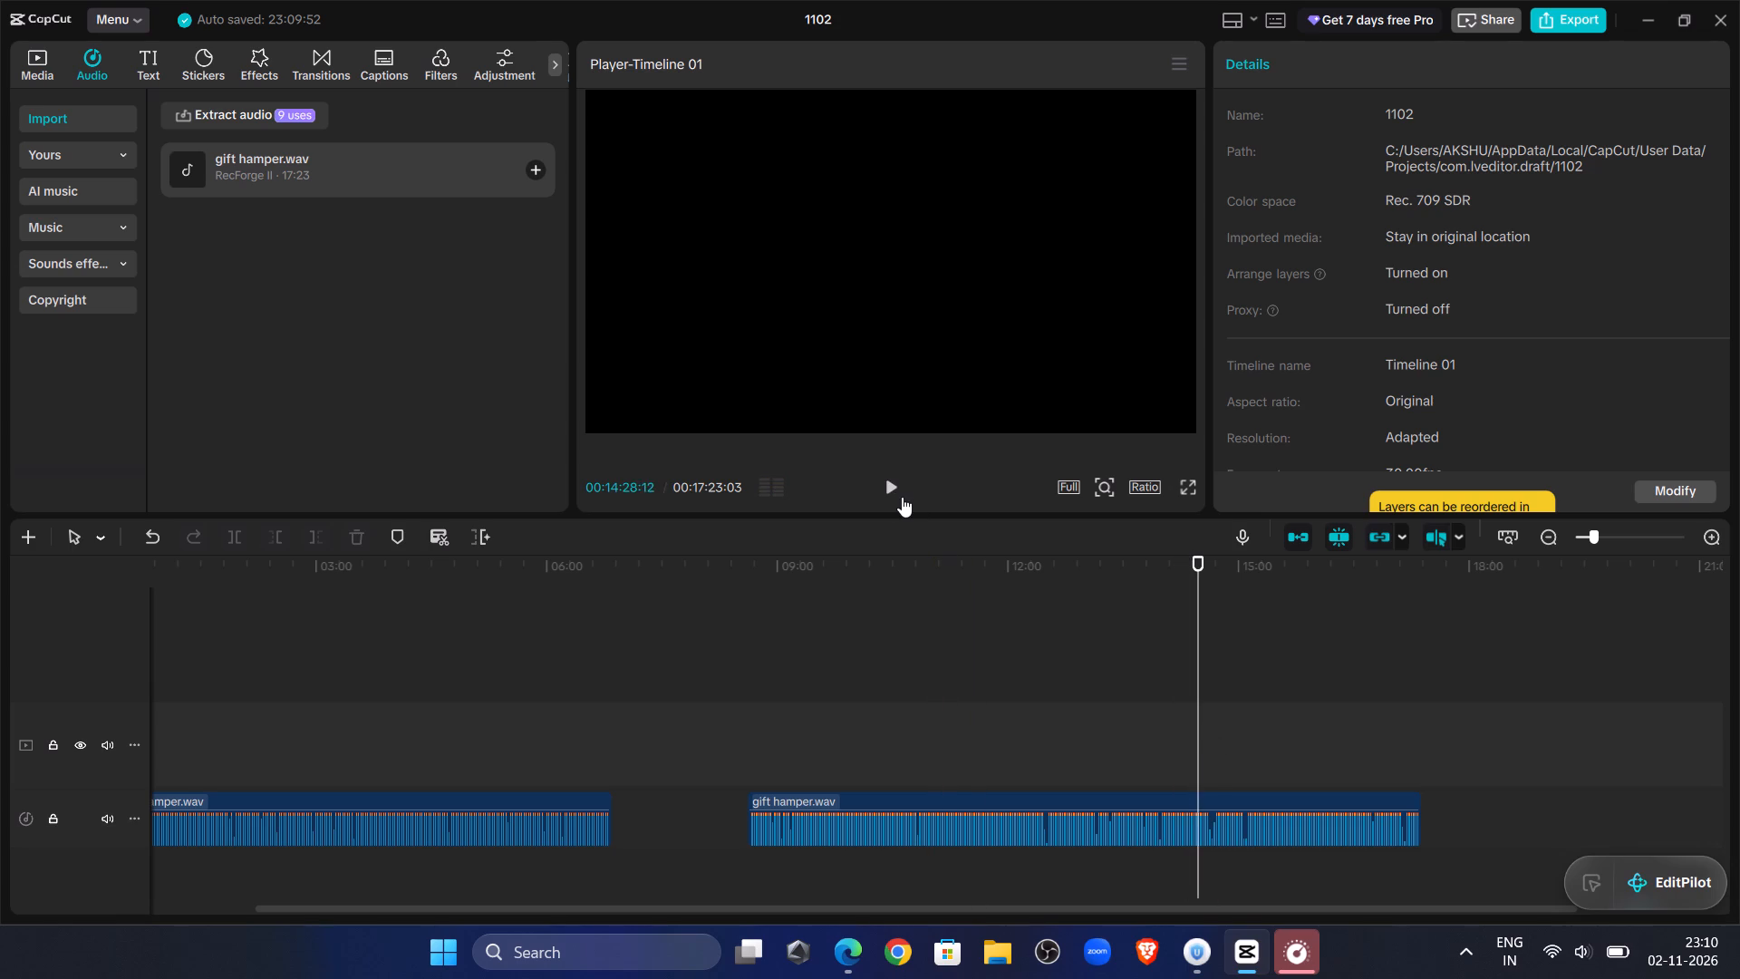
click(902, 497)
drag(1204, 721, 1213, 723)
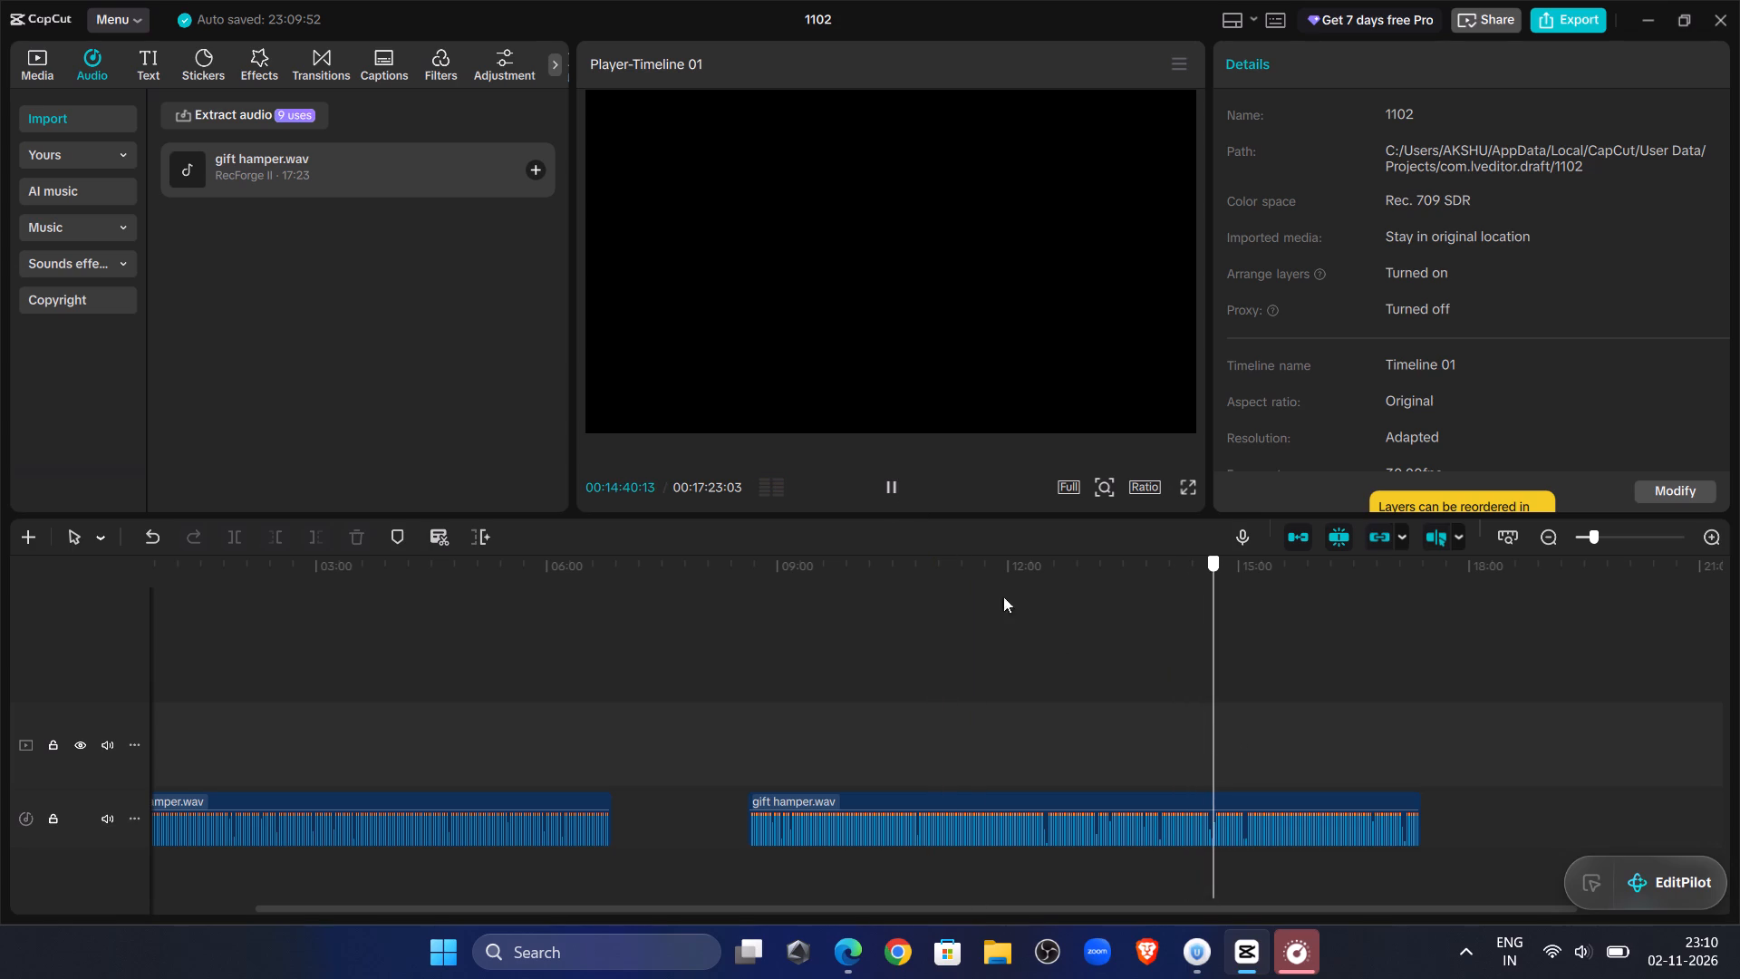
click(879, 498)
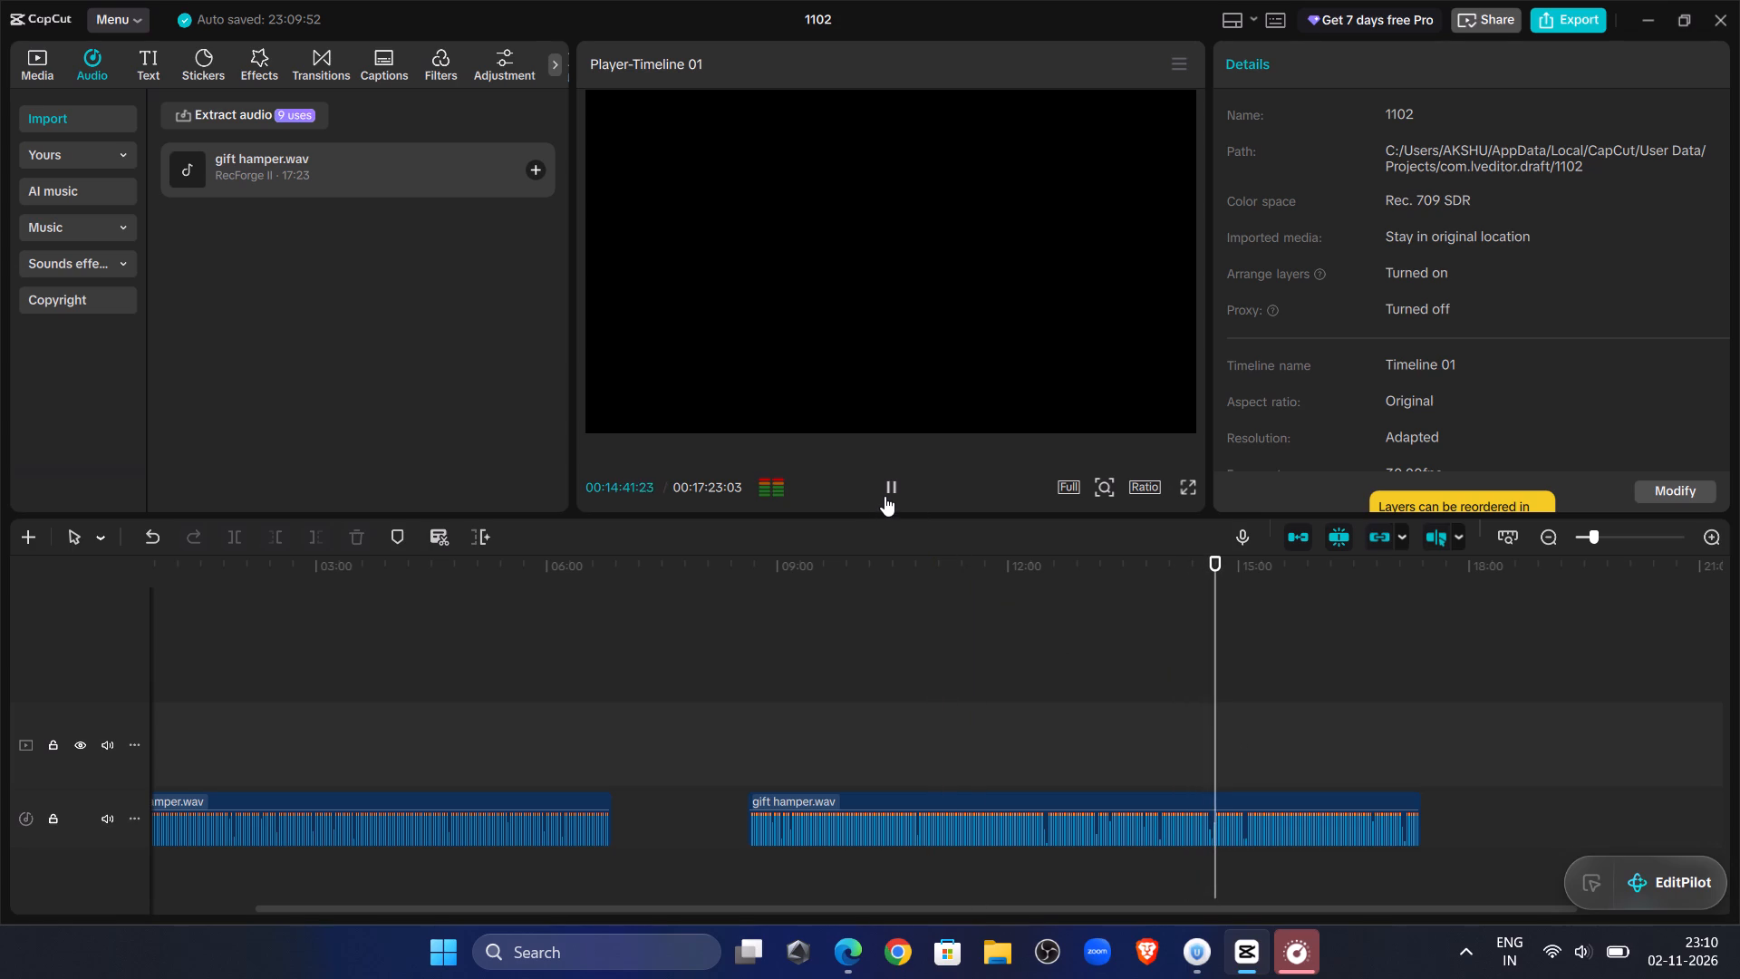
drag(770, 907, 777, 908)
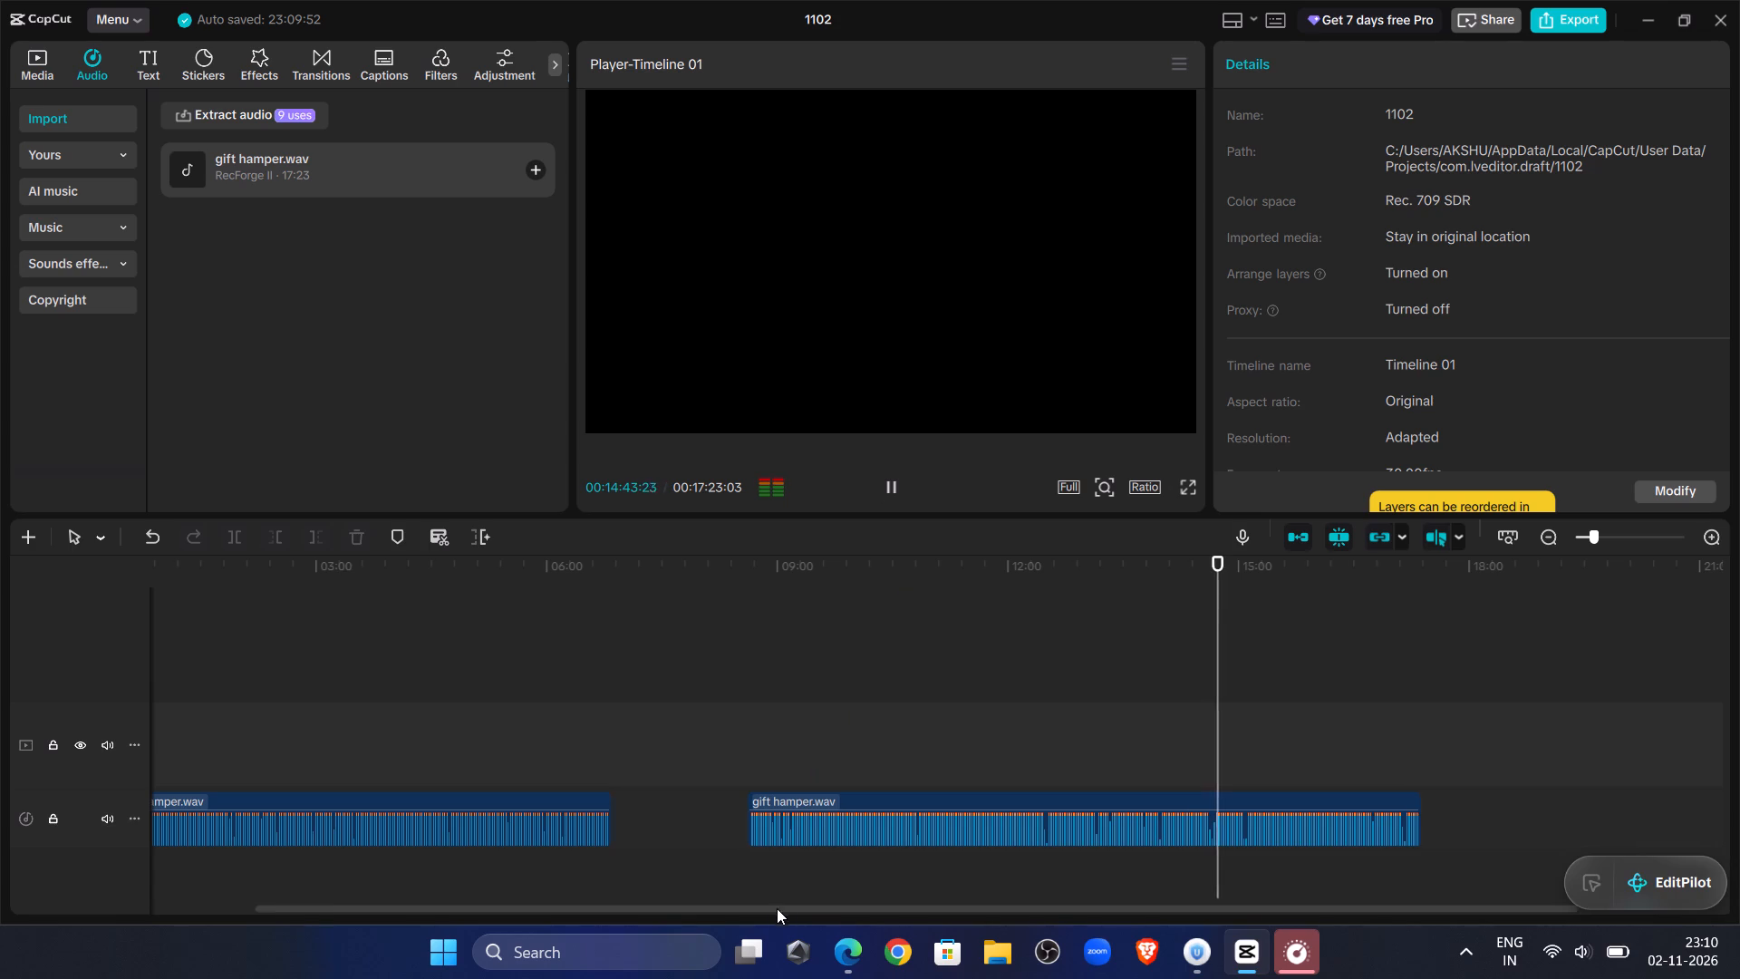
drag(777, 908, 1030, 953)
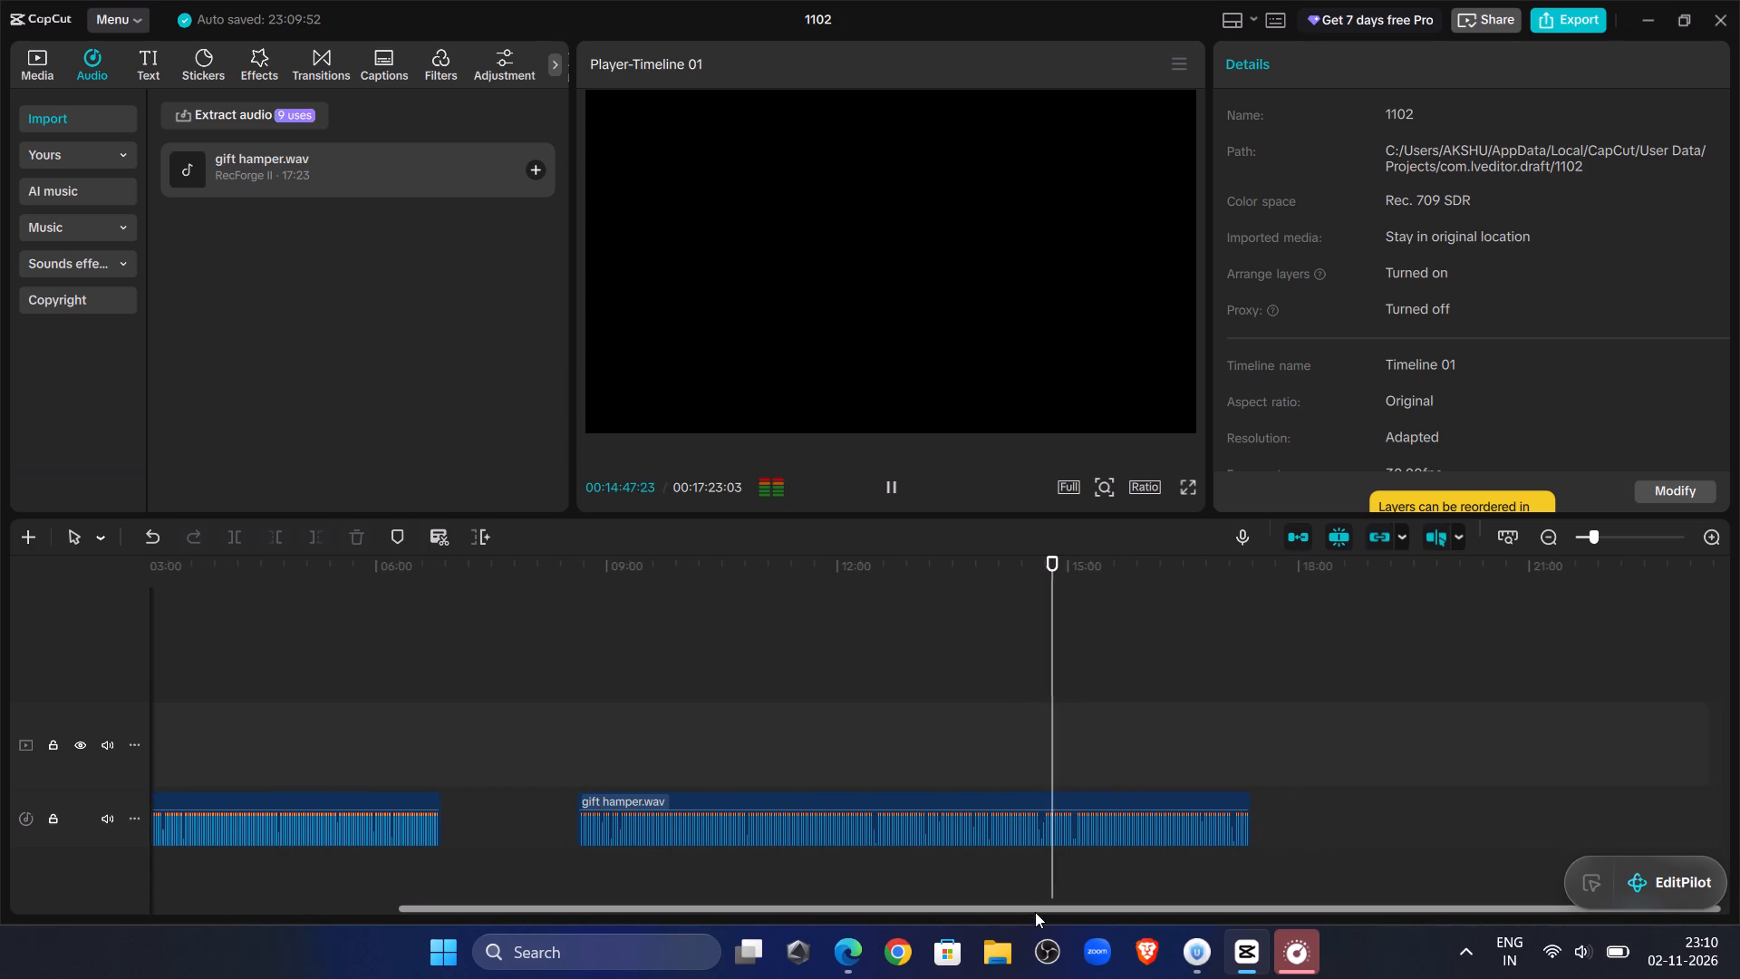
click(899, 487)
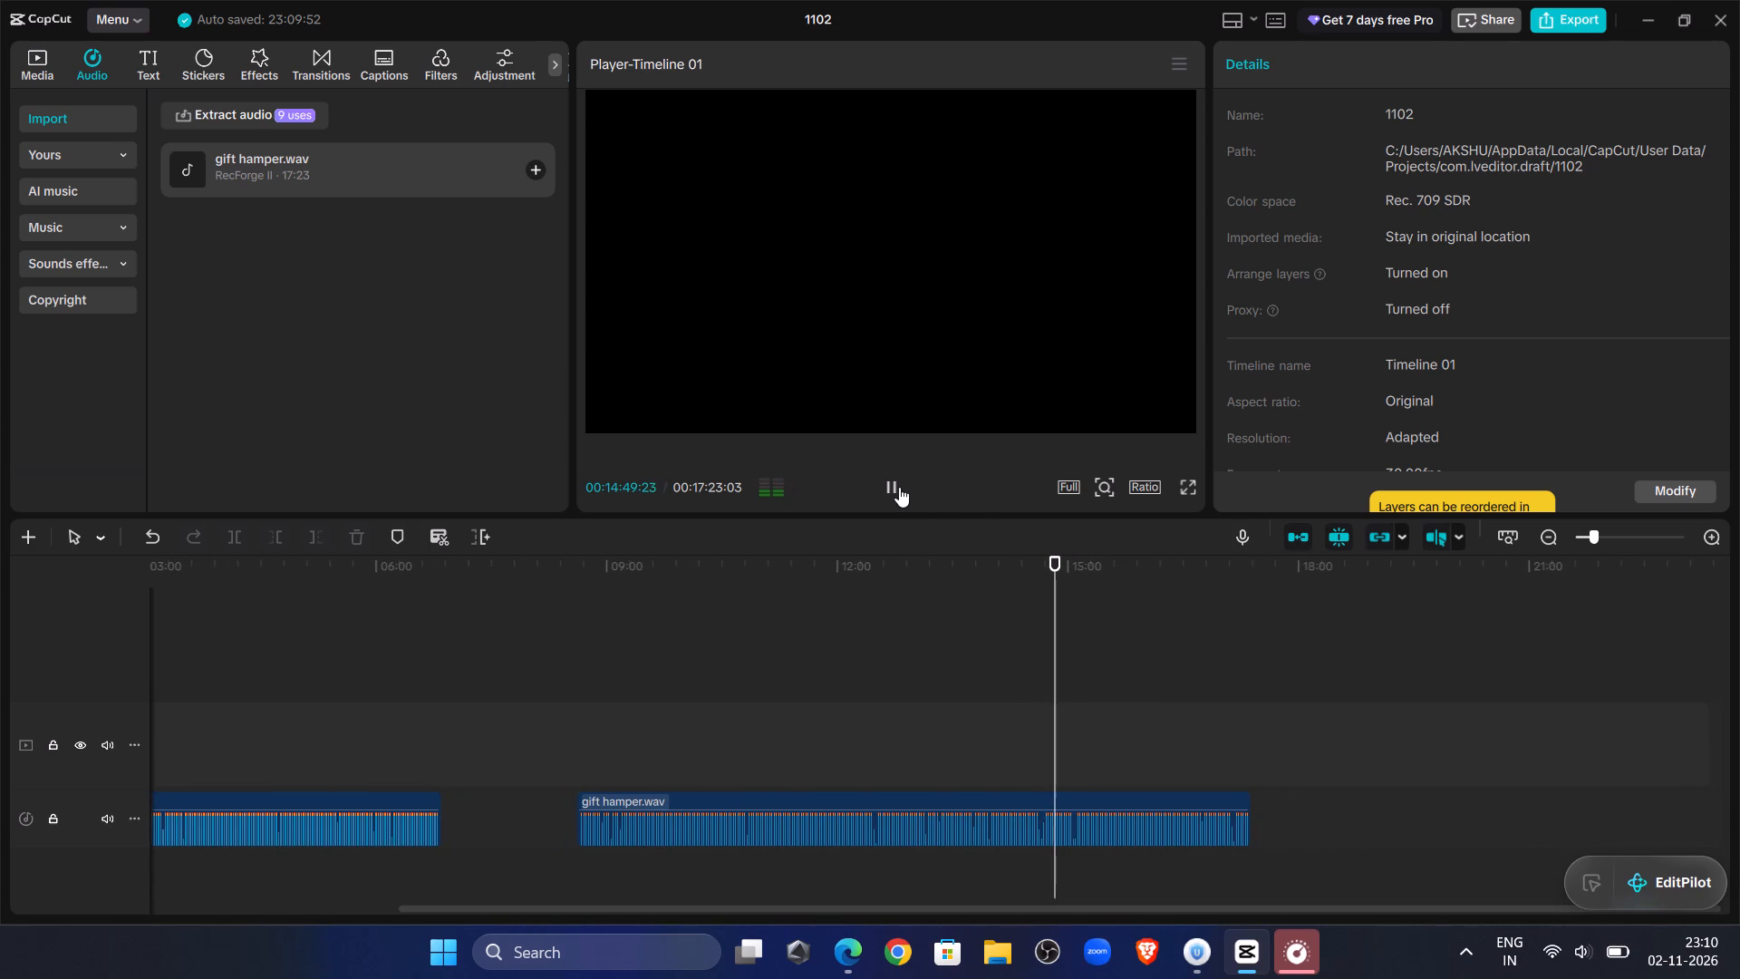
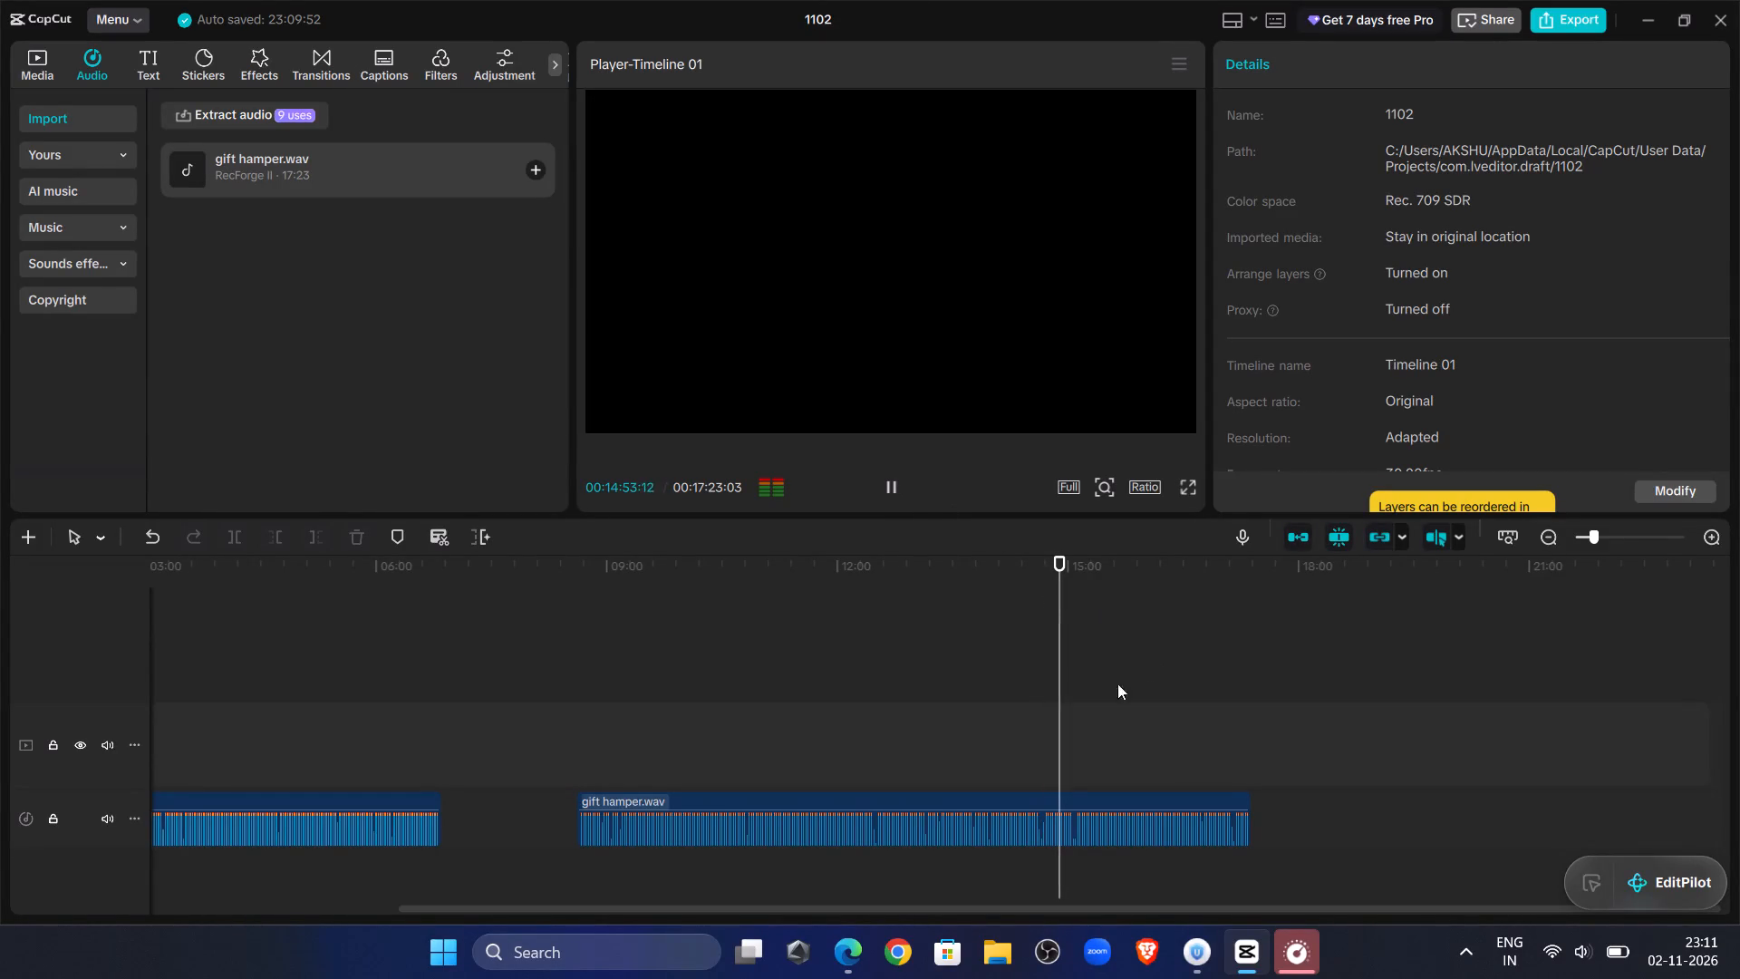
Listen to samples of the last long gift hamper.wav clip from about 00:14:53 to 00:16:07 to review its content.
click(1064, 675)
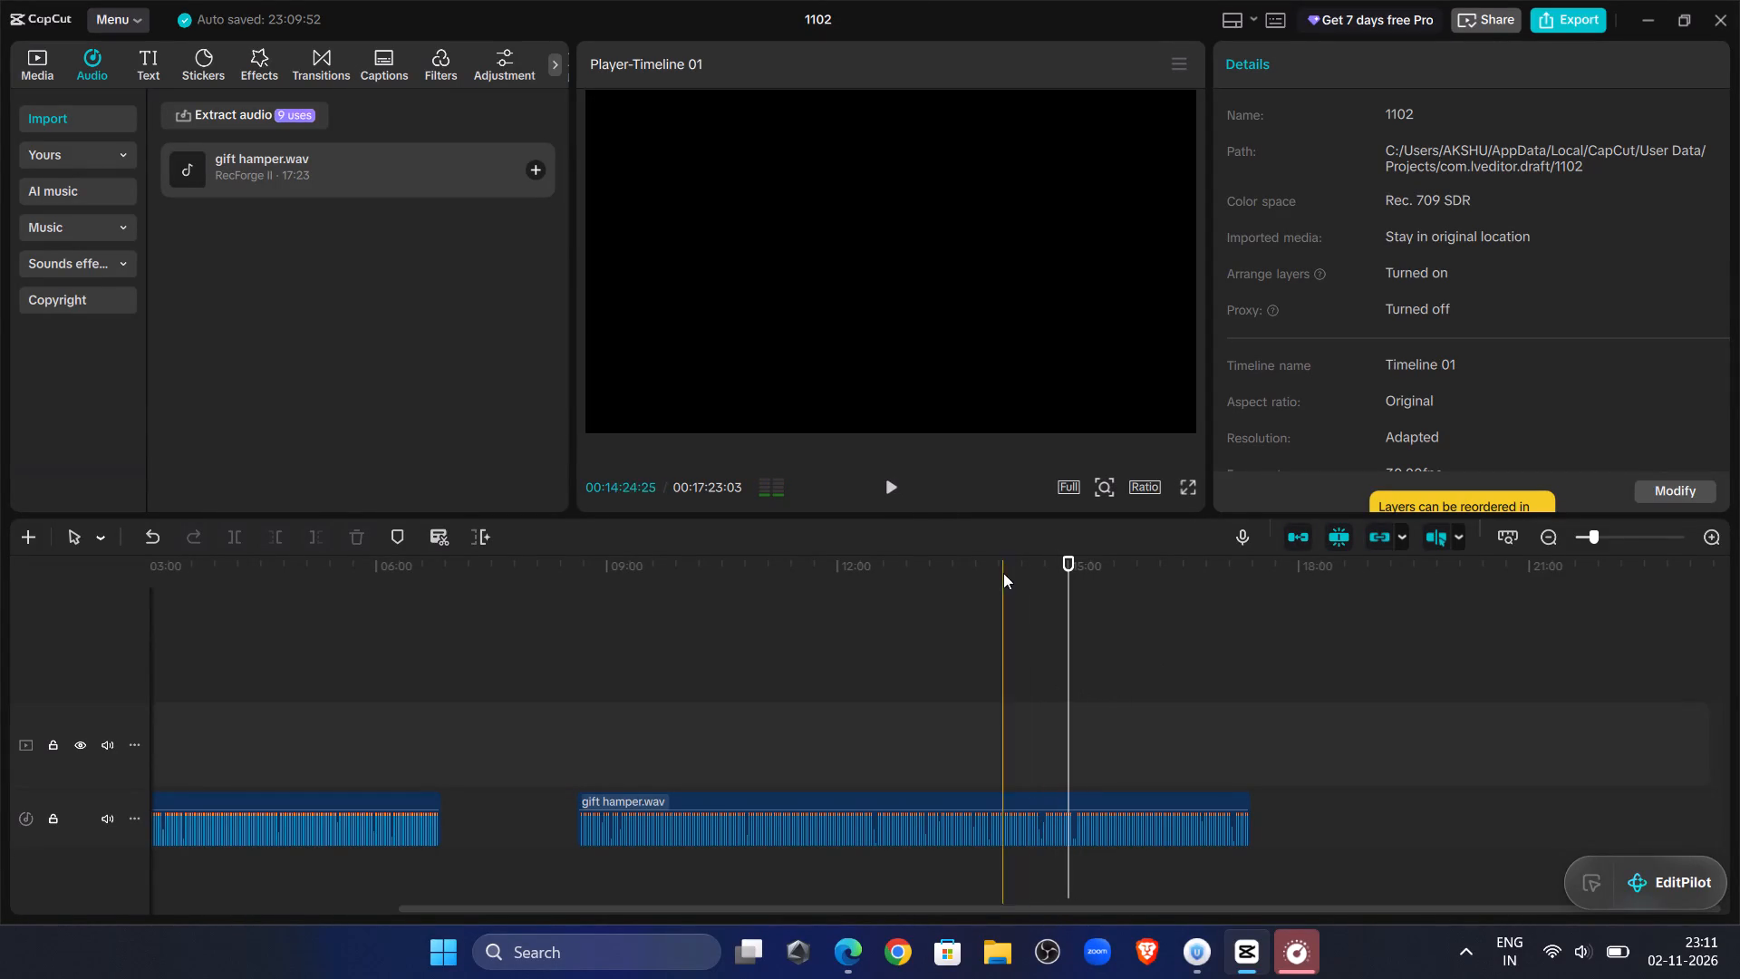
click(875, 493)
click(887, 496)
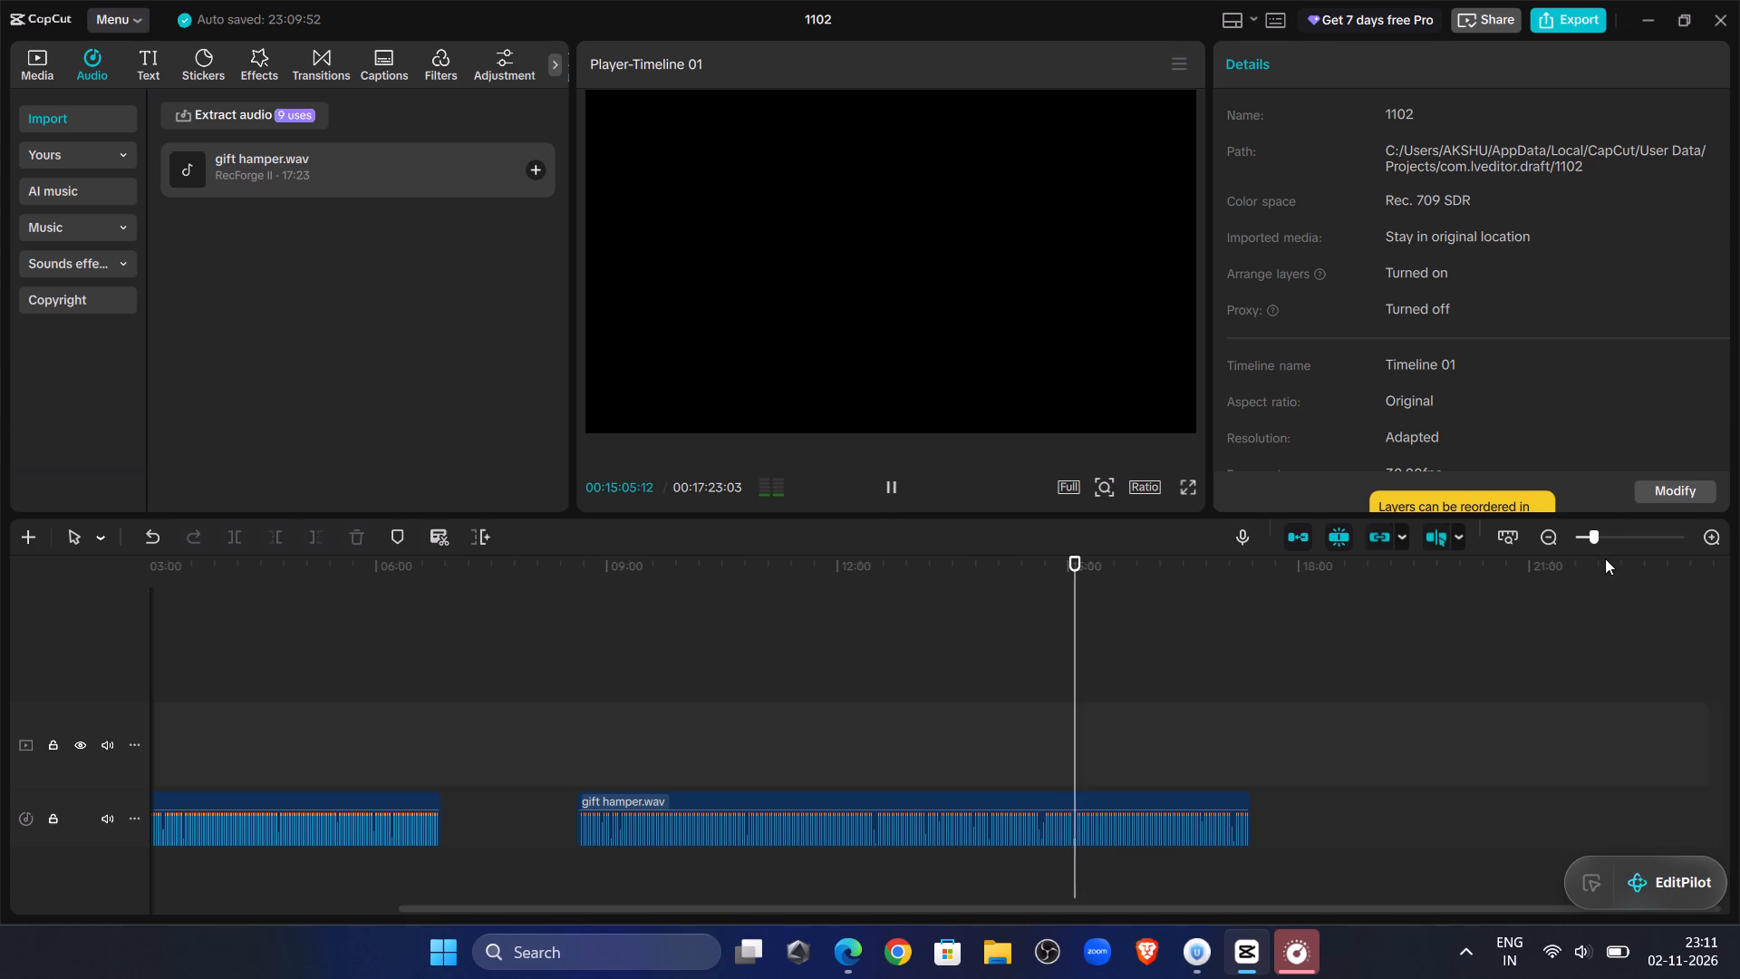
click(1609, 532)
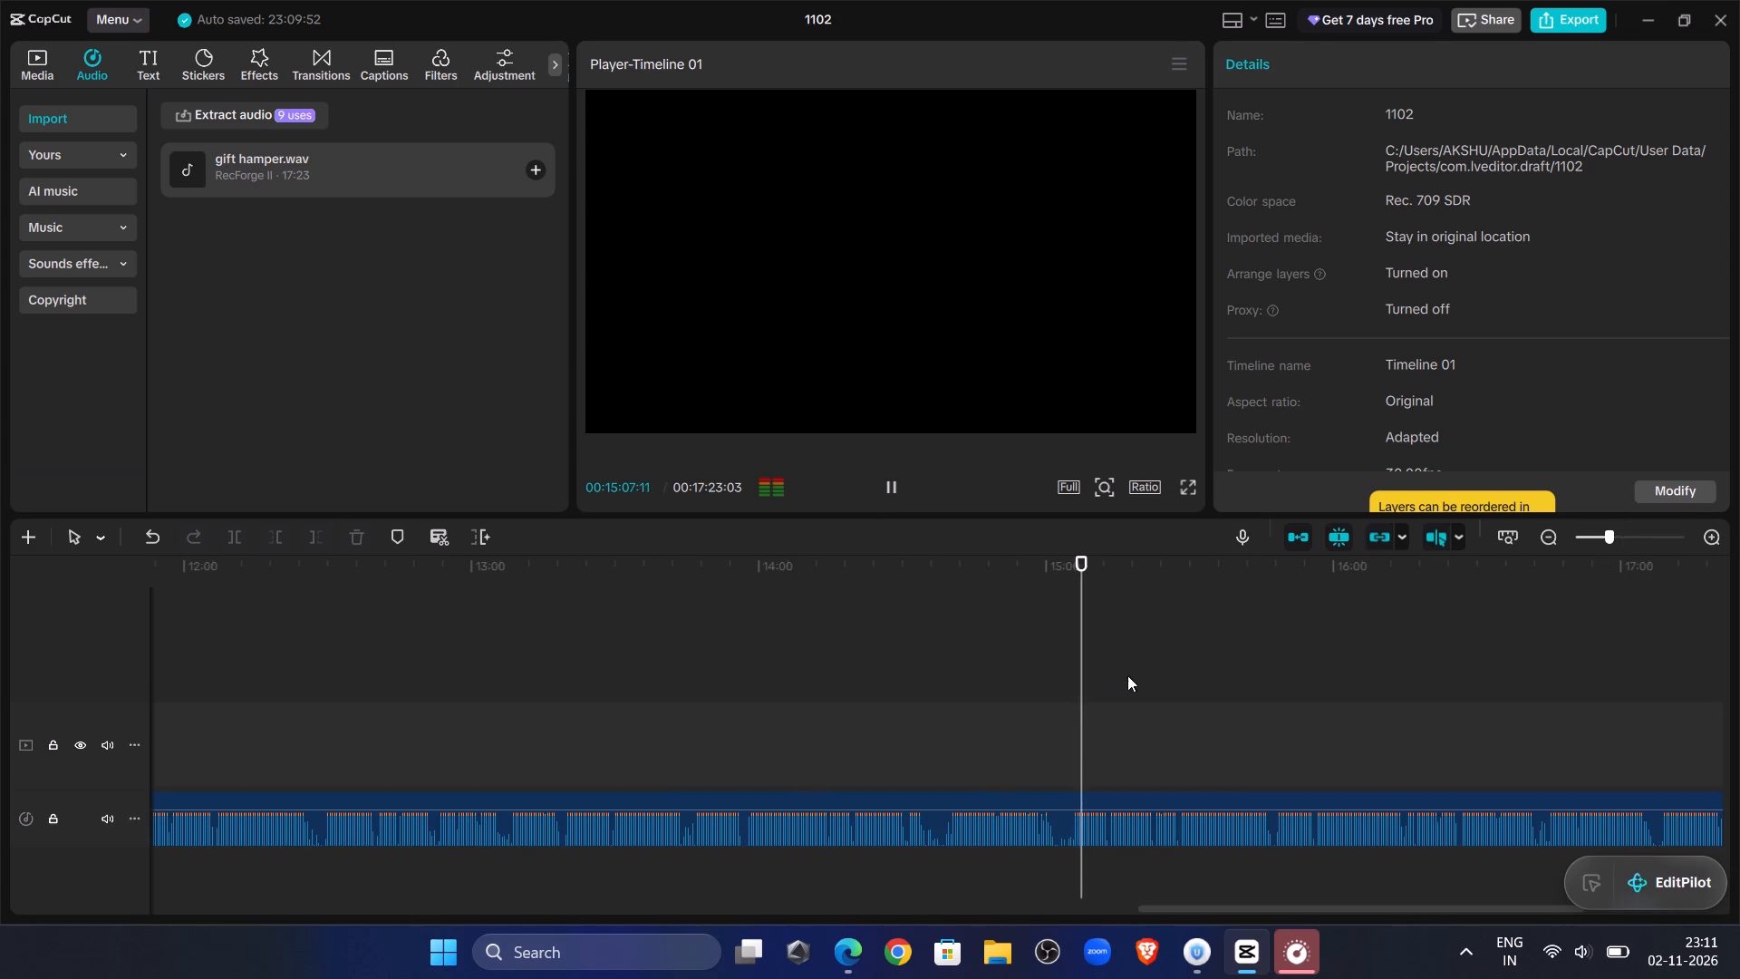
click(1146, 669)
click(881, 479)
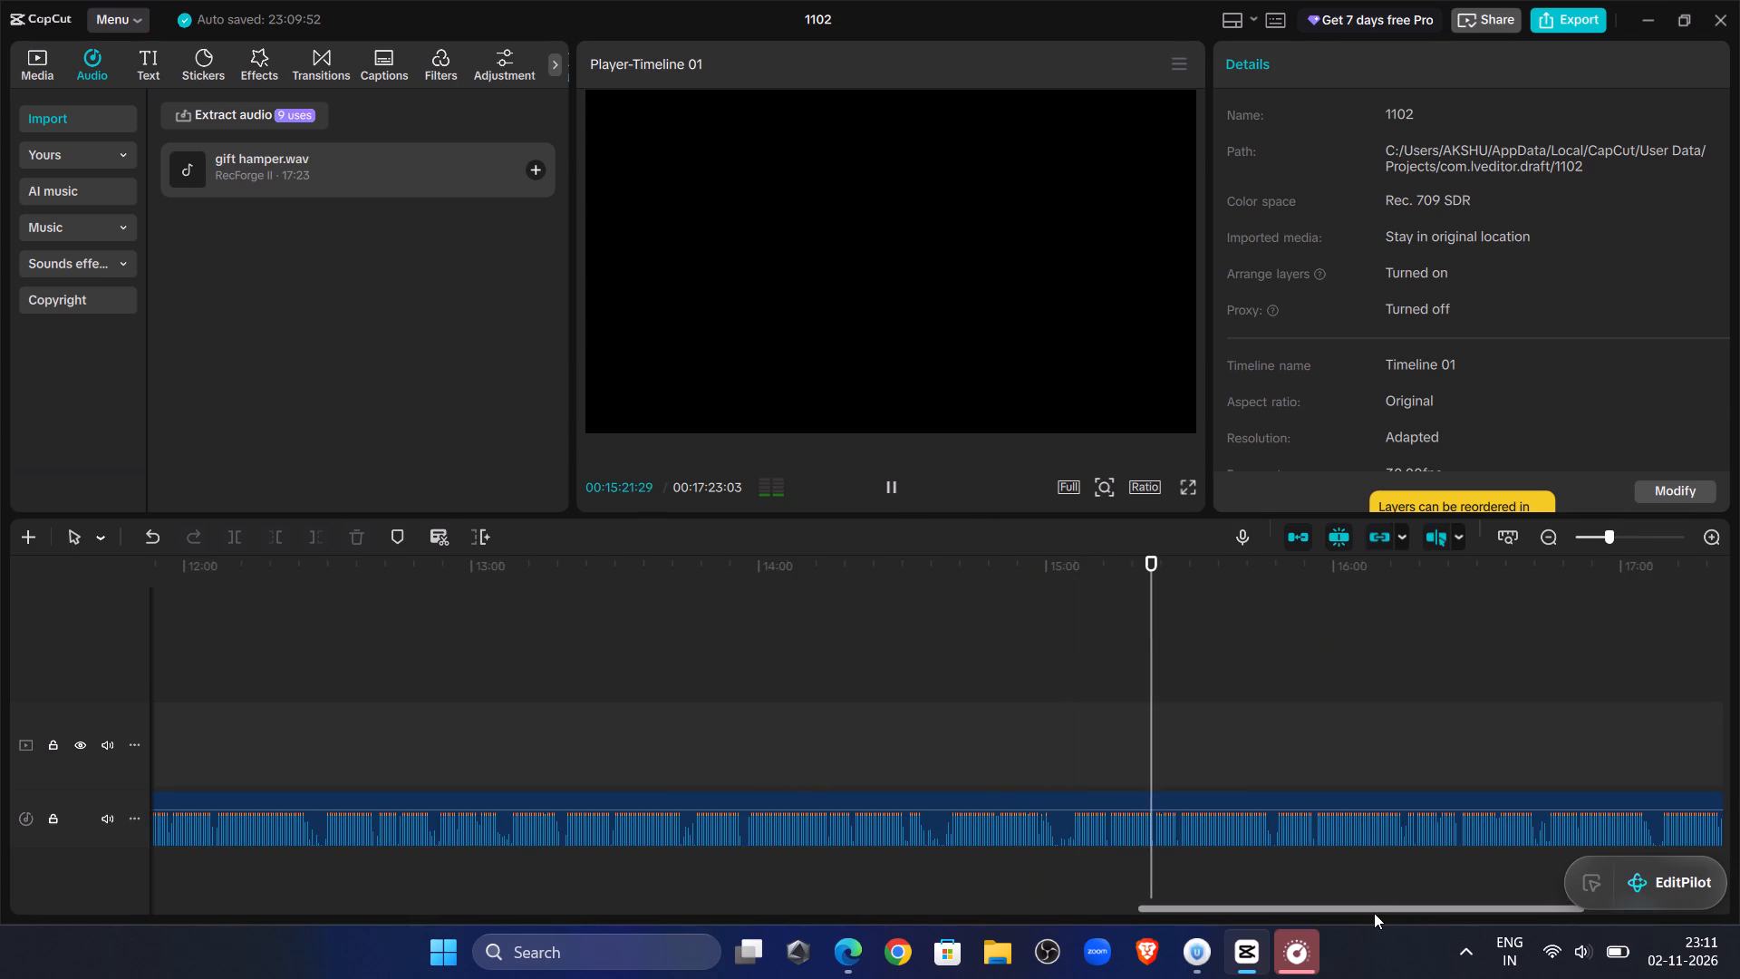
drag(1358, 906, 1491, 894)
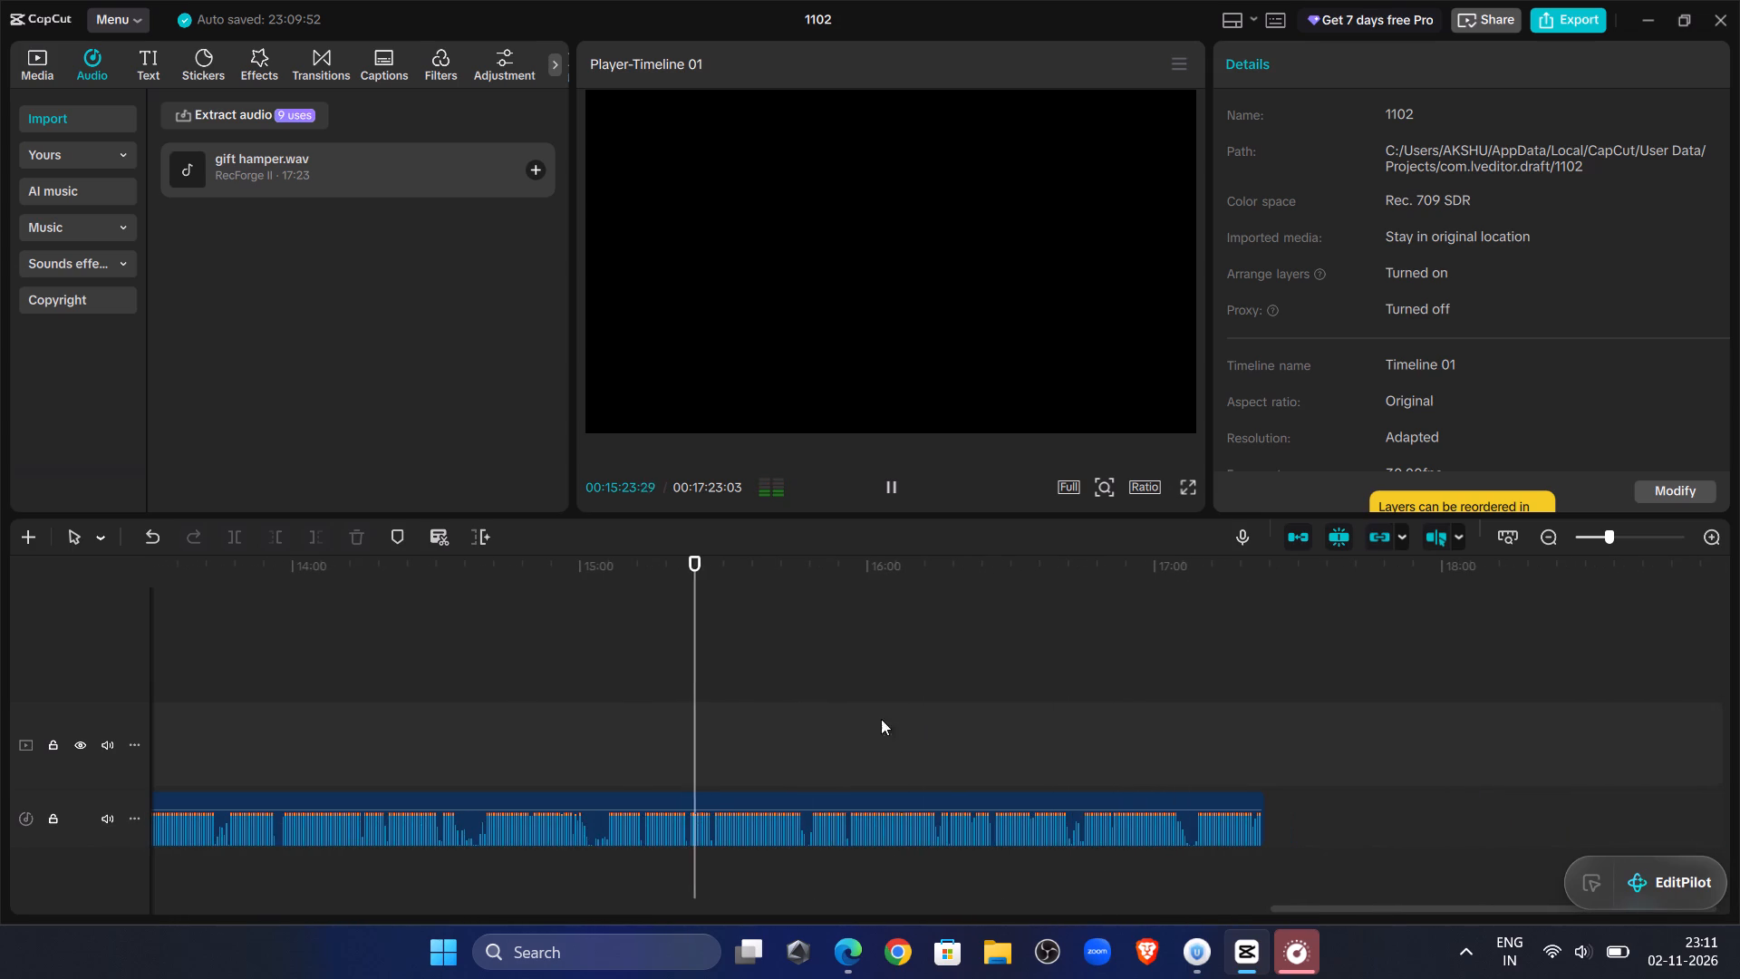
drag(754, 665, 764, 658)
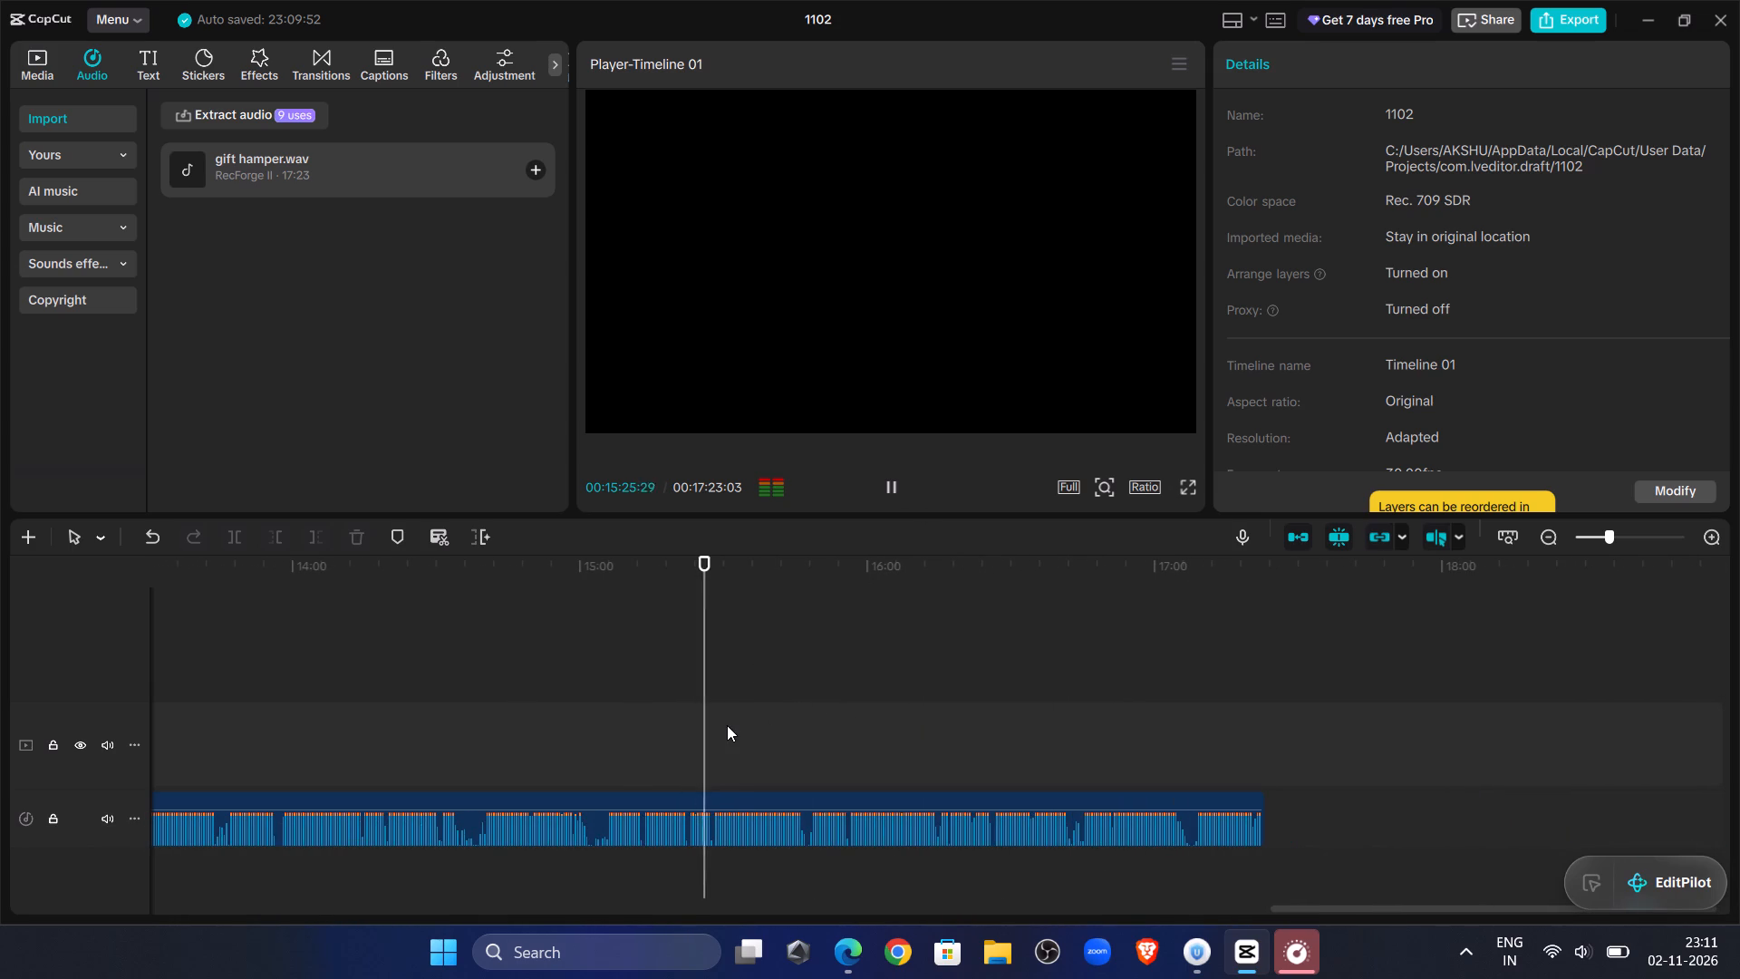
click(727, 725)
click(890, 495)
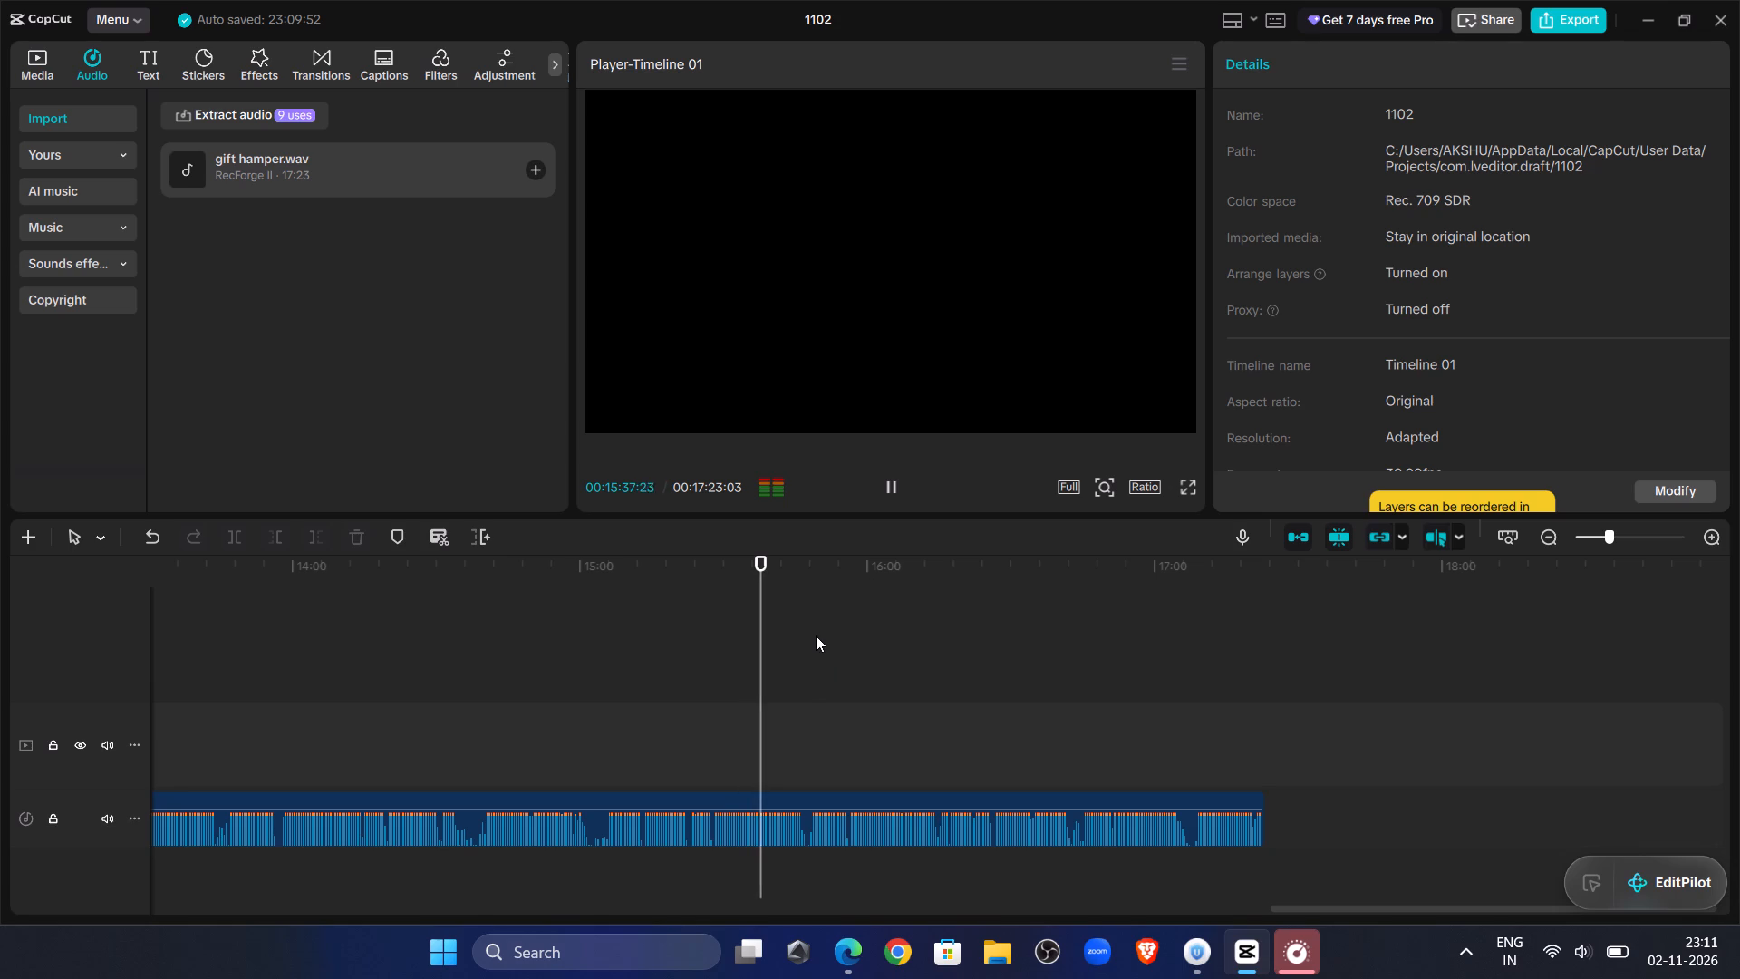
click(836, 655)
click(901, 493)
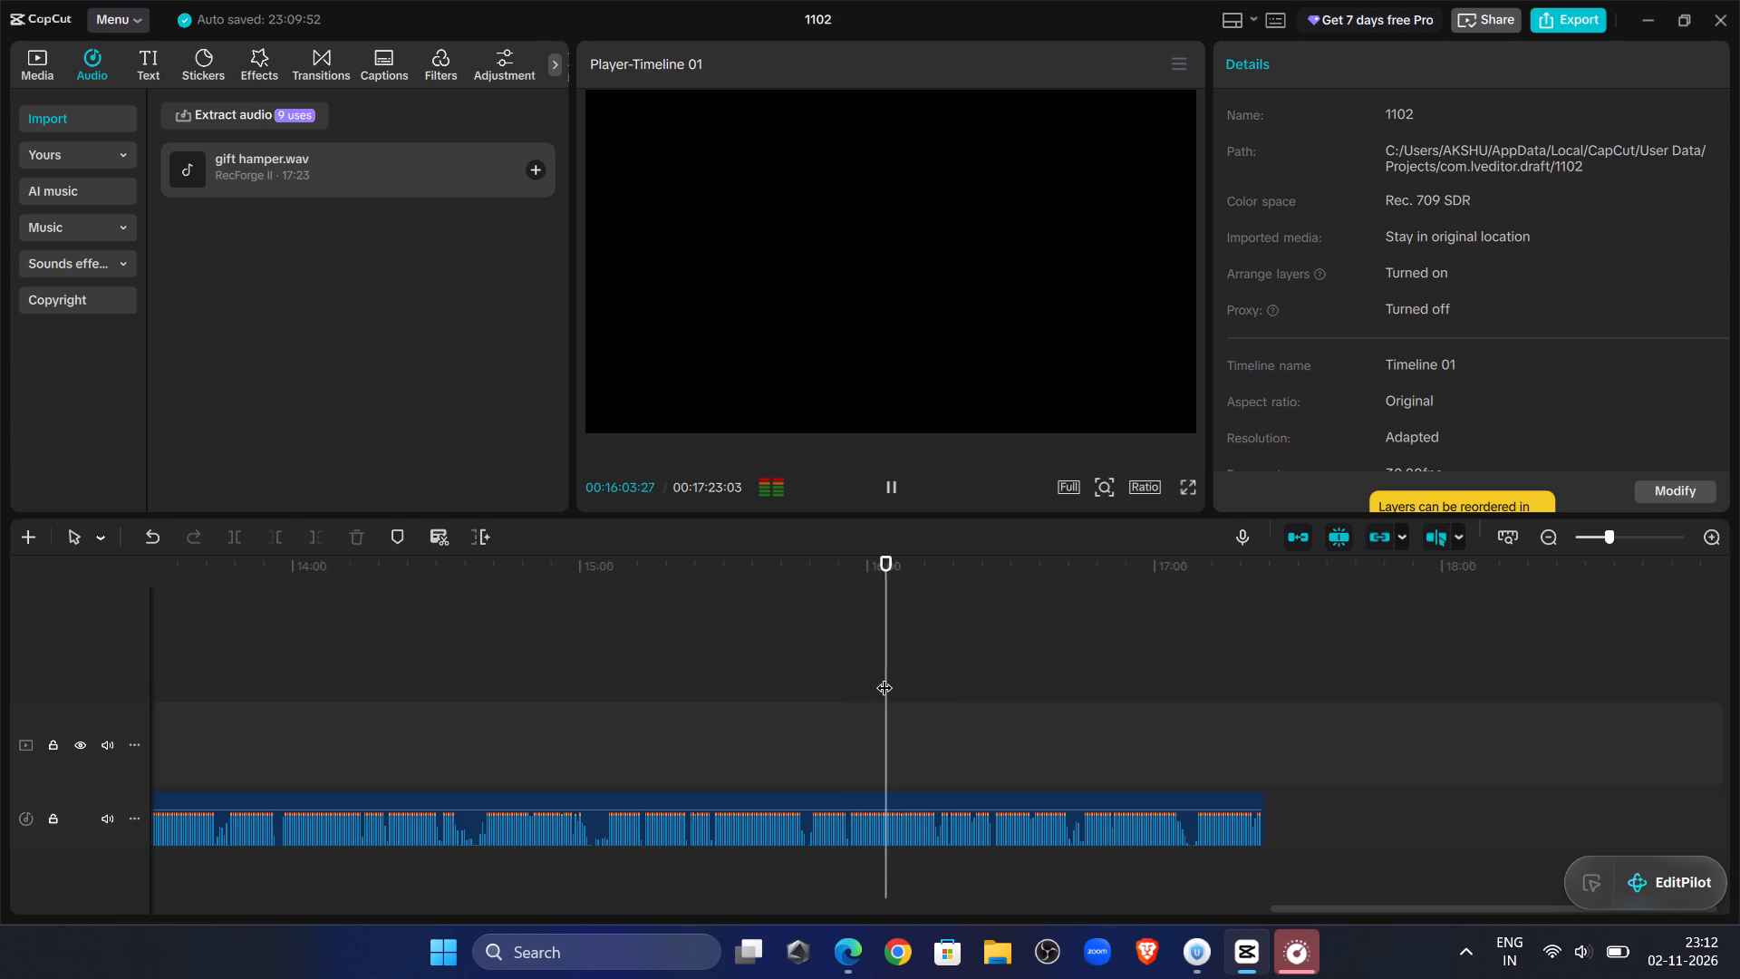
click(901, 730)
Slide the last long clip back against the end of the preceding clip at about 00:06:50 to close the gap.
drag(906, 725, 1182, 945)
click(1352, 799)
drag(1352, 799, 761, 840)
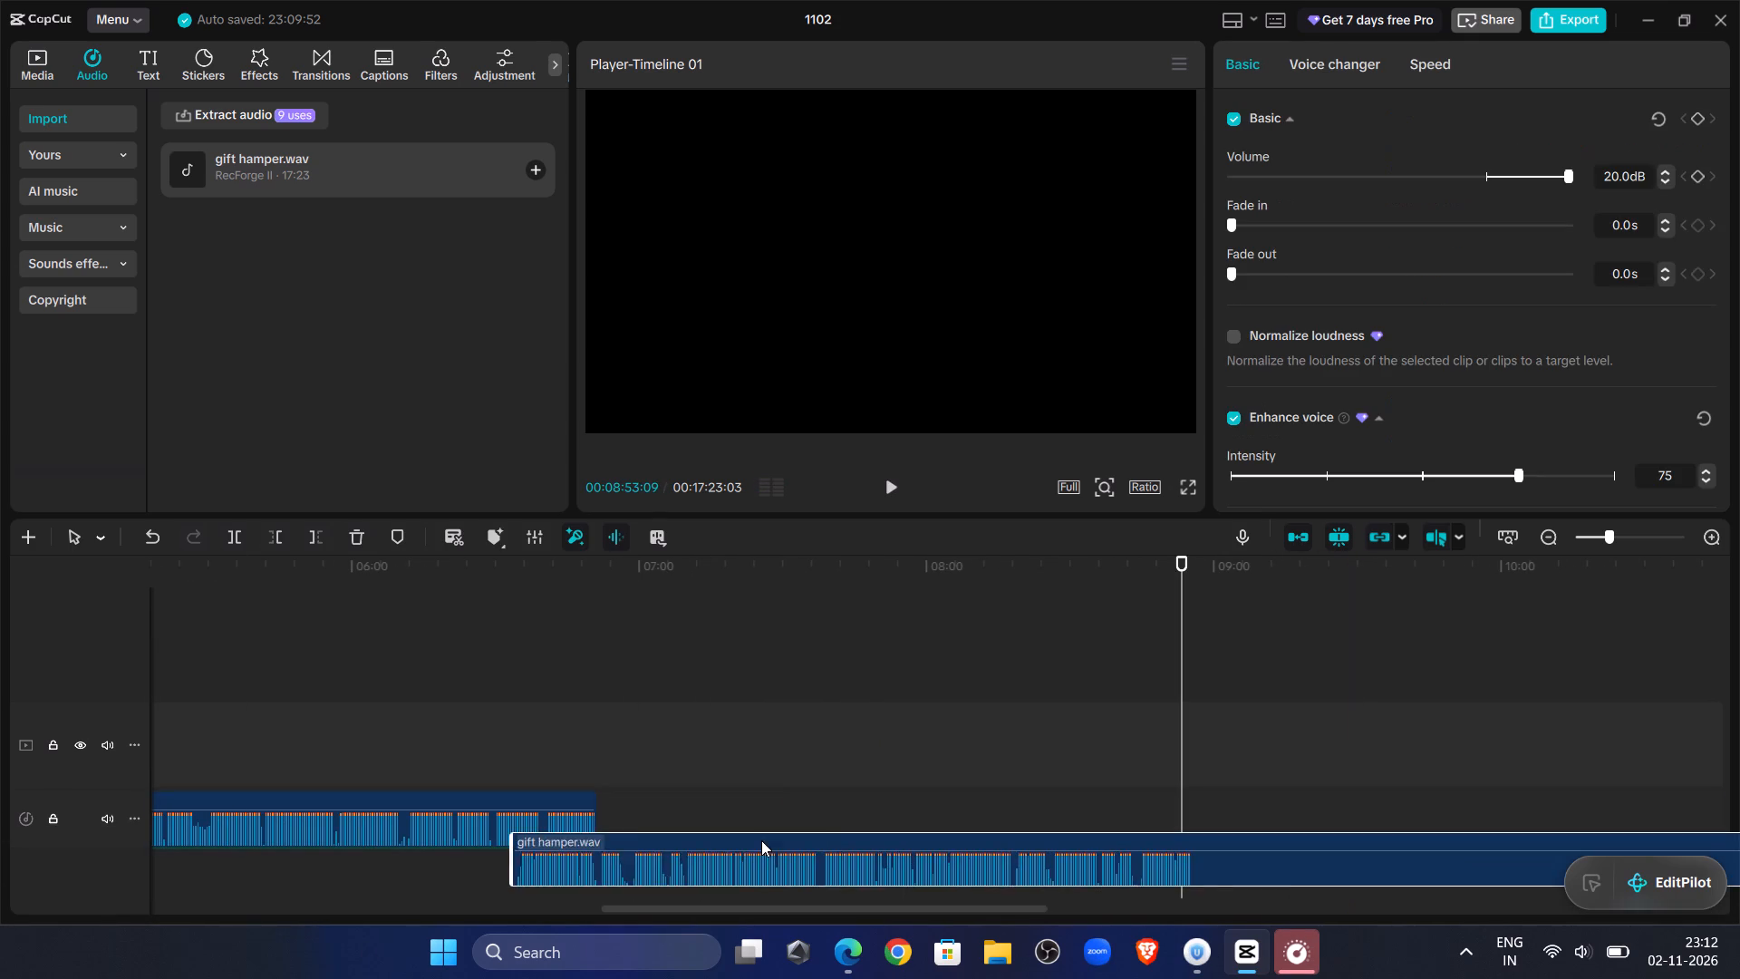
drag(761, 840, 844, 827)
Play the timeline from the beginning to about 00:00:30 to review how the edited clips run together.
click(659, 635)
drag(659, 635, 0, 836)
click(916, 488)
click(900, 491)
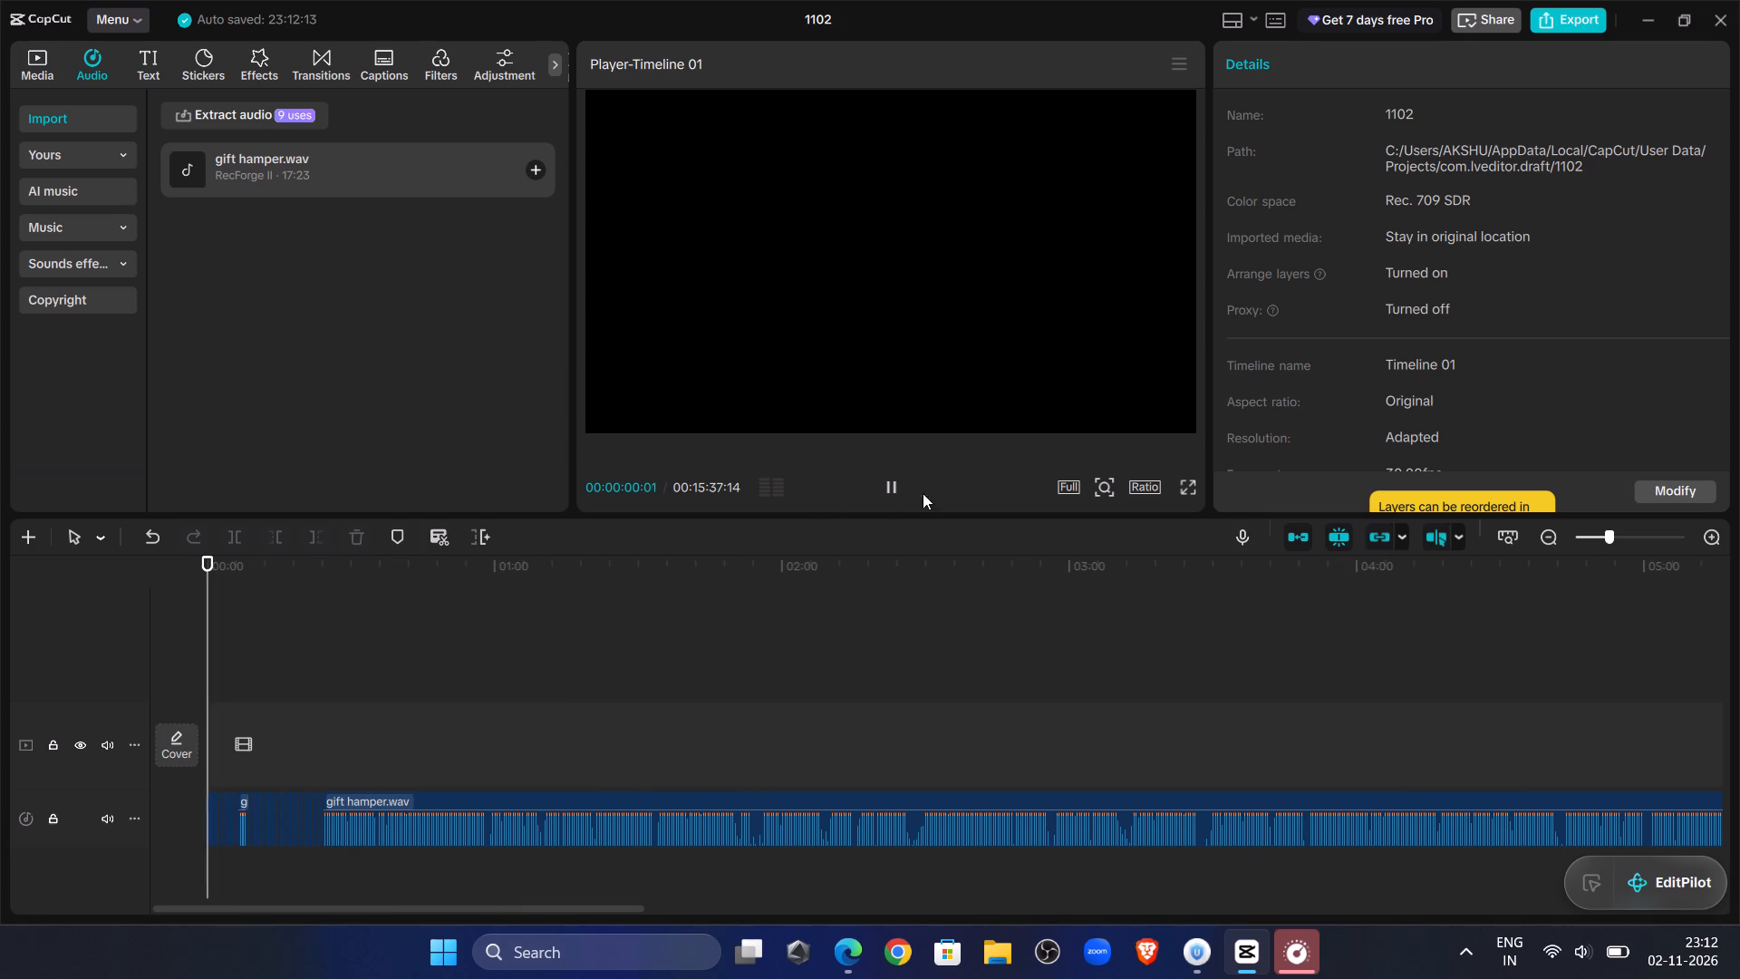
click(1635, 536)
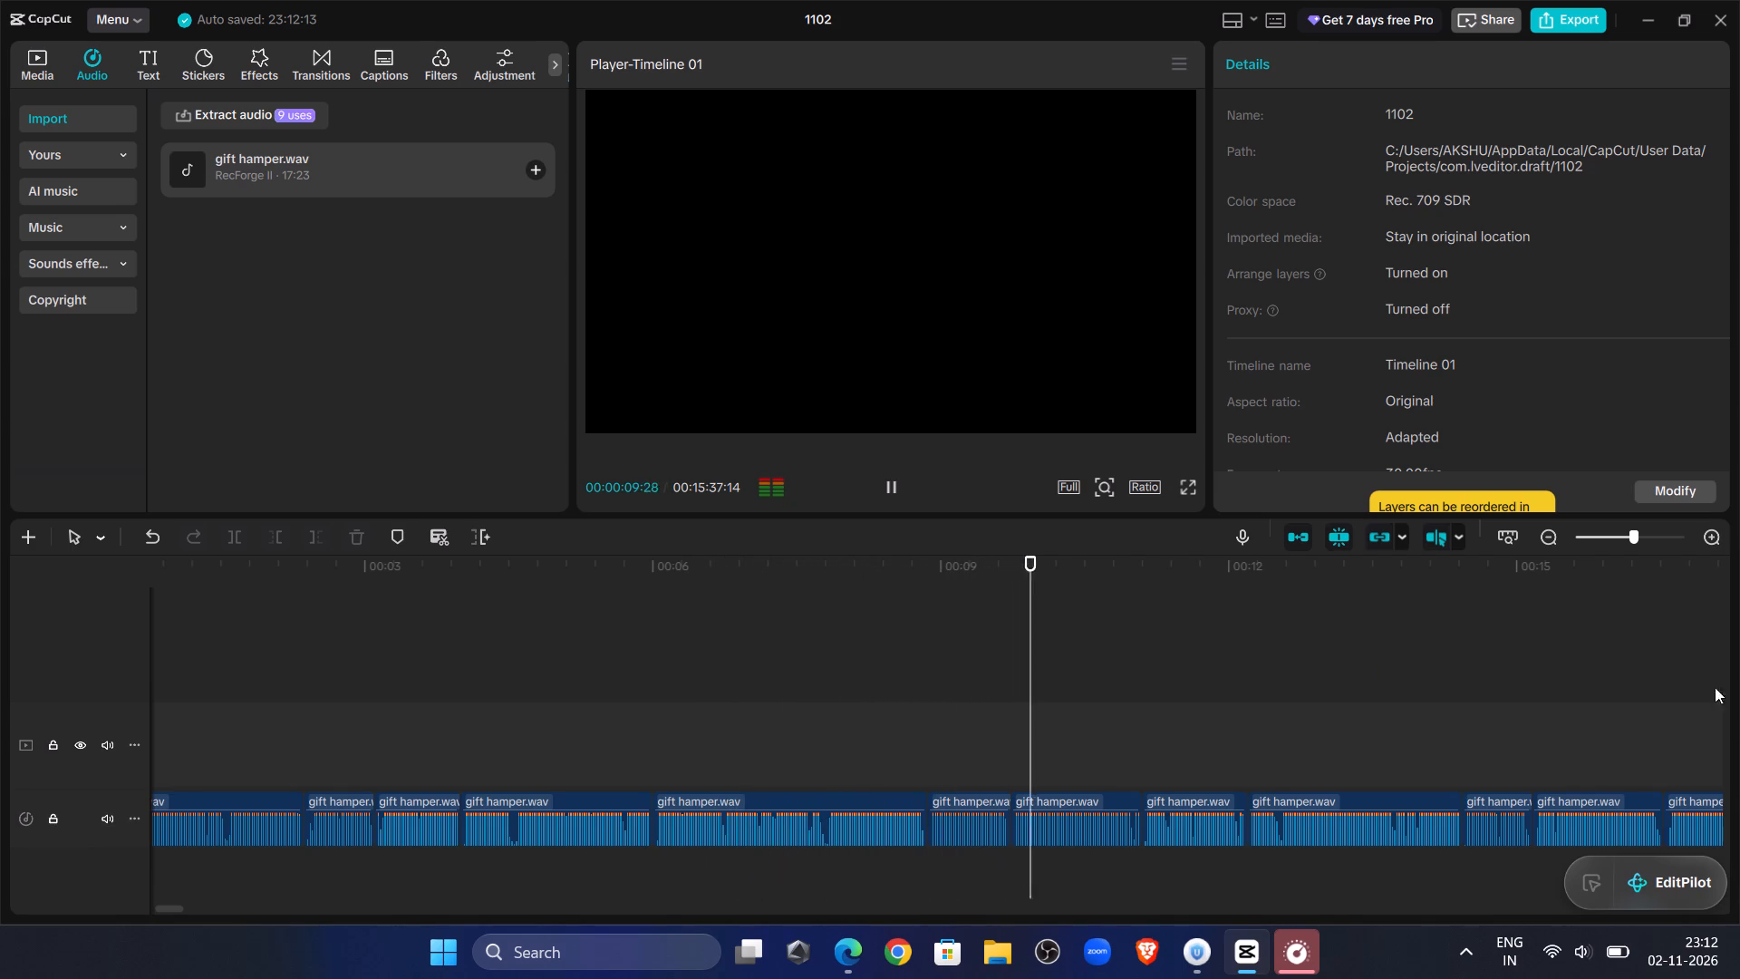
click(1624, 537)
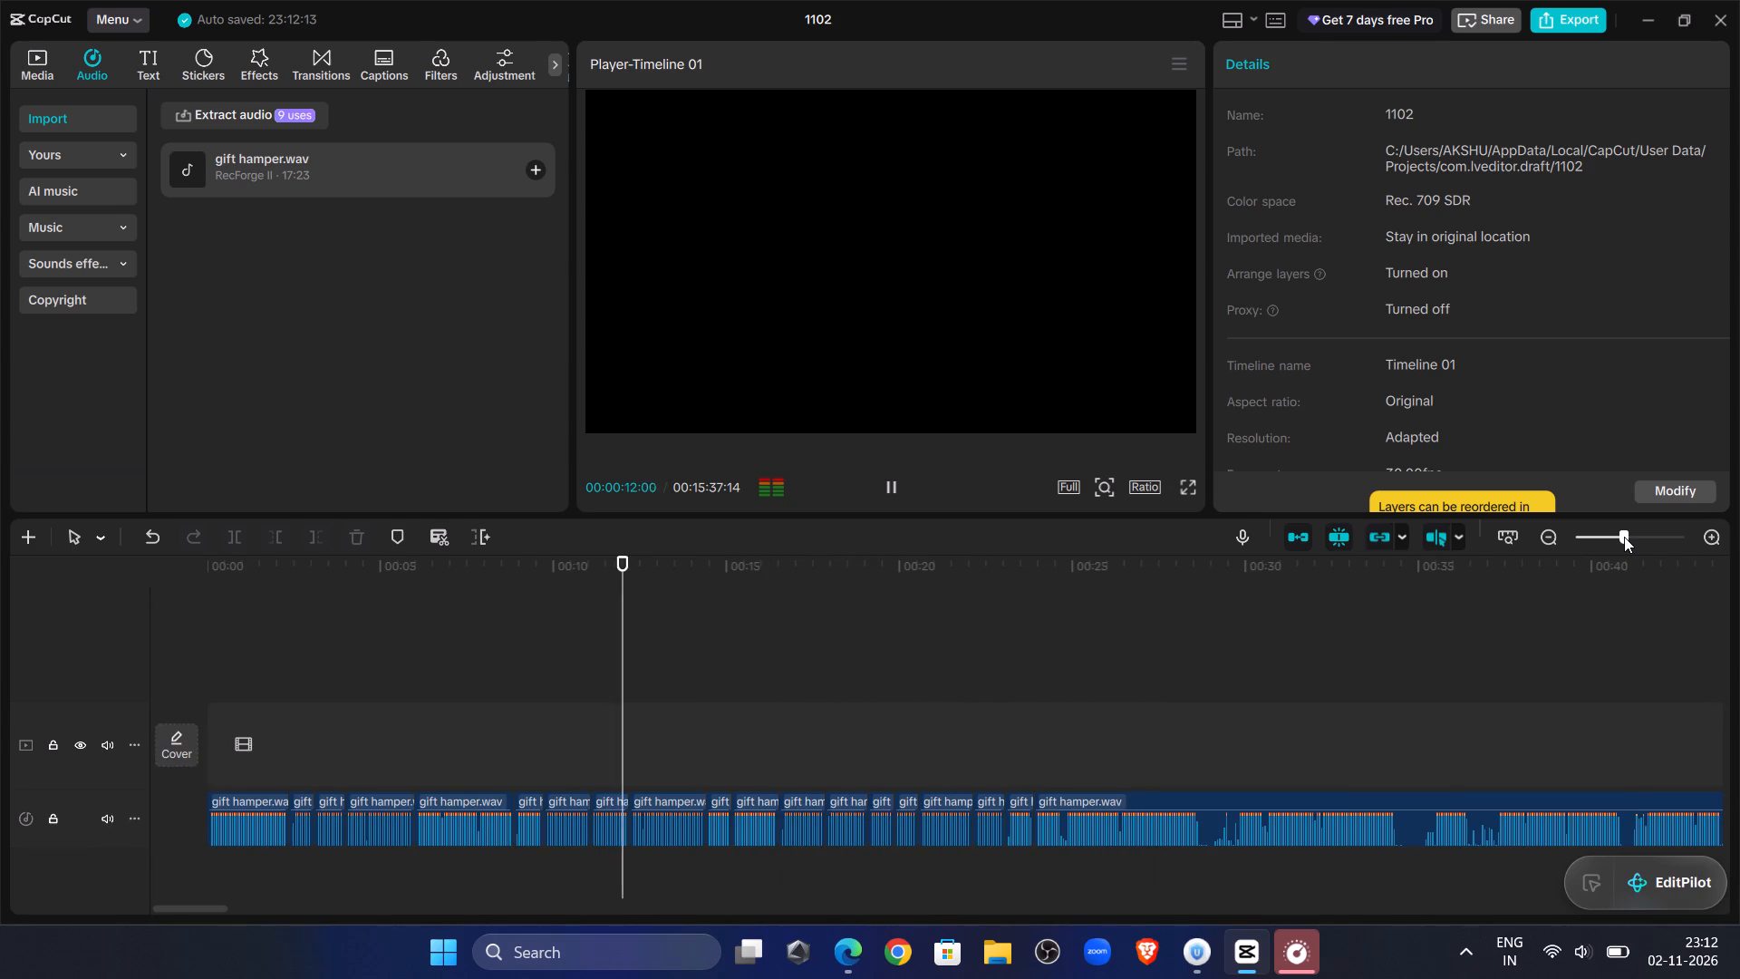
click(1630, 539)
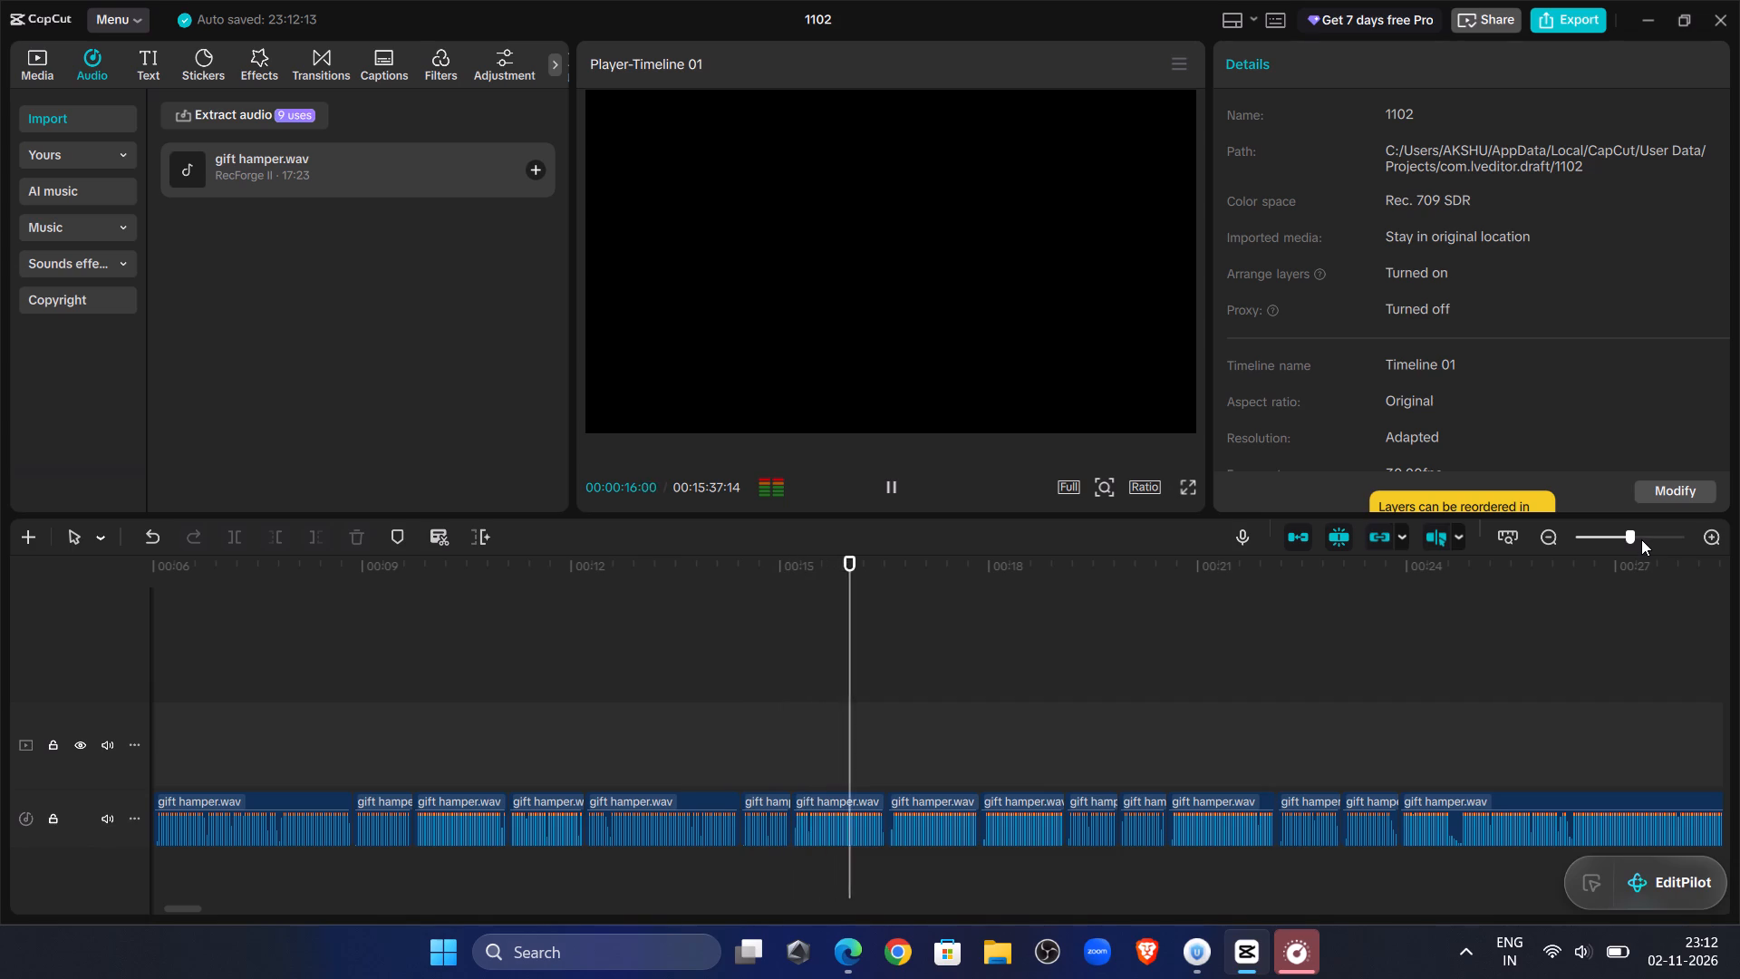
click(1641, 539)
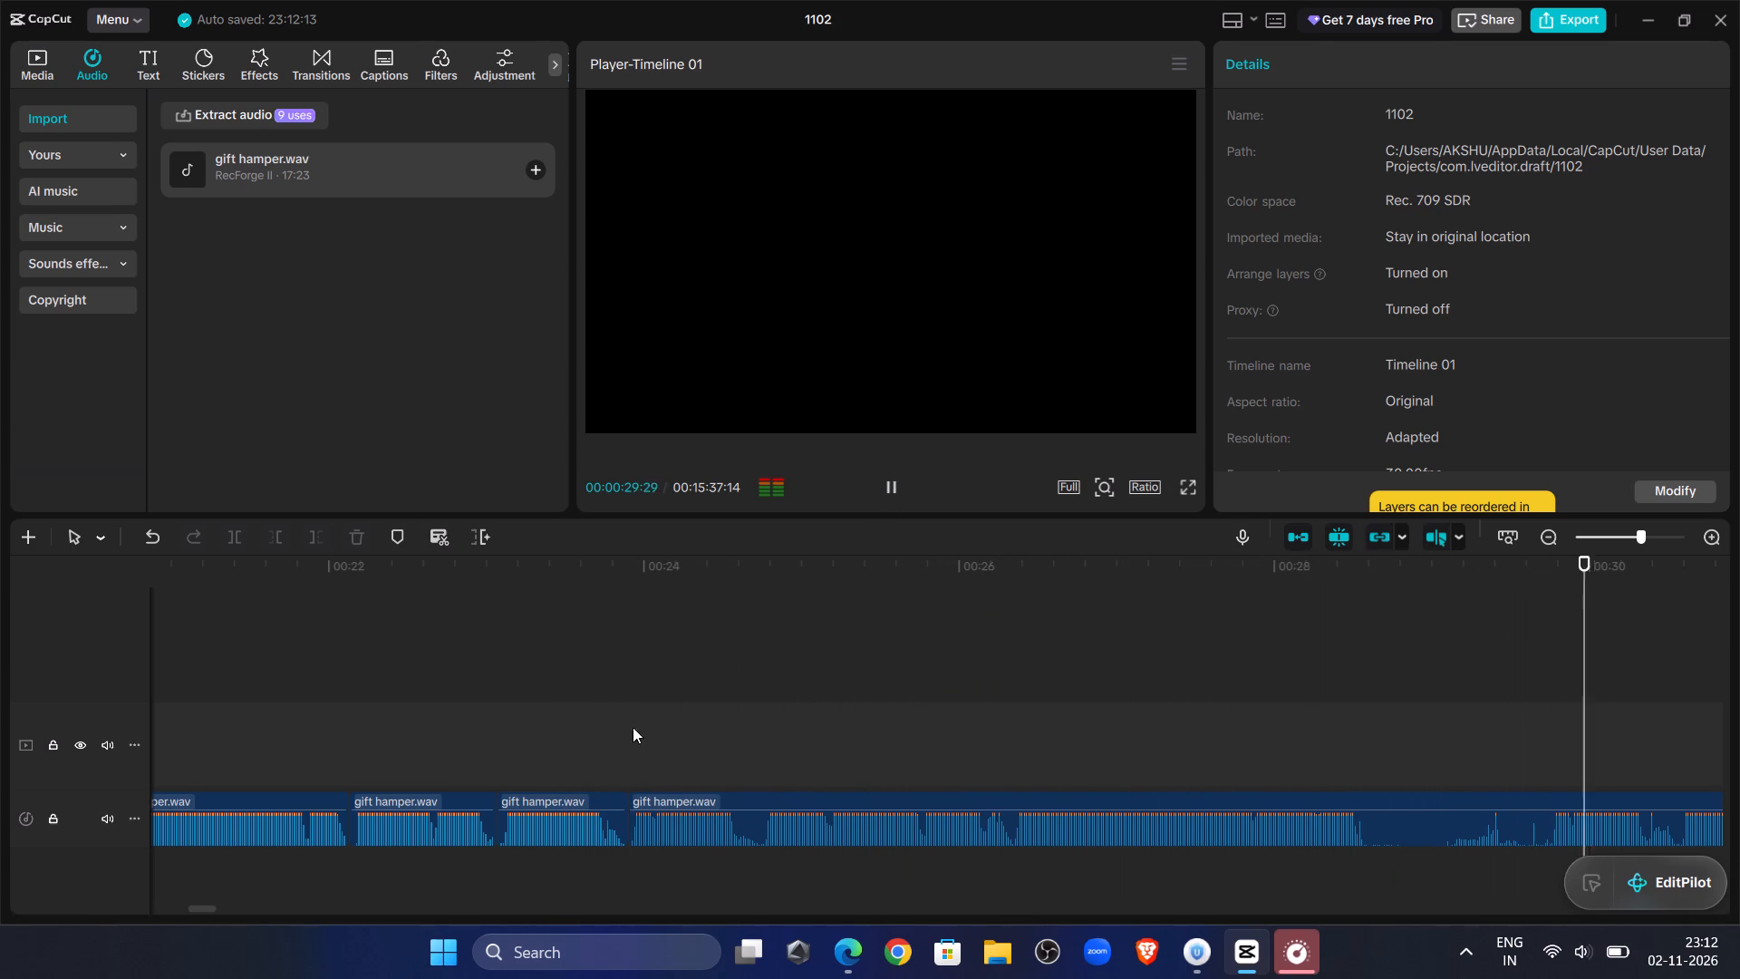
Replay the start of the nineteenth clip and split it at about 00:00:24:21, in the pause after its first phrase.
click(643, 671)
drag(643, 671, 628, 671)
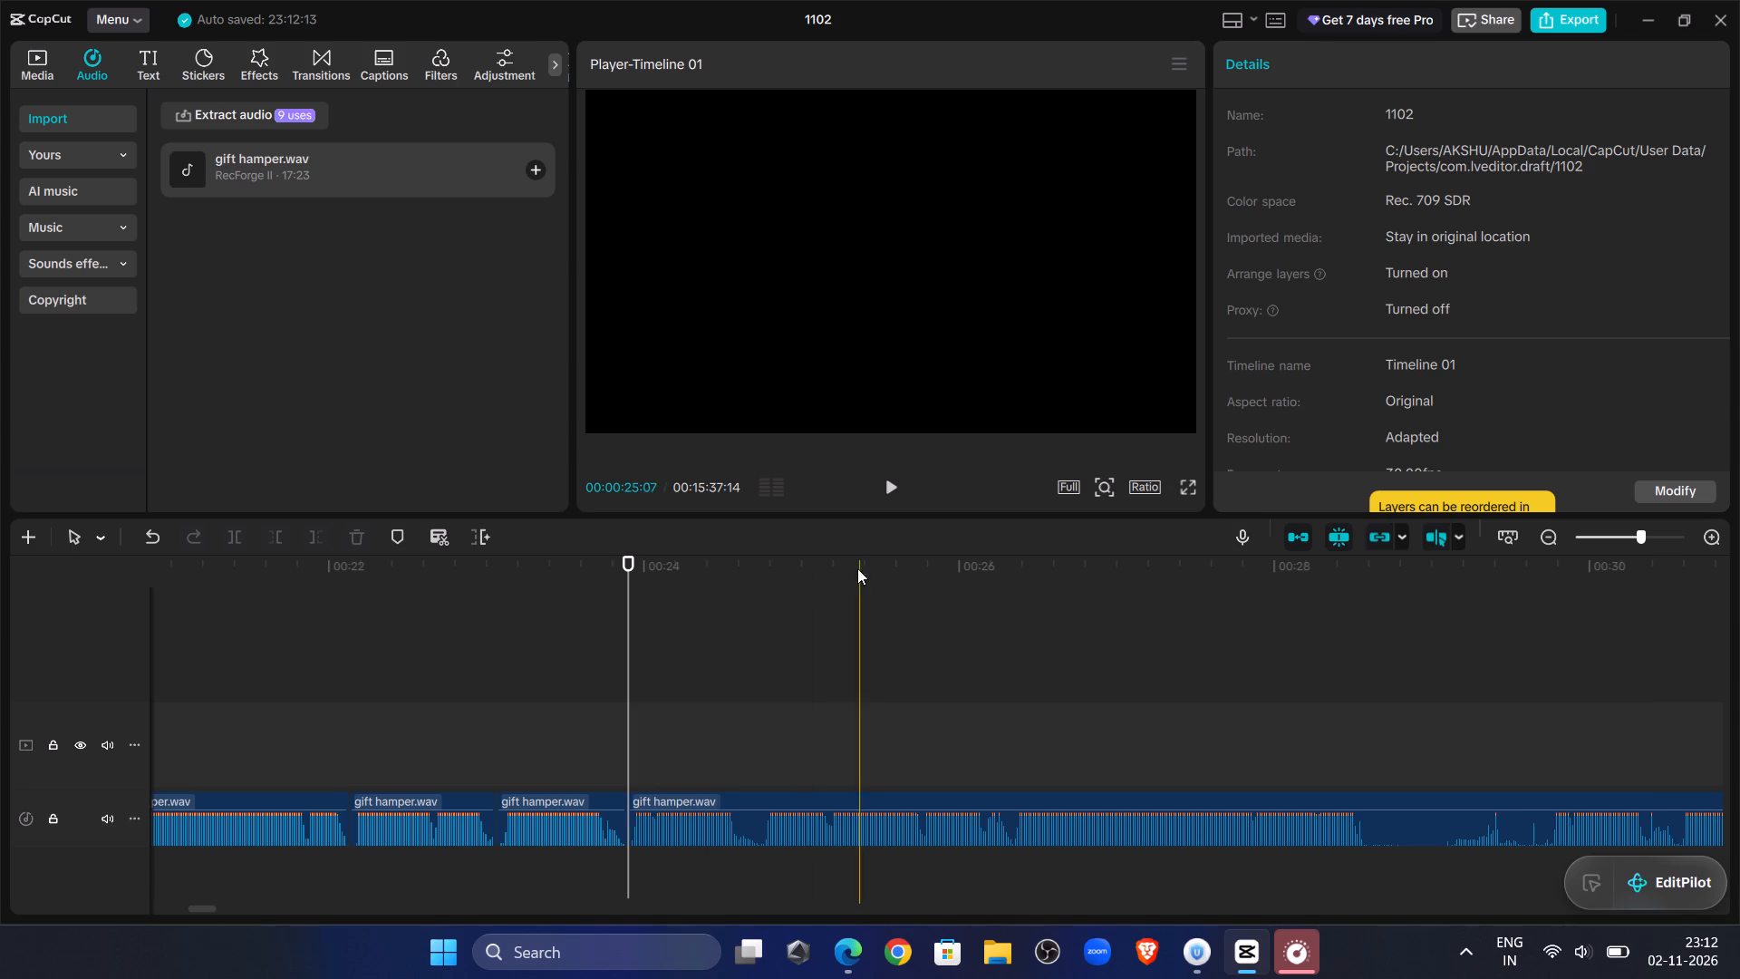
click(879, 476)
click(884, 476)
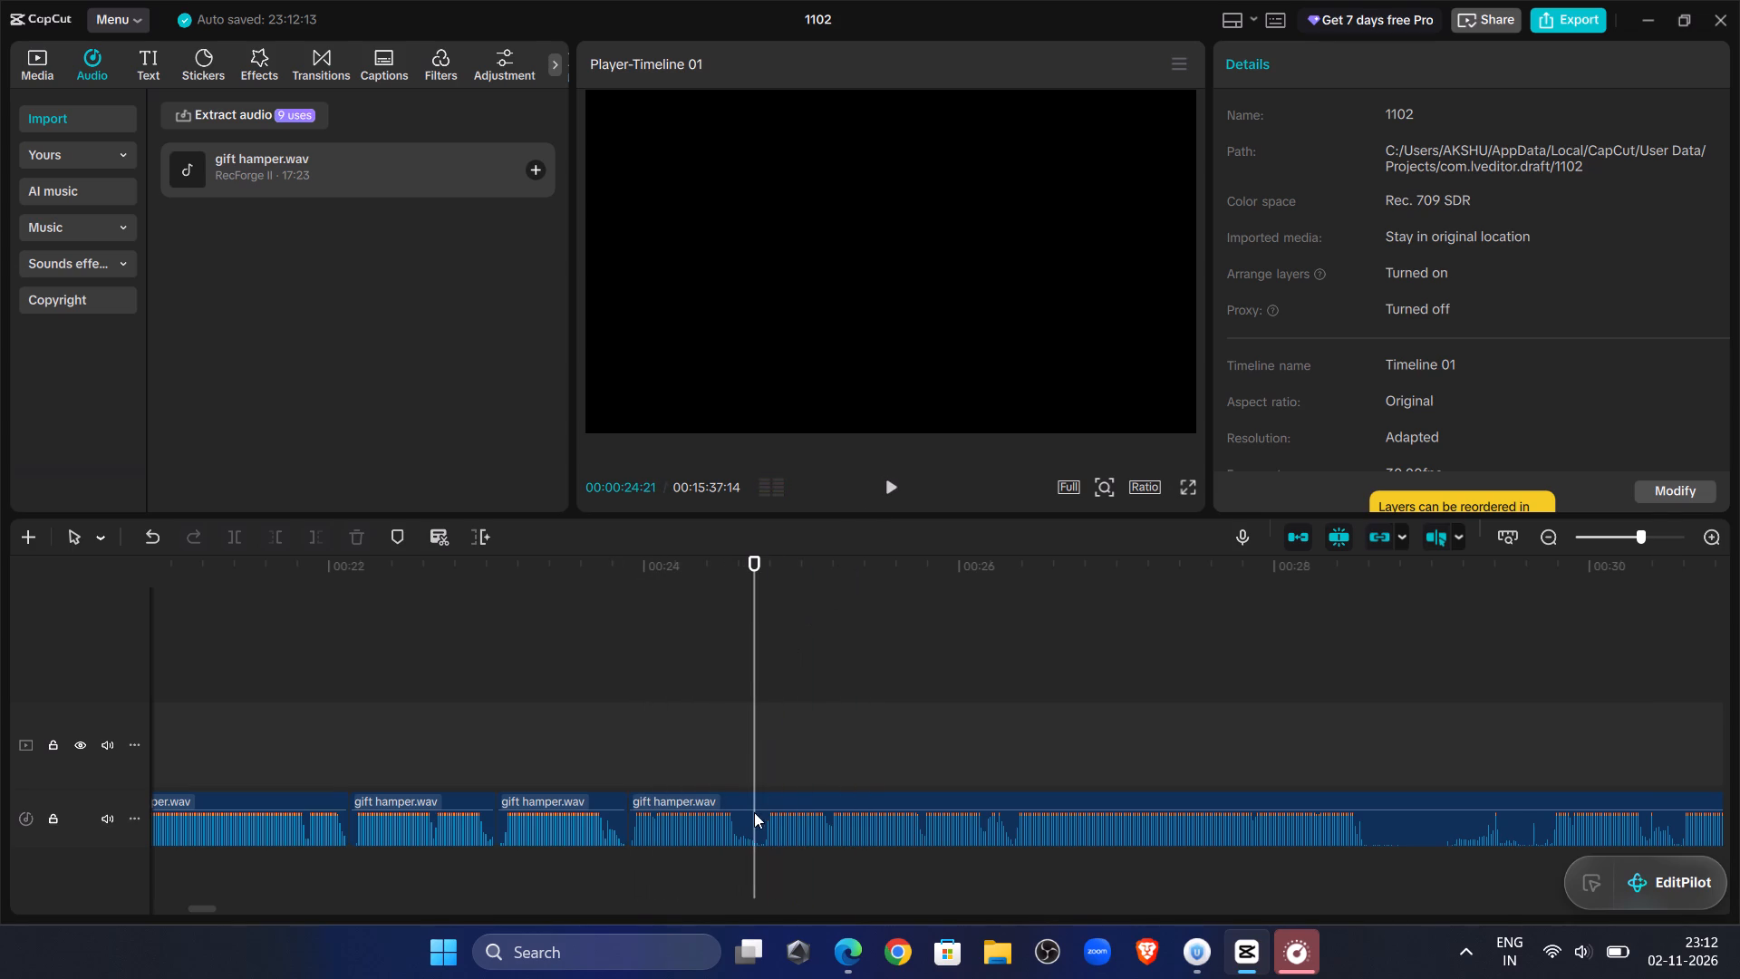
click(754, 812)
click(235, 532)
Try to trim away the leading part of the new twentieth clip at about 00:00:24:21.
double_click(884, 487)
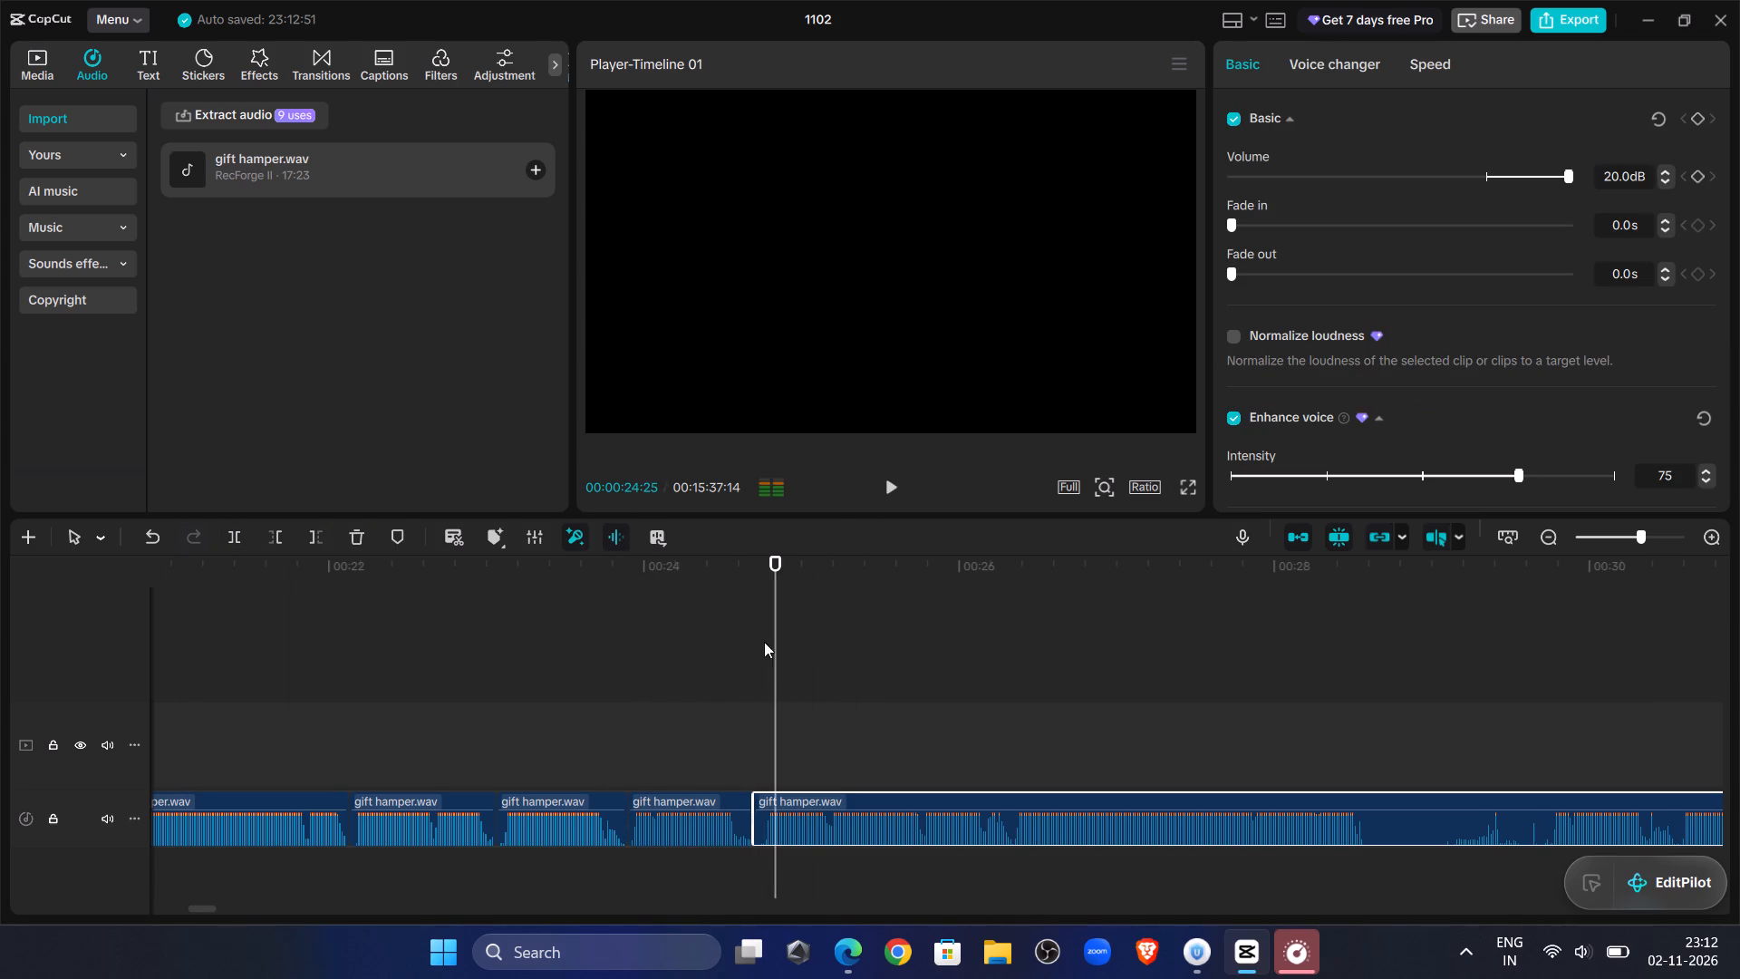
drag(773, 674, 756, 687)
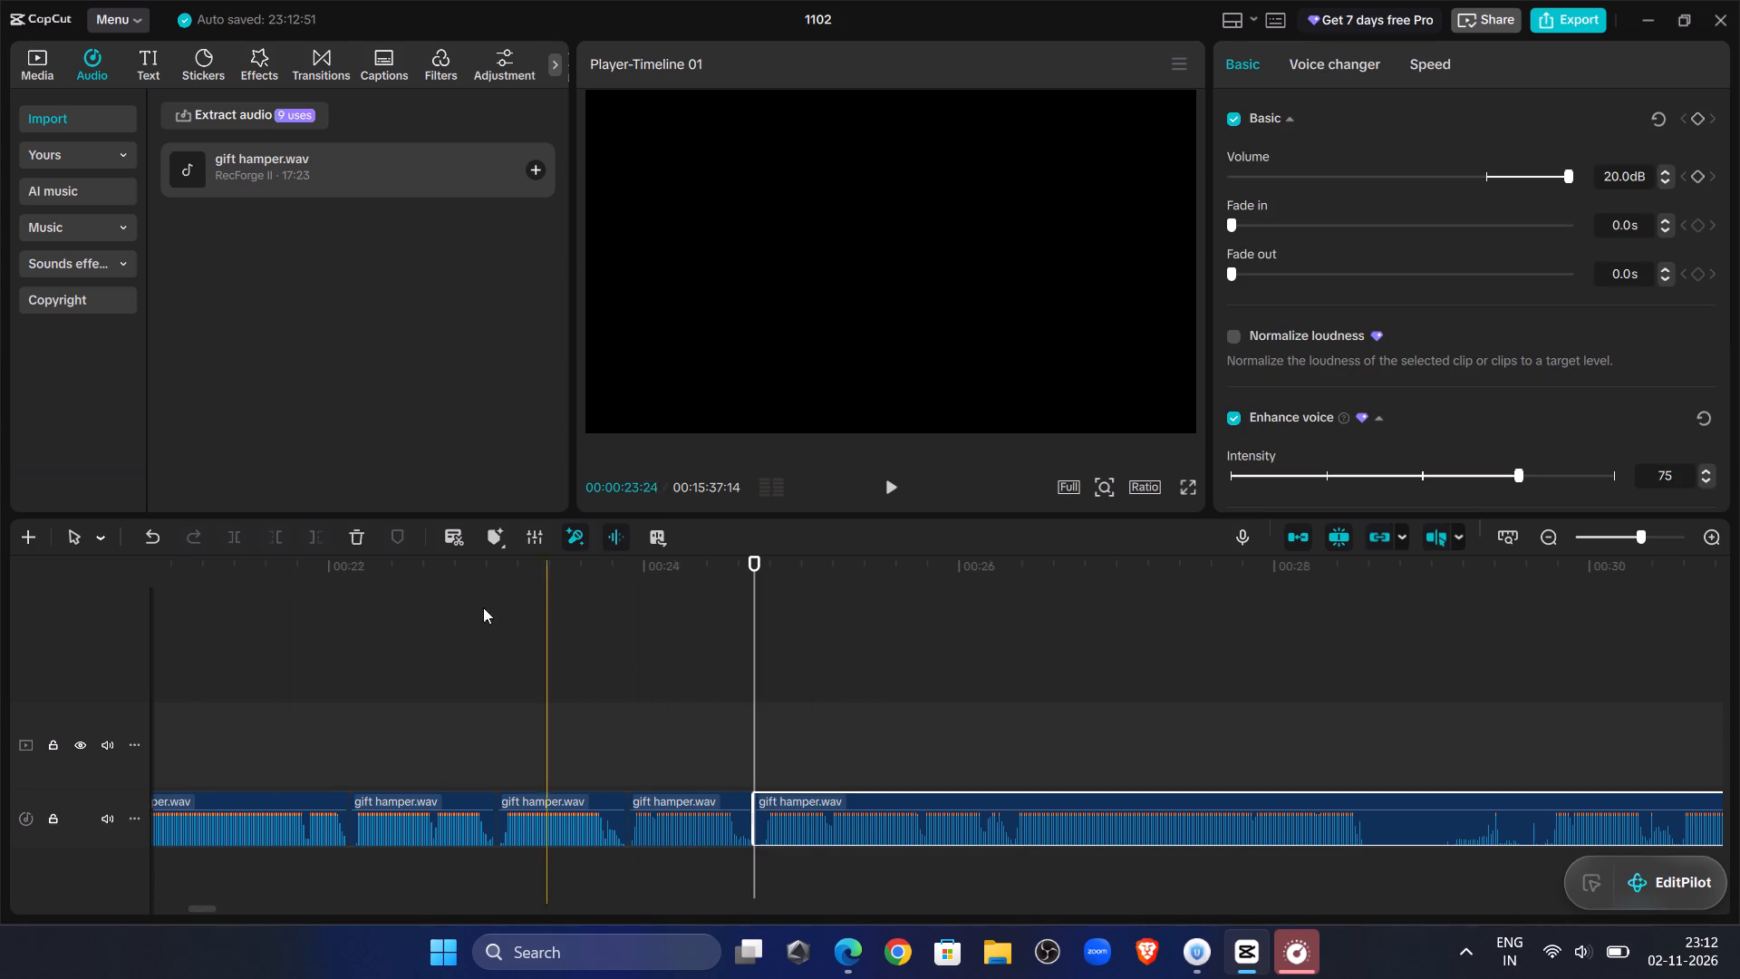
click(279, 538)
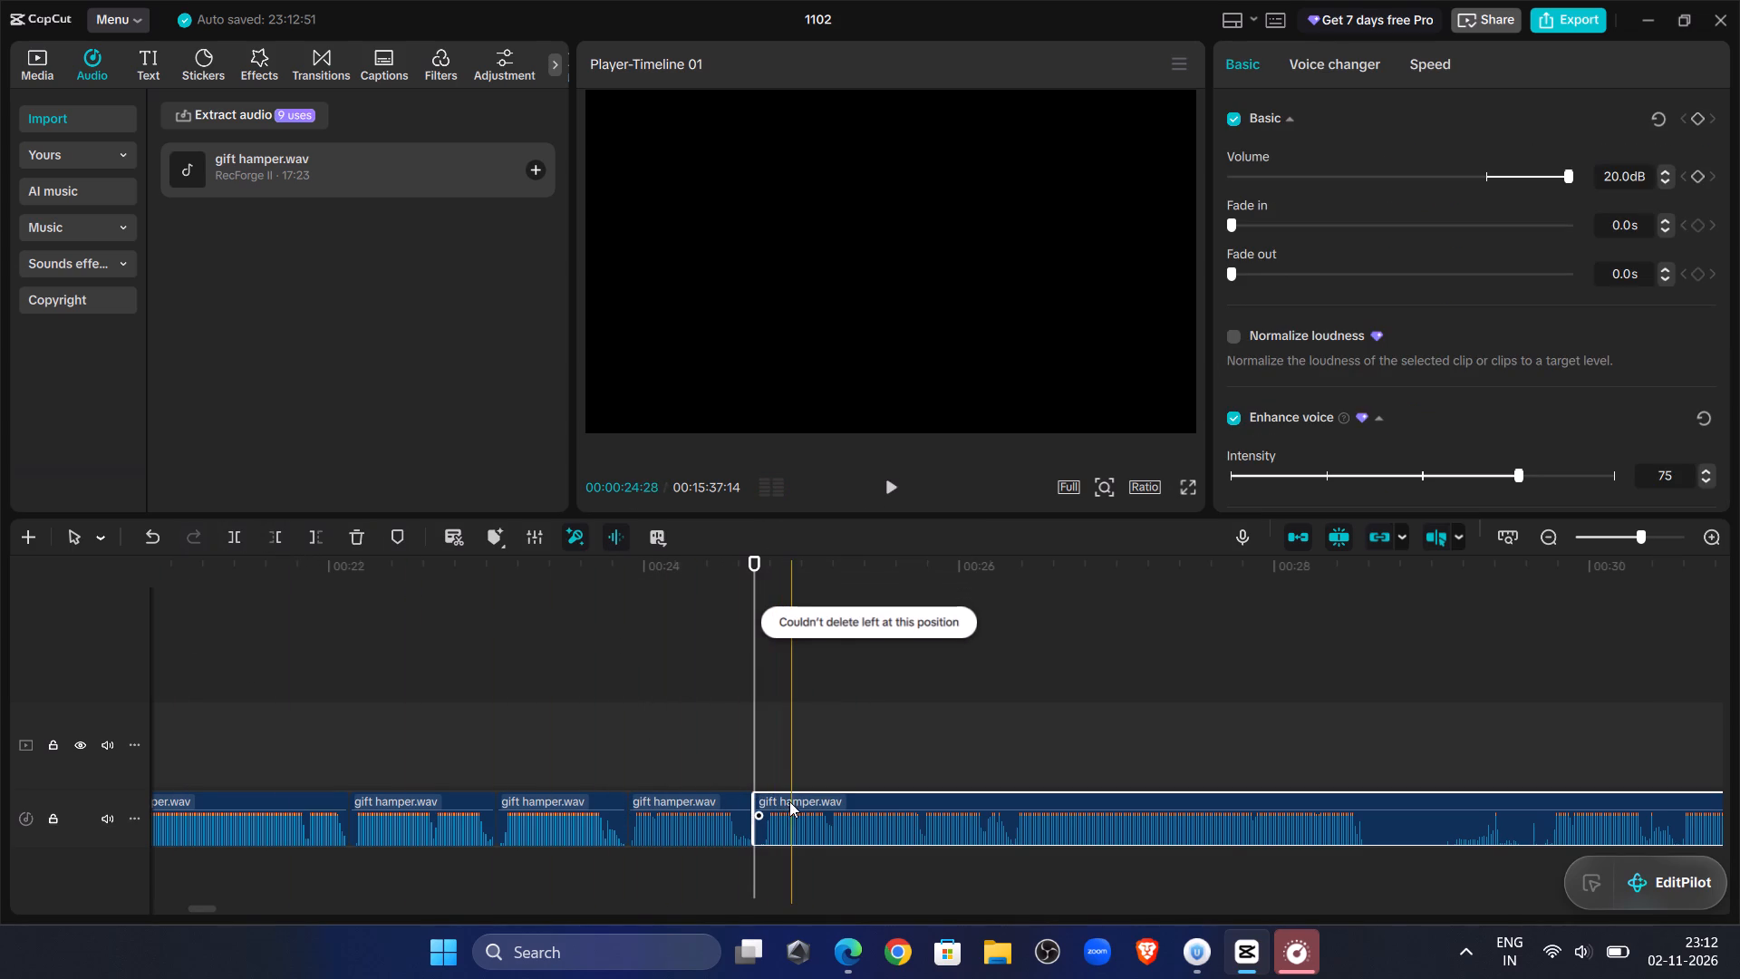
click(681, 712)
Listen through the twentieth clip and split it at about 00:00:26:05, in the pause after its spoken phrase.
click(898, 486)
click(898, 486)
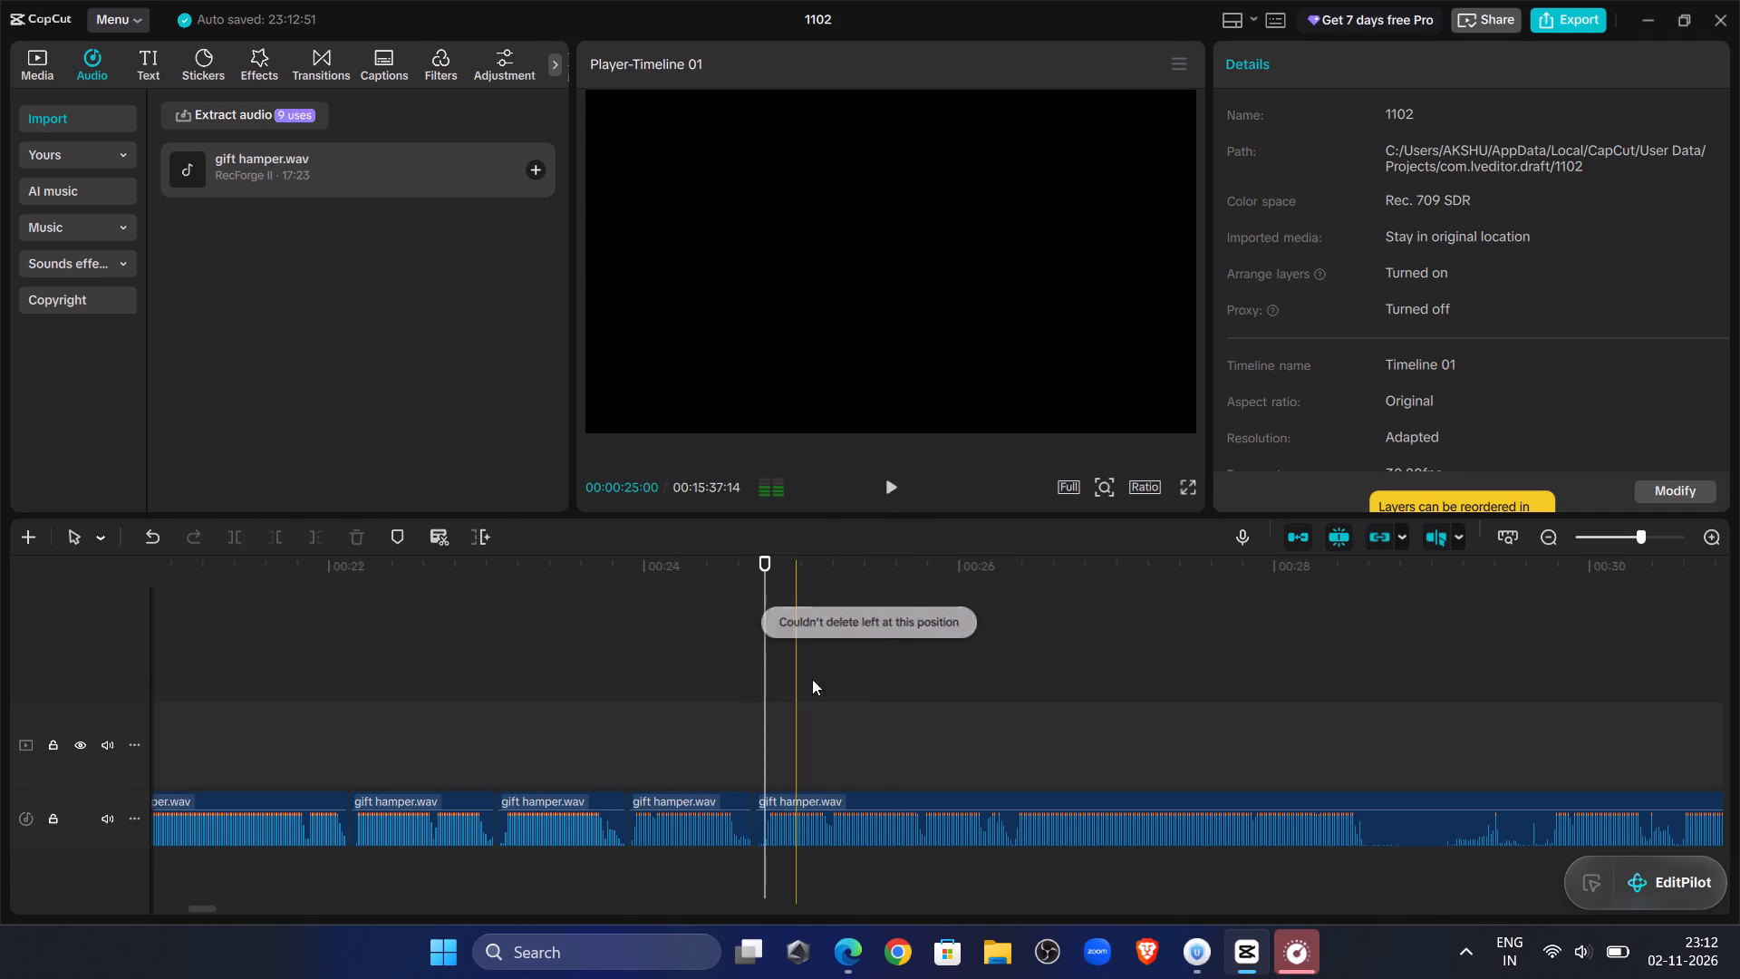
click(899, 487)
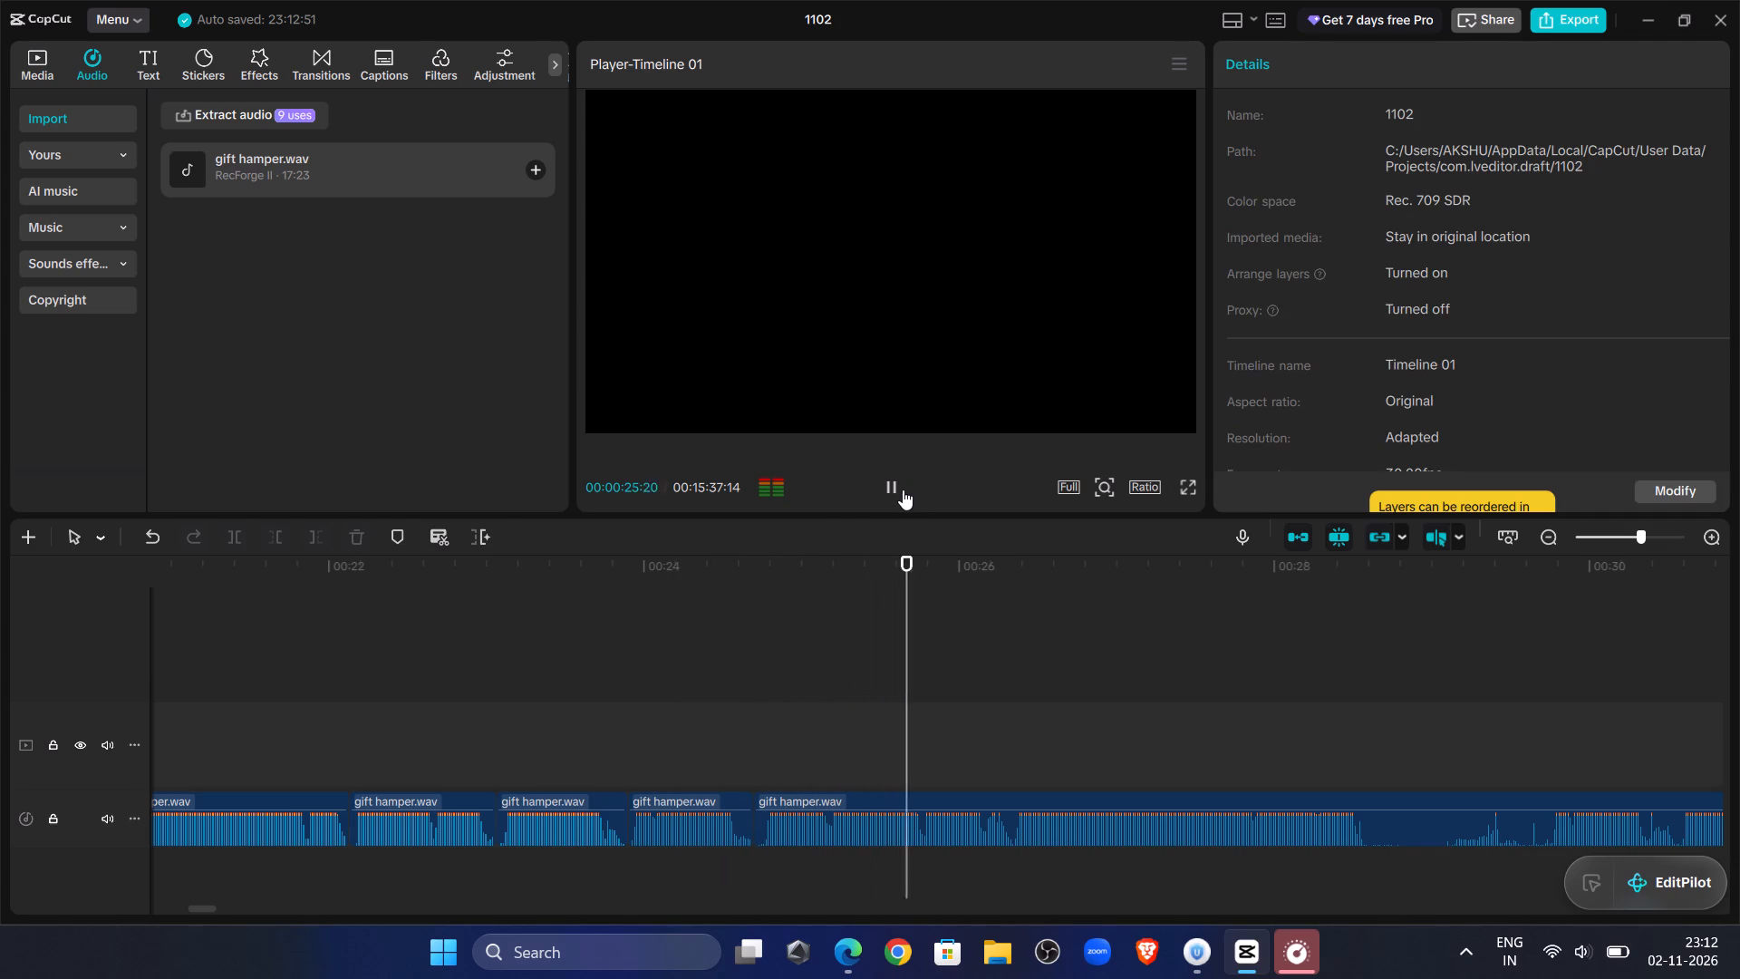
click(903, 489)
double_click(901, 494)
drag(1008, 628, 999, 631)
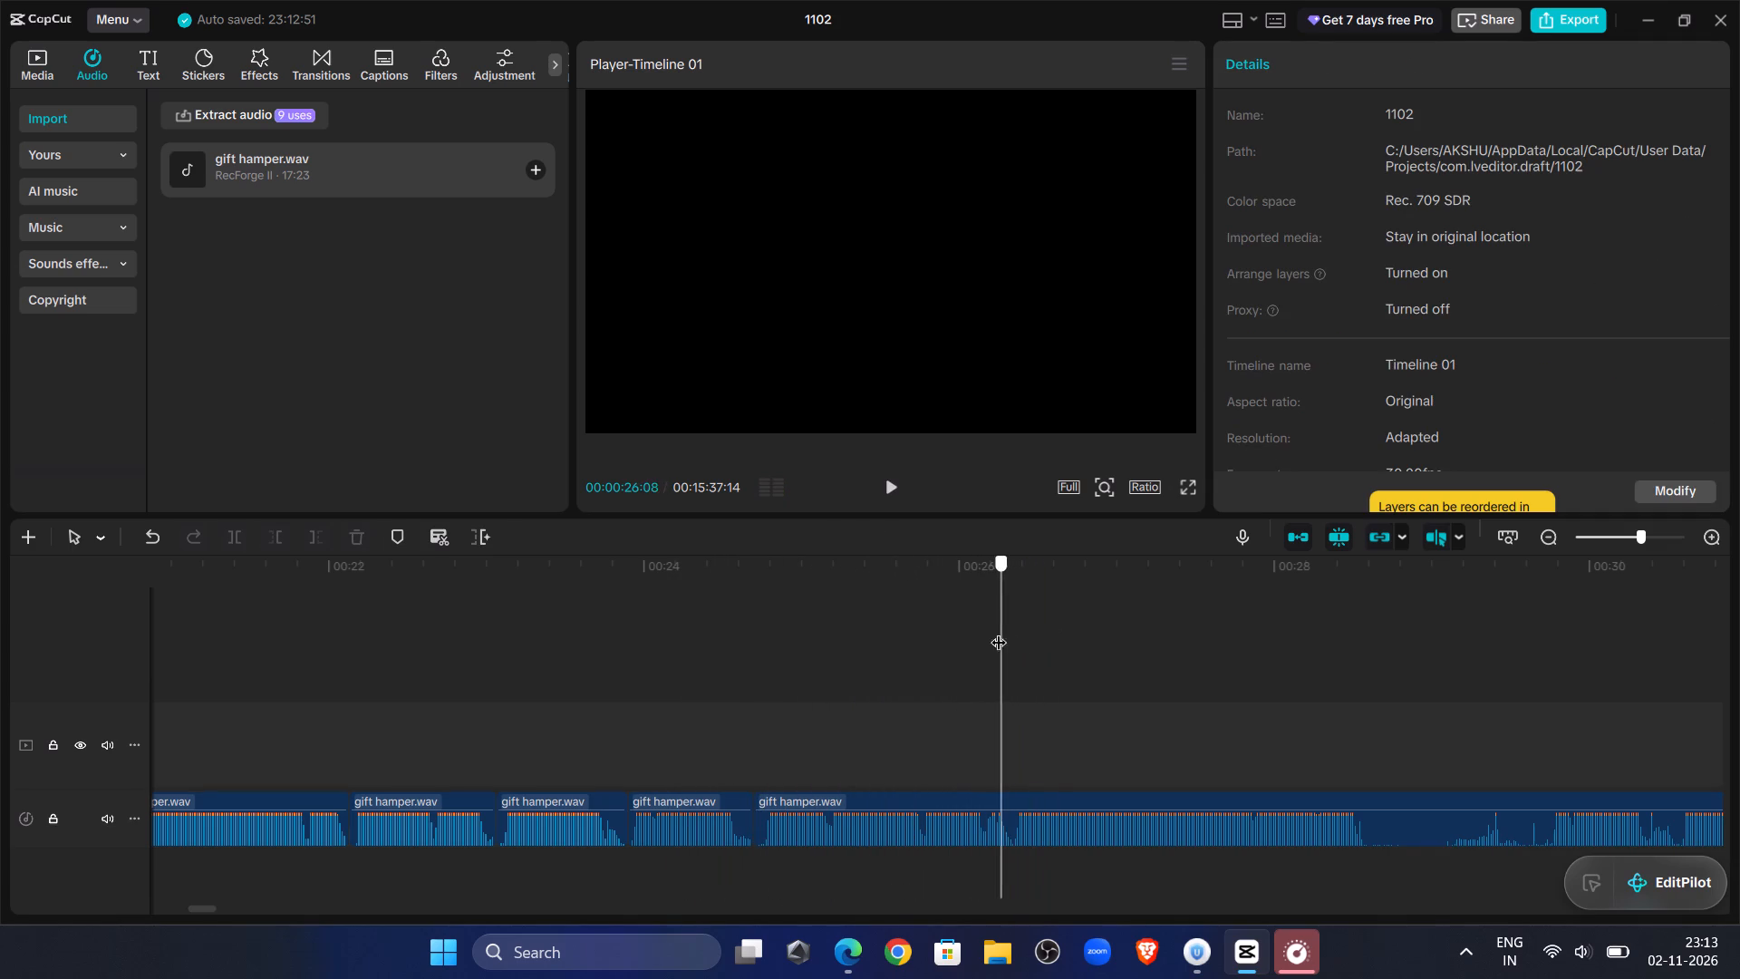
drag(999, 631, 988, 641)
click(1003, 800)
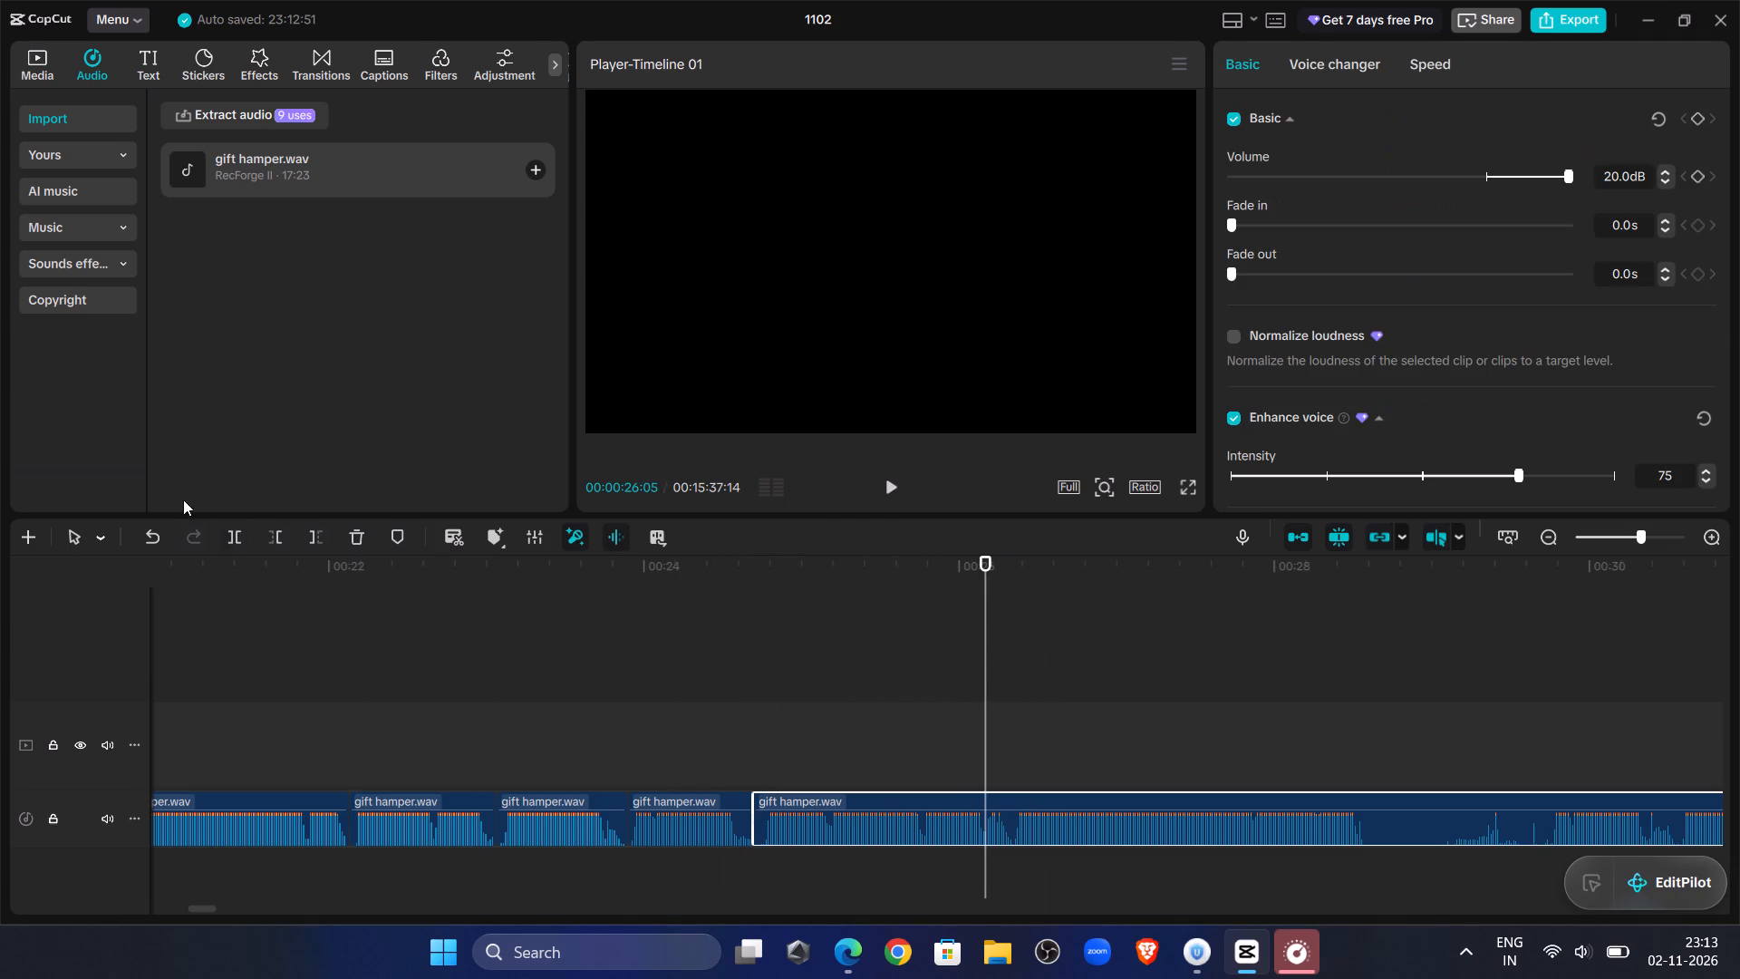
click(225, 531)
Trim the twenty-first clip's start to about 00:00:26:10 and slide it back against the twentieth clip.
double_click(889, 485)
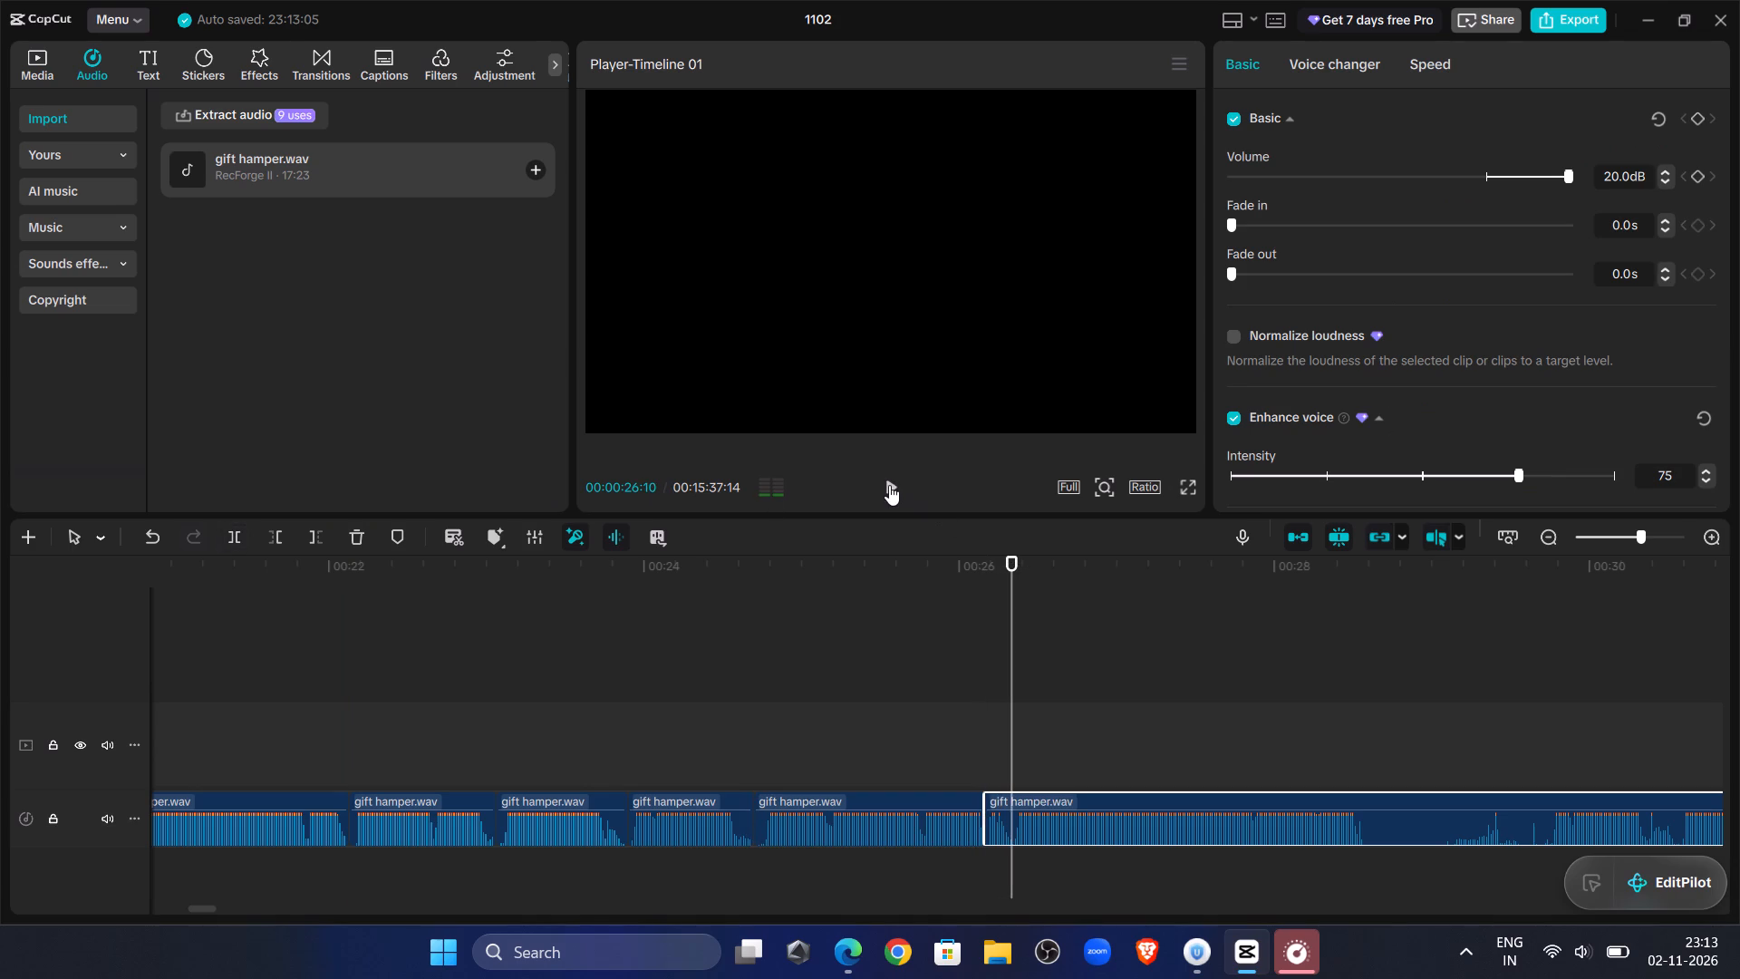
click(278, 530)
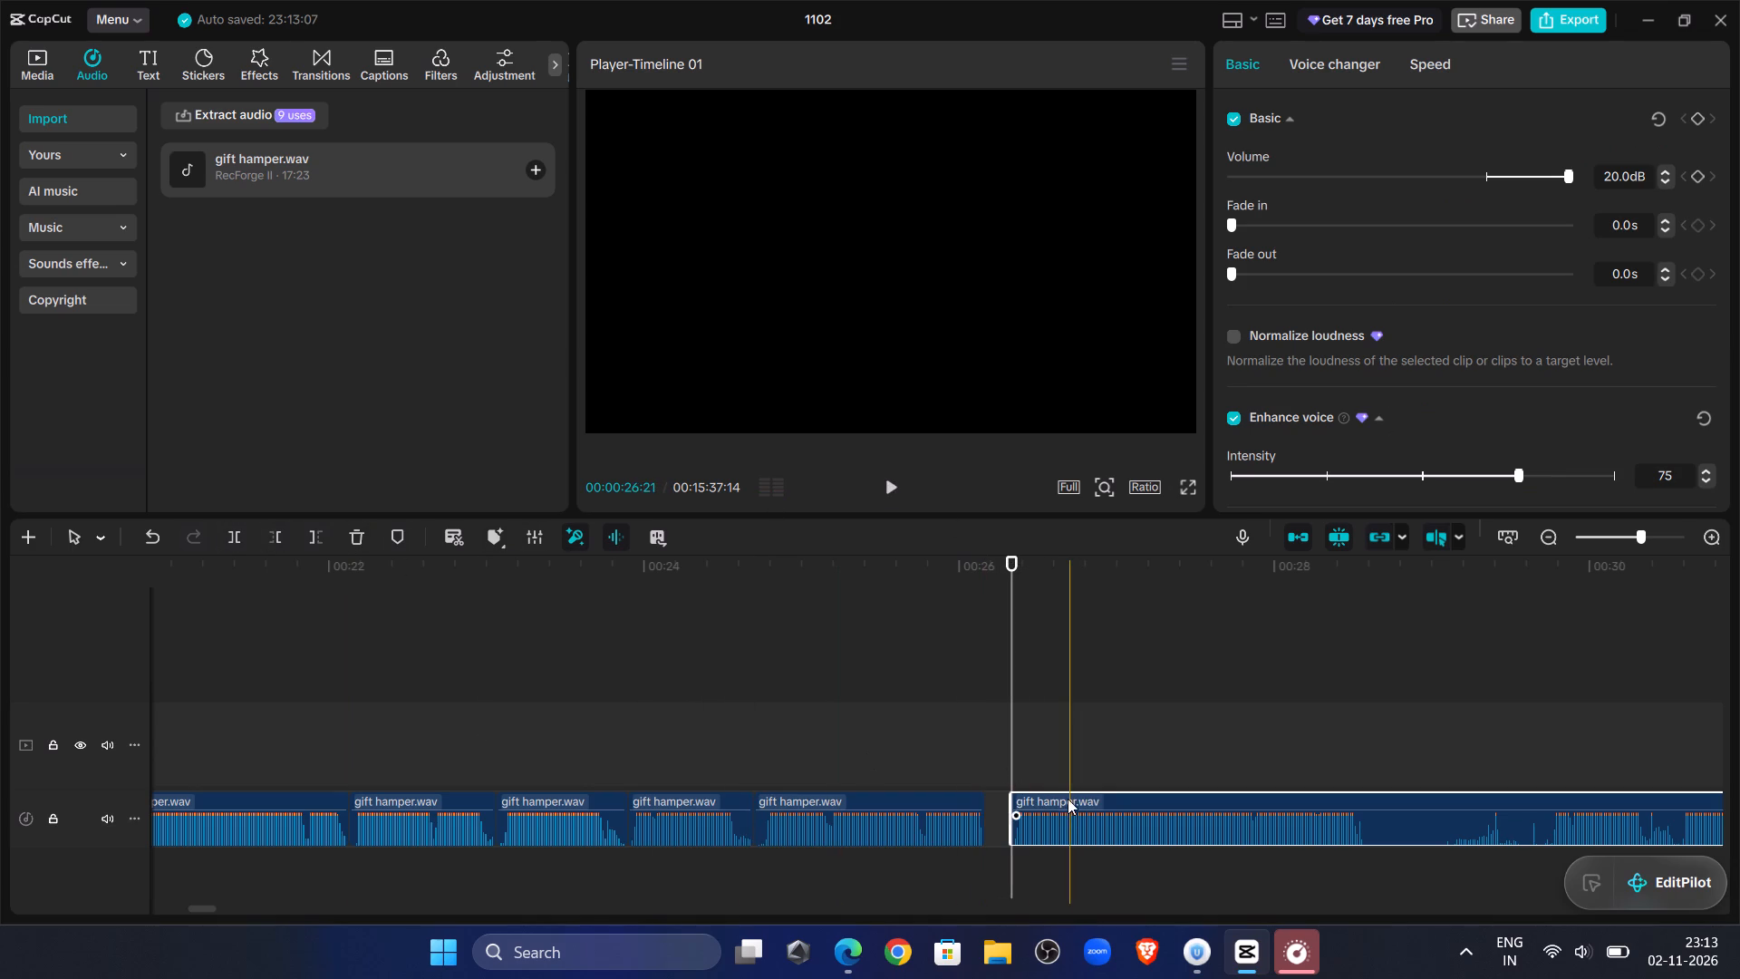
drag(1068, 799, 1037, 801)
Play across the new join and split the twenty-first clip at about 00:00:28:14, where its spoken section ends.
click(934, 687)
click(883, 491)
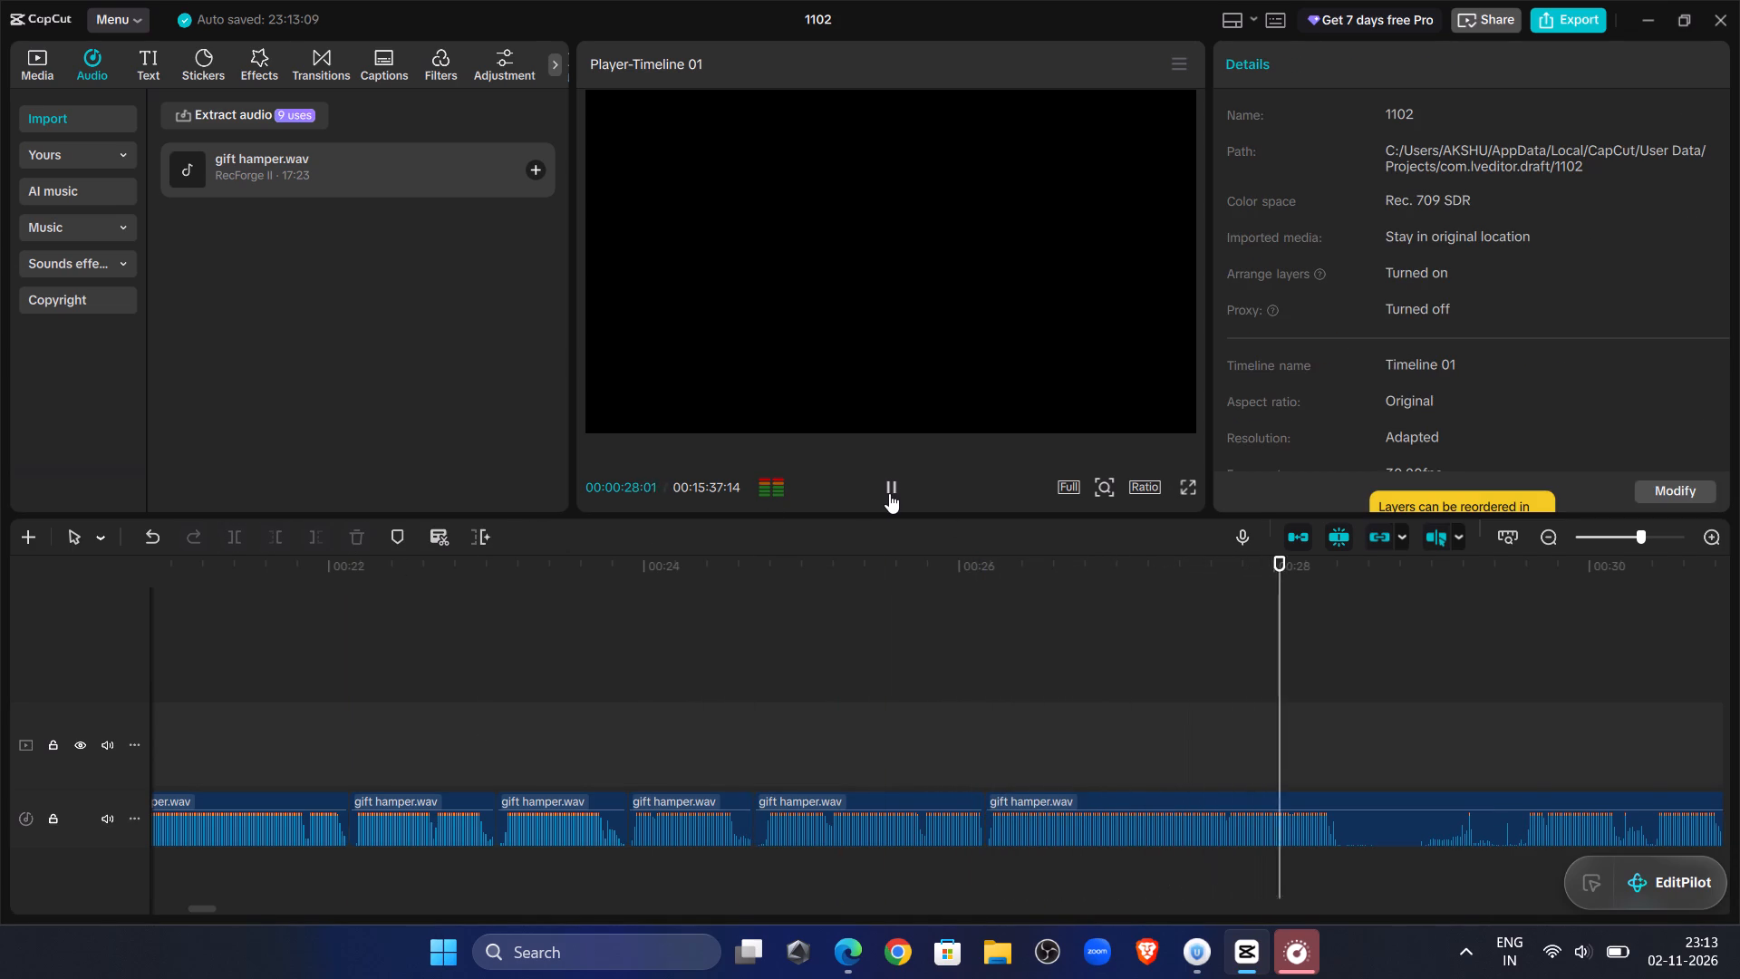
click(889, 493)
click(1346, 686)
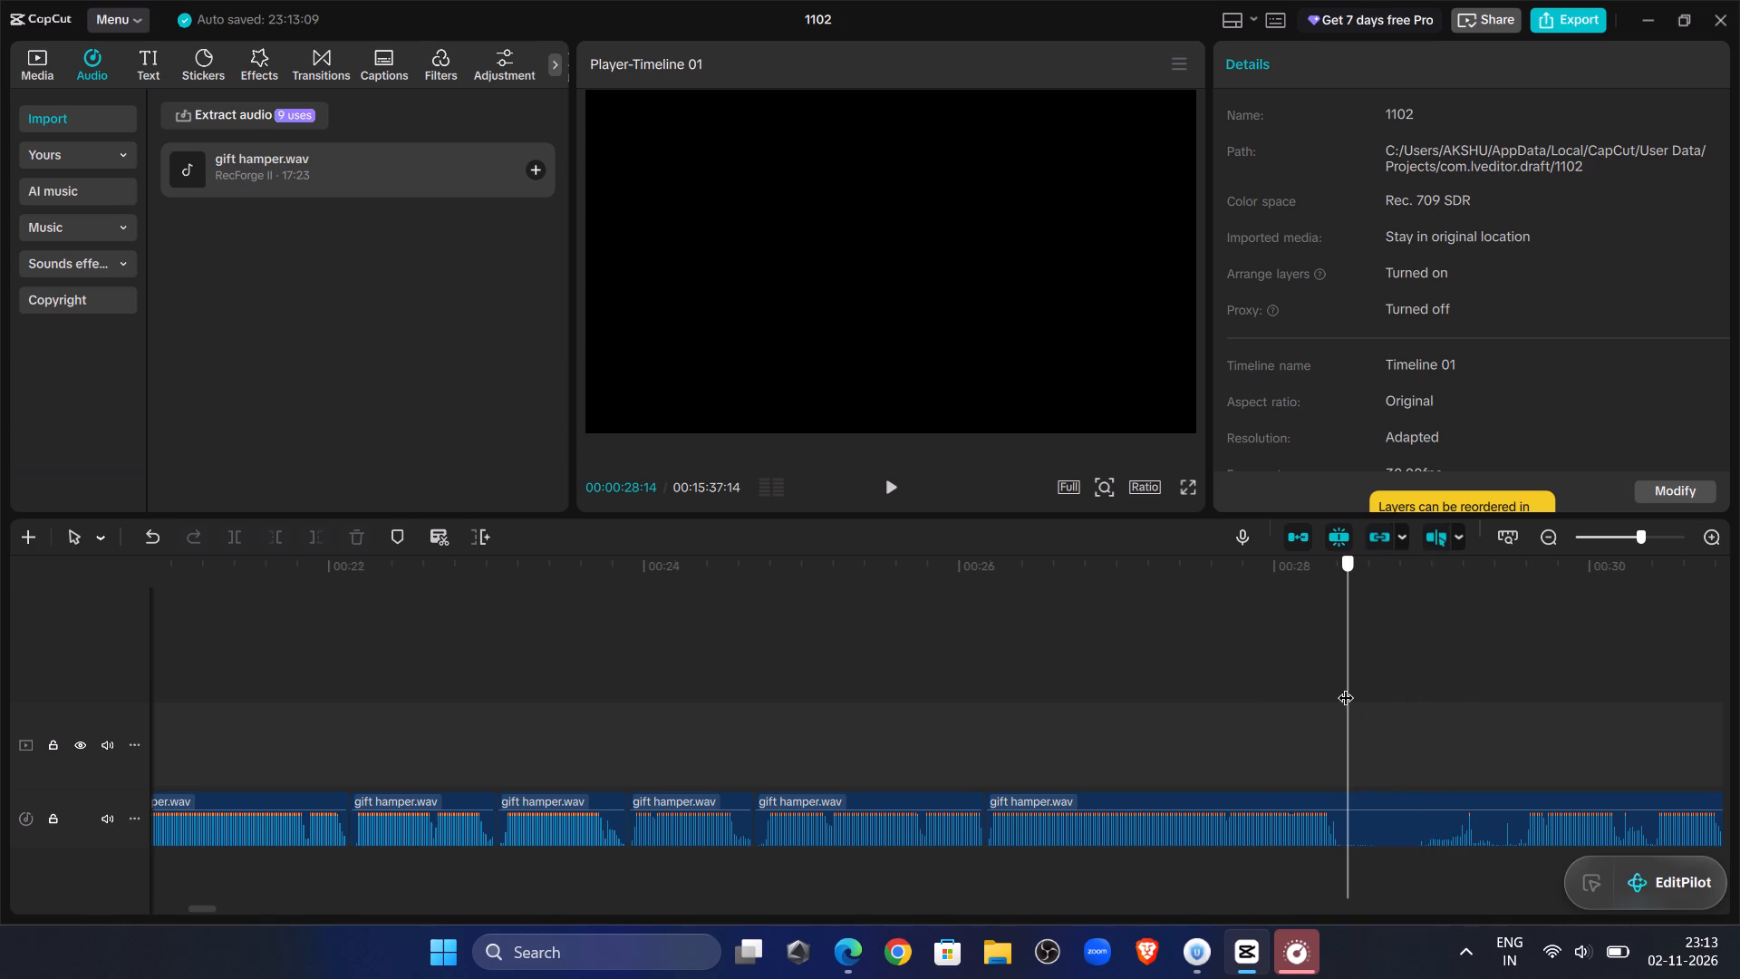
click(1278, 825)
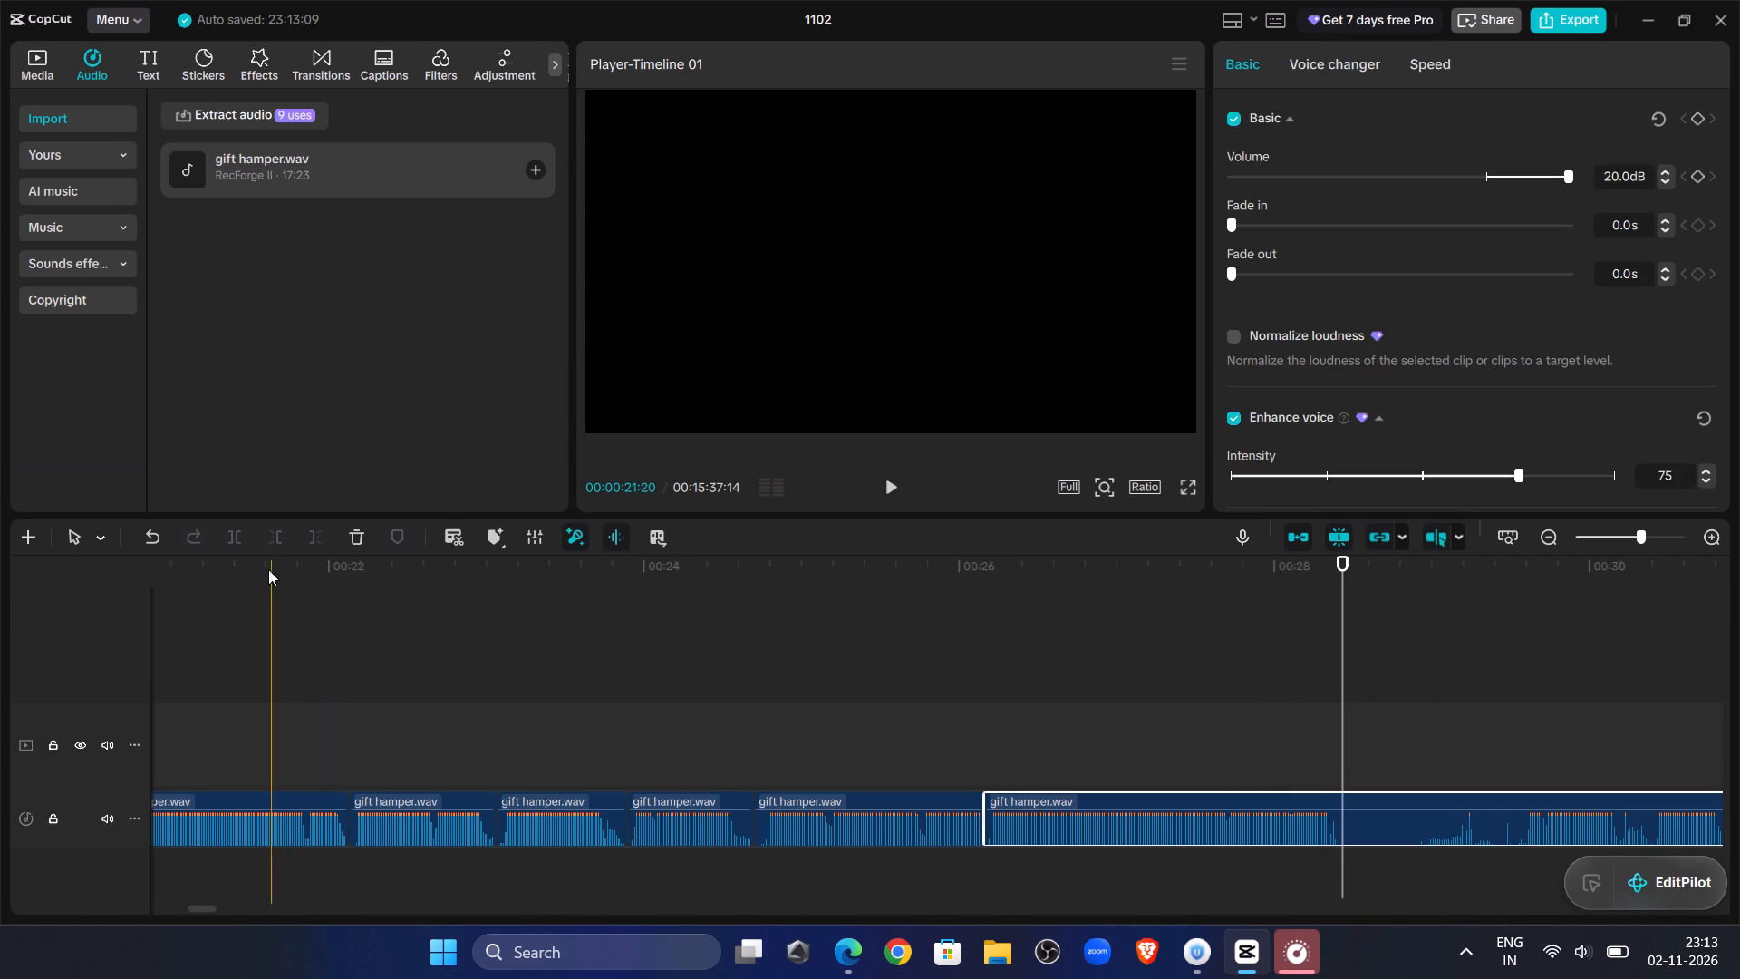
click(232, 533)
Listen through the twenty-second clip's takes, trim its start to about 00:00:44:03 and slide it back against the twenty-first clip.
click(873, 477)
click(883, 482)
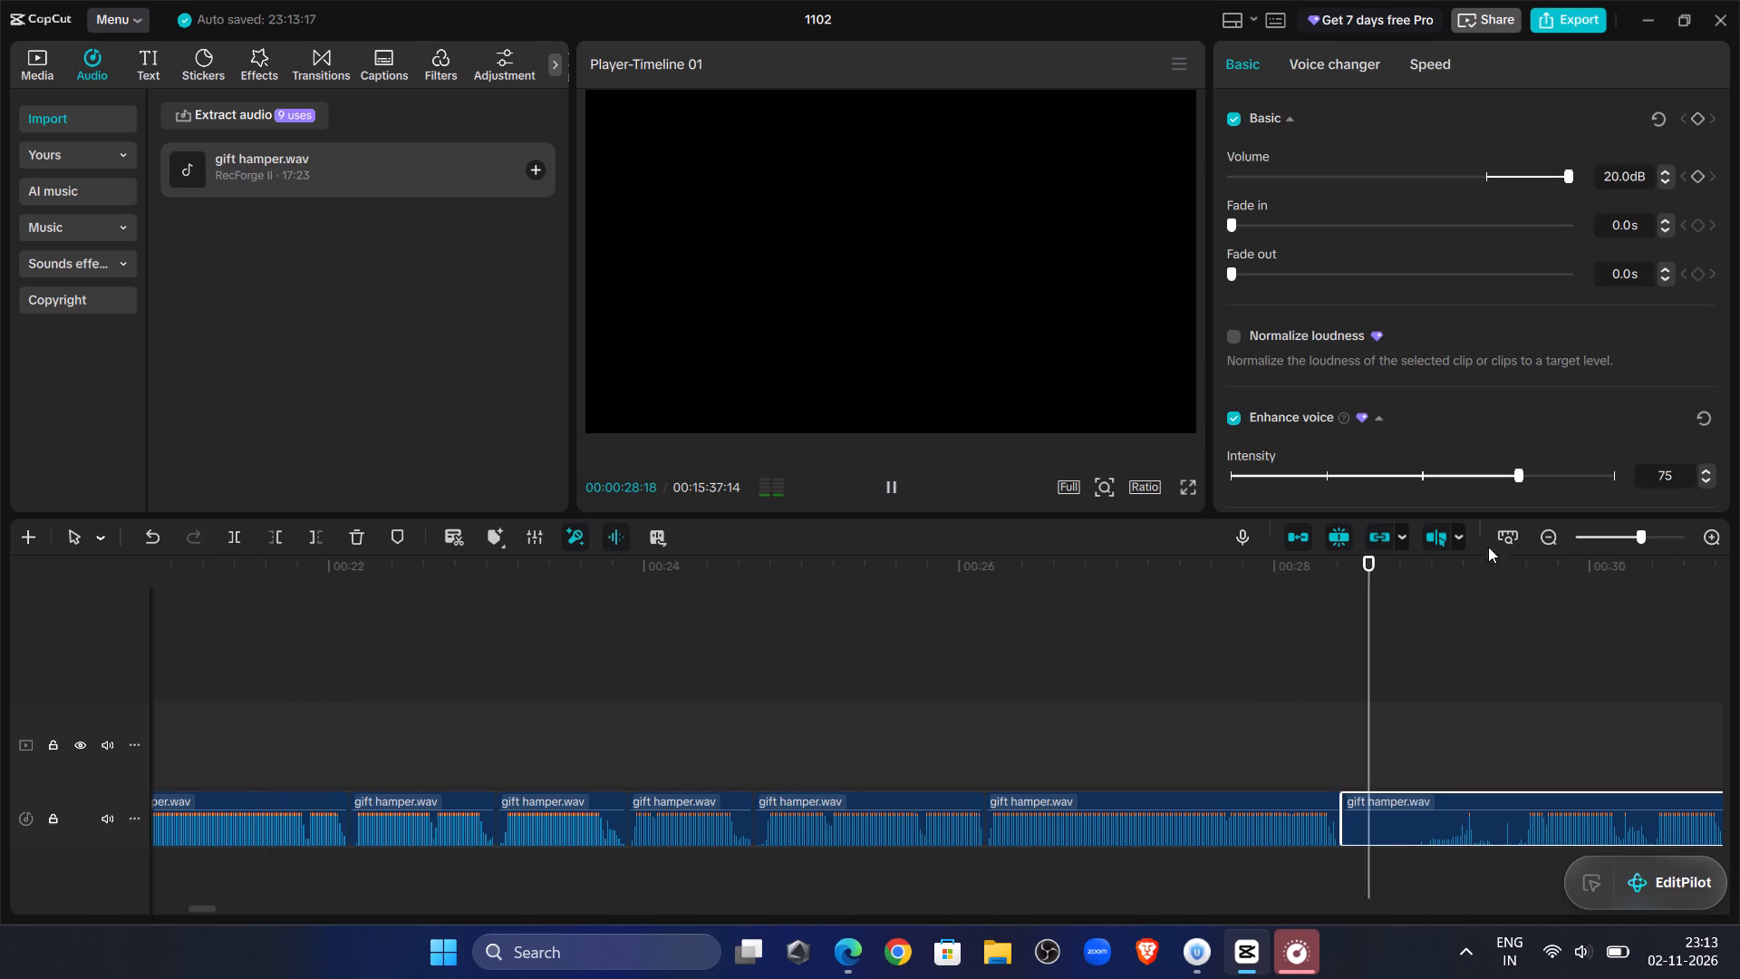
click(1632, 530)
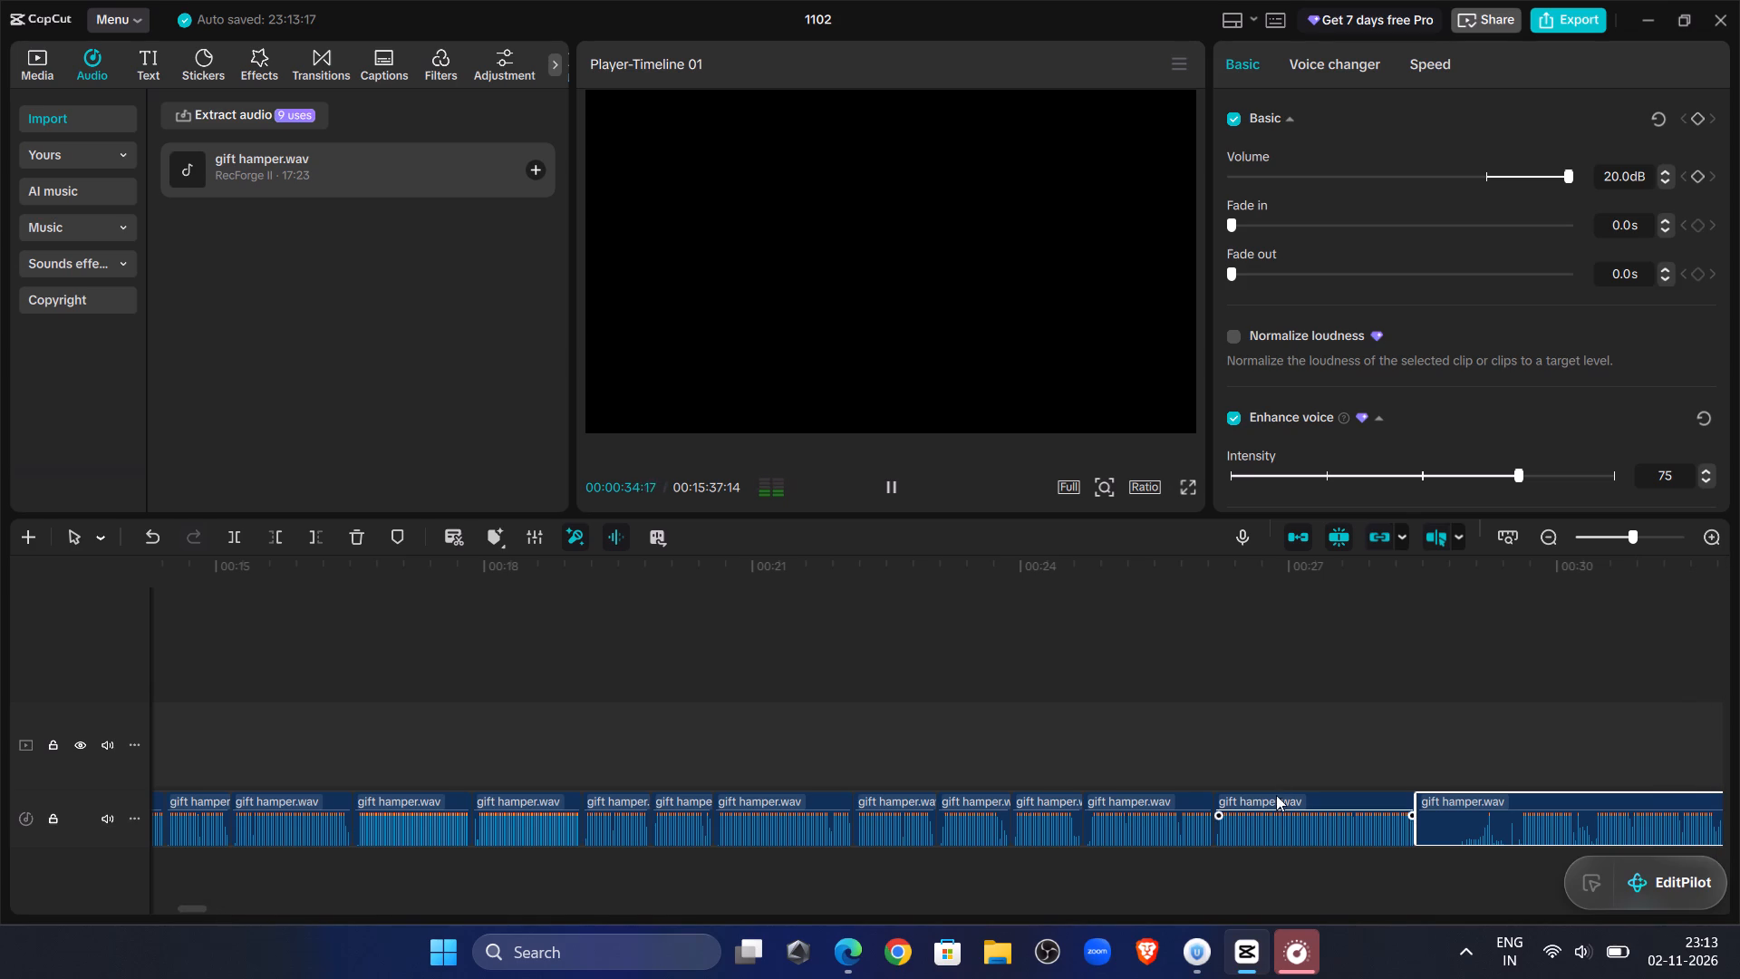
drag(192, 909, 220, 916)
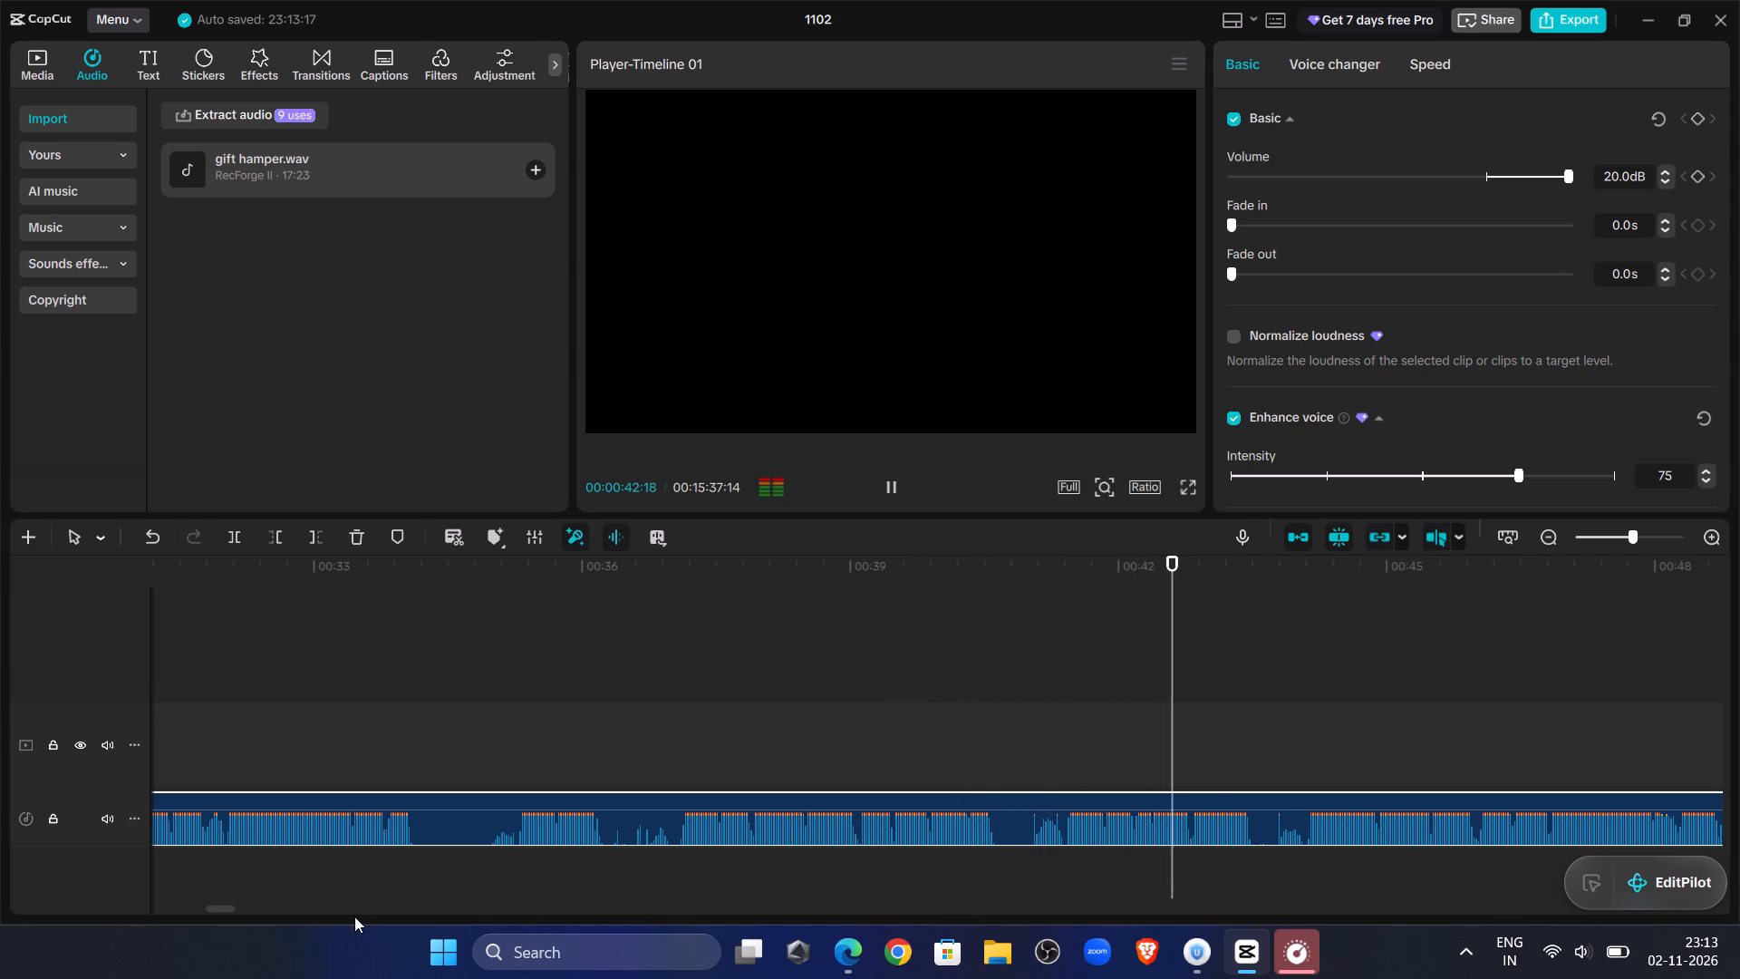
click(1285, 718)
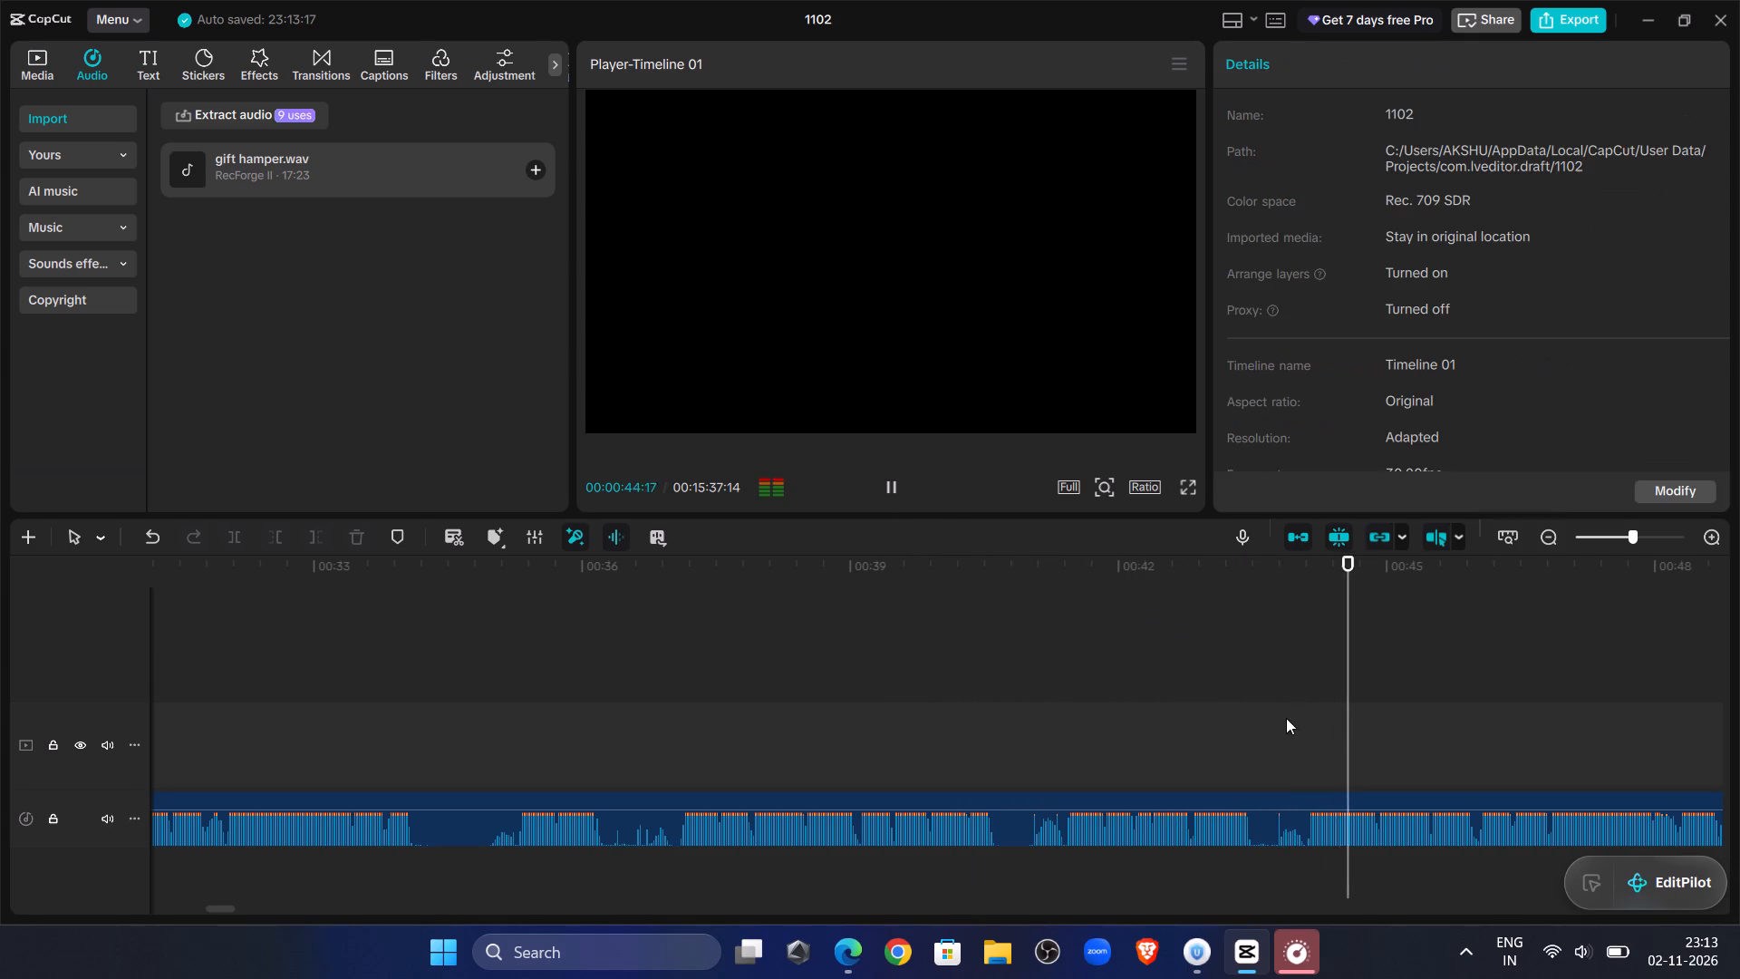
drag(1287, 717, 1305, 740)
click(1278, 806)
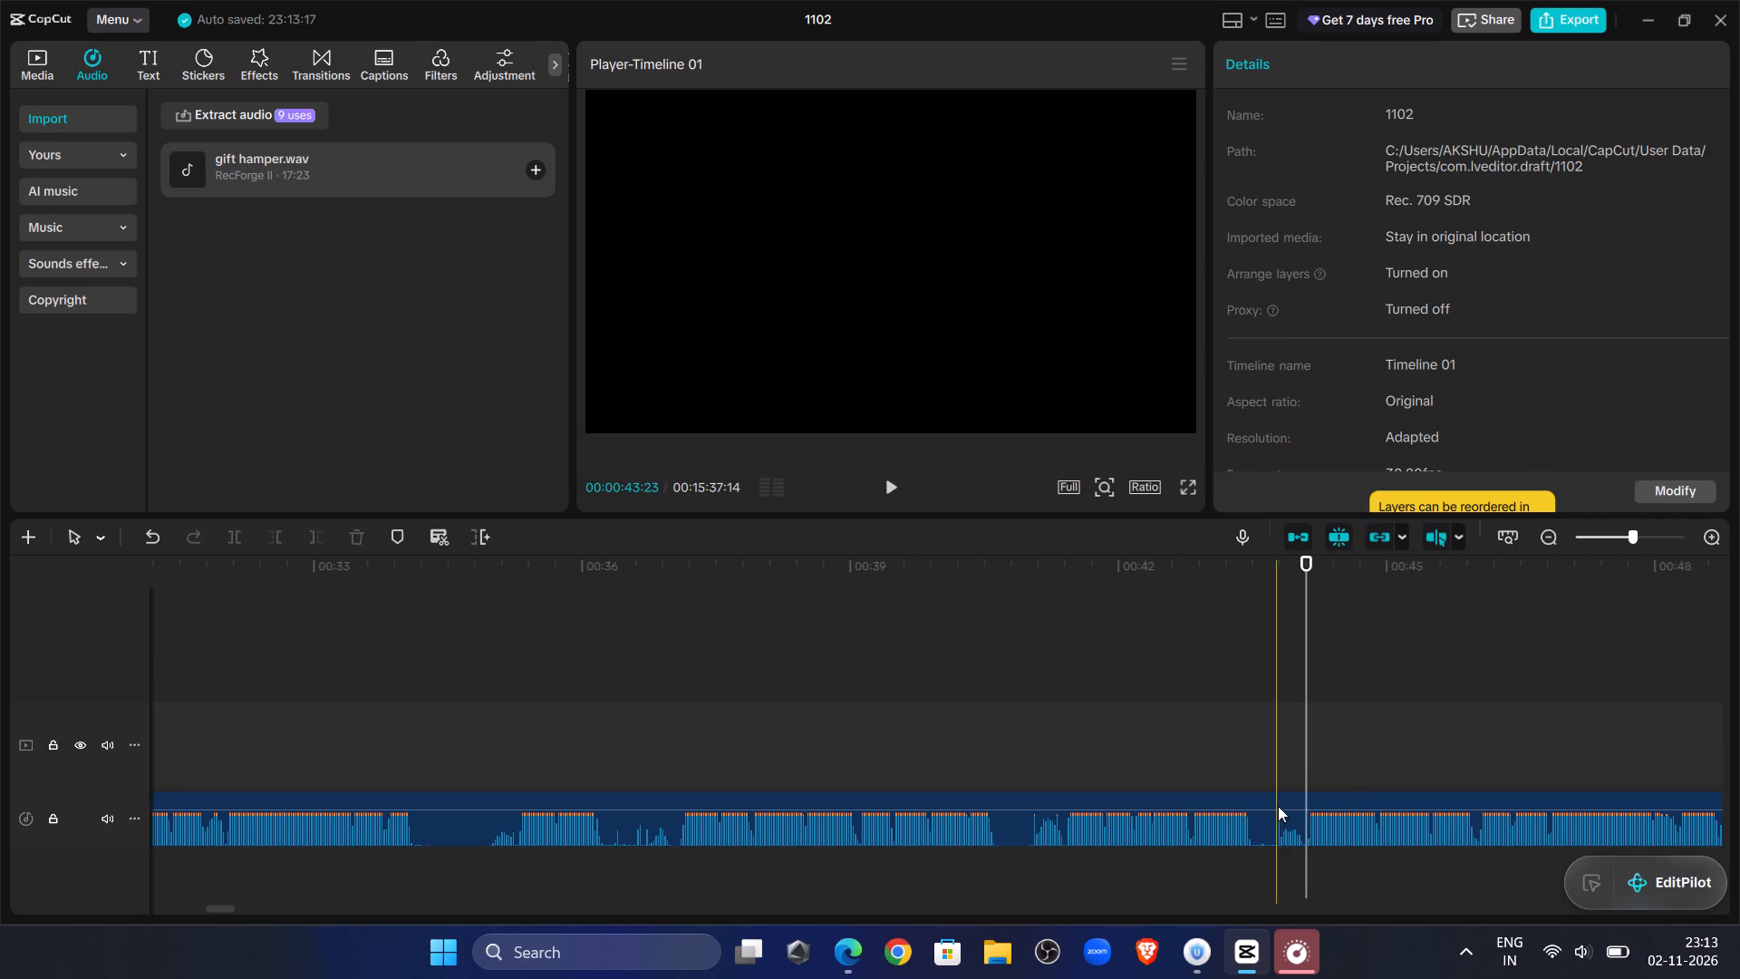
click(266, 528)
drag(1449, 802, 850, 807)
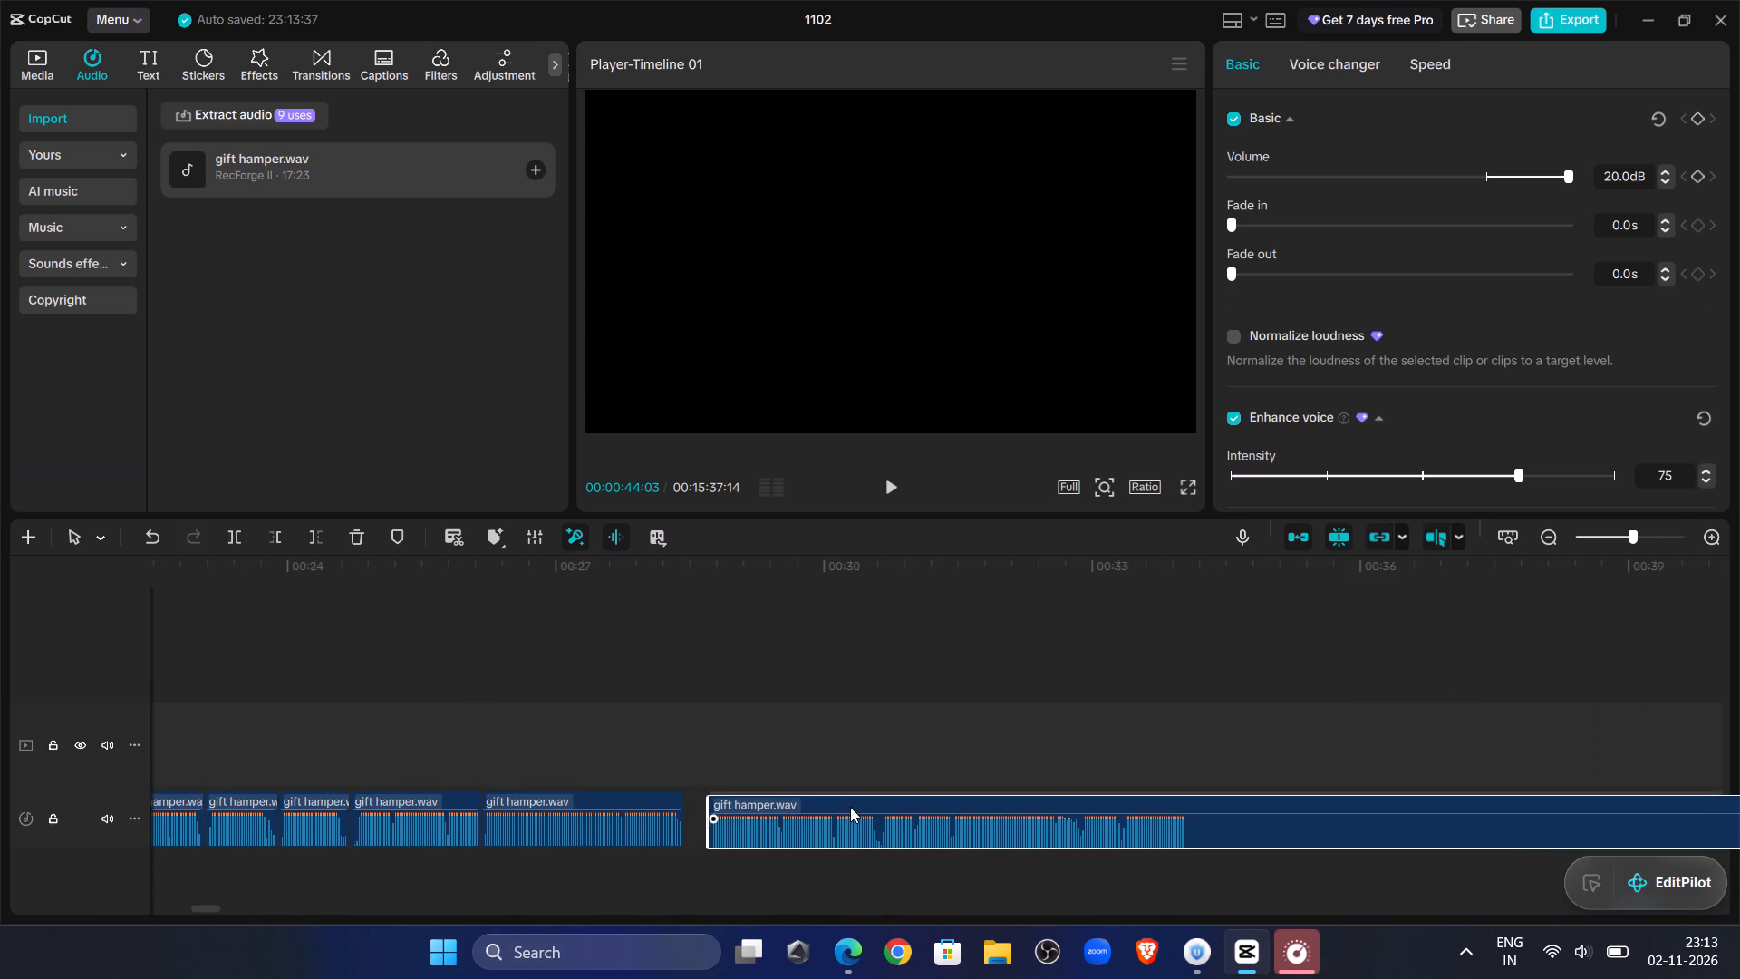
drag(850, 807, 824, 814)
Play across the new join and listen through the twenty-second clip to the pause at about 00:00:37:17.
click(645, 667)
click(893, 499)
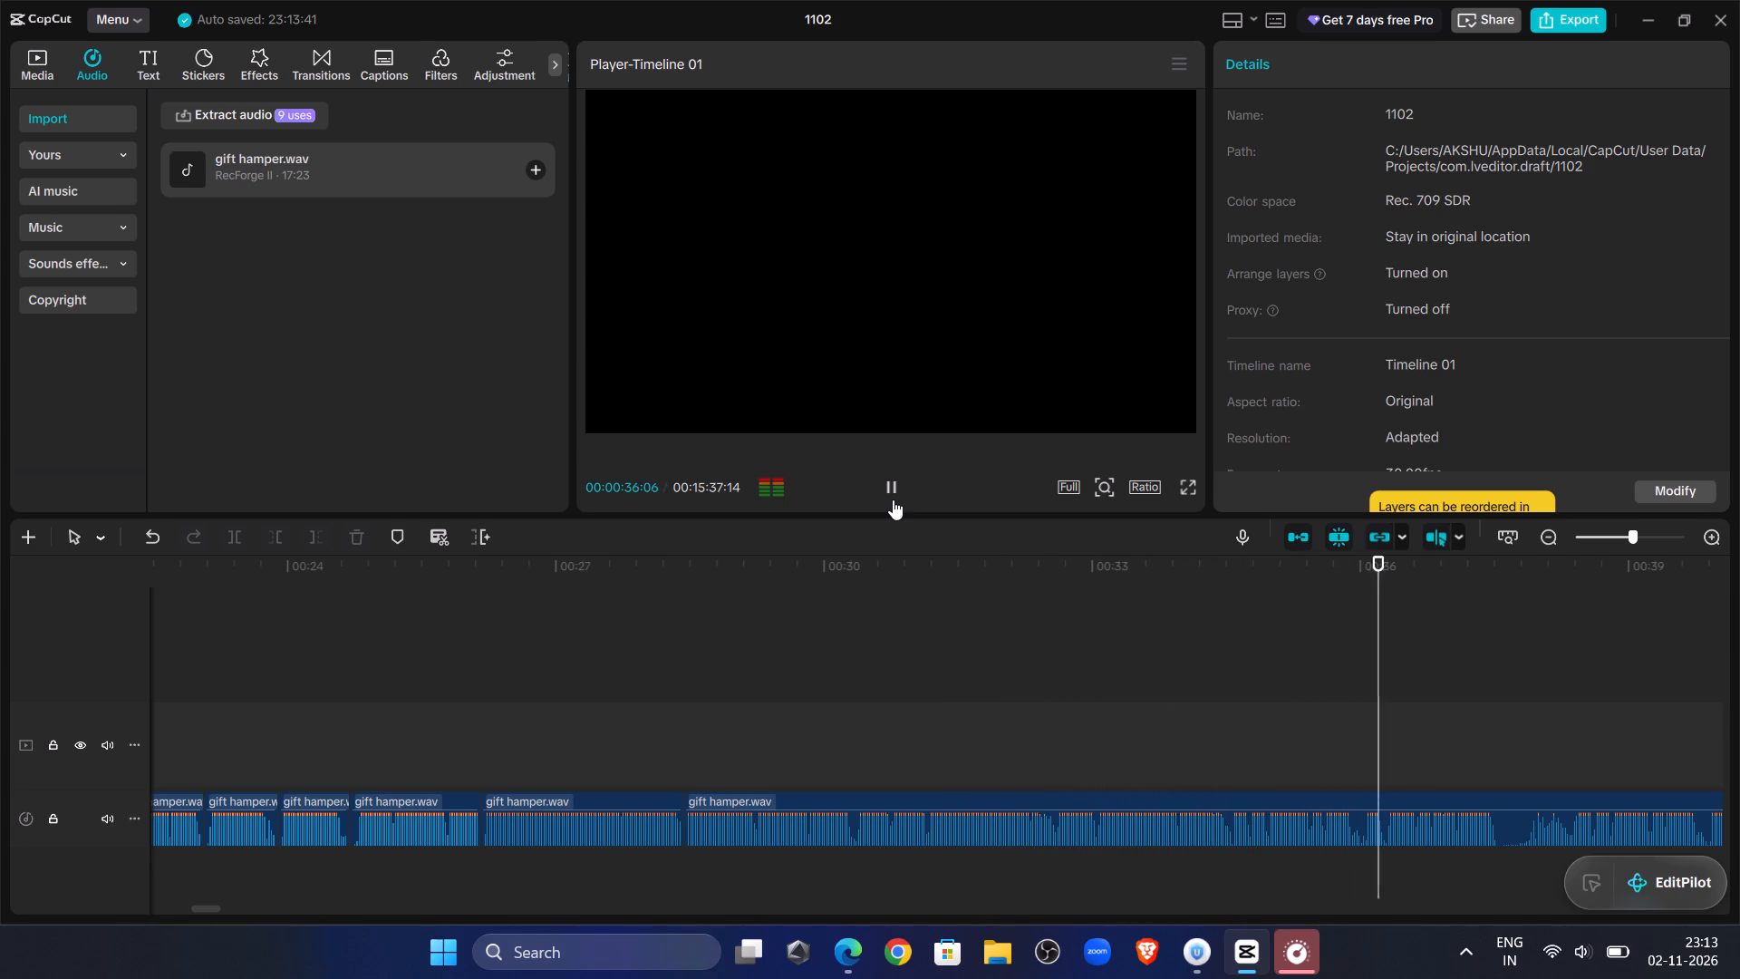
click(893, 499)
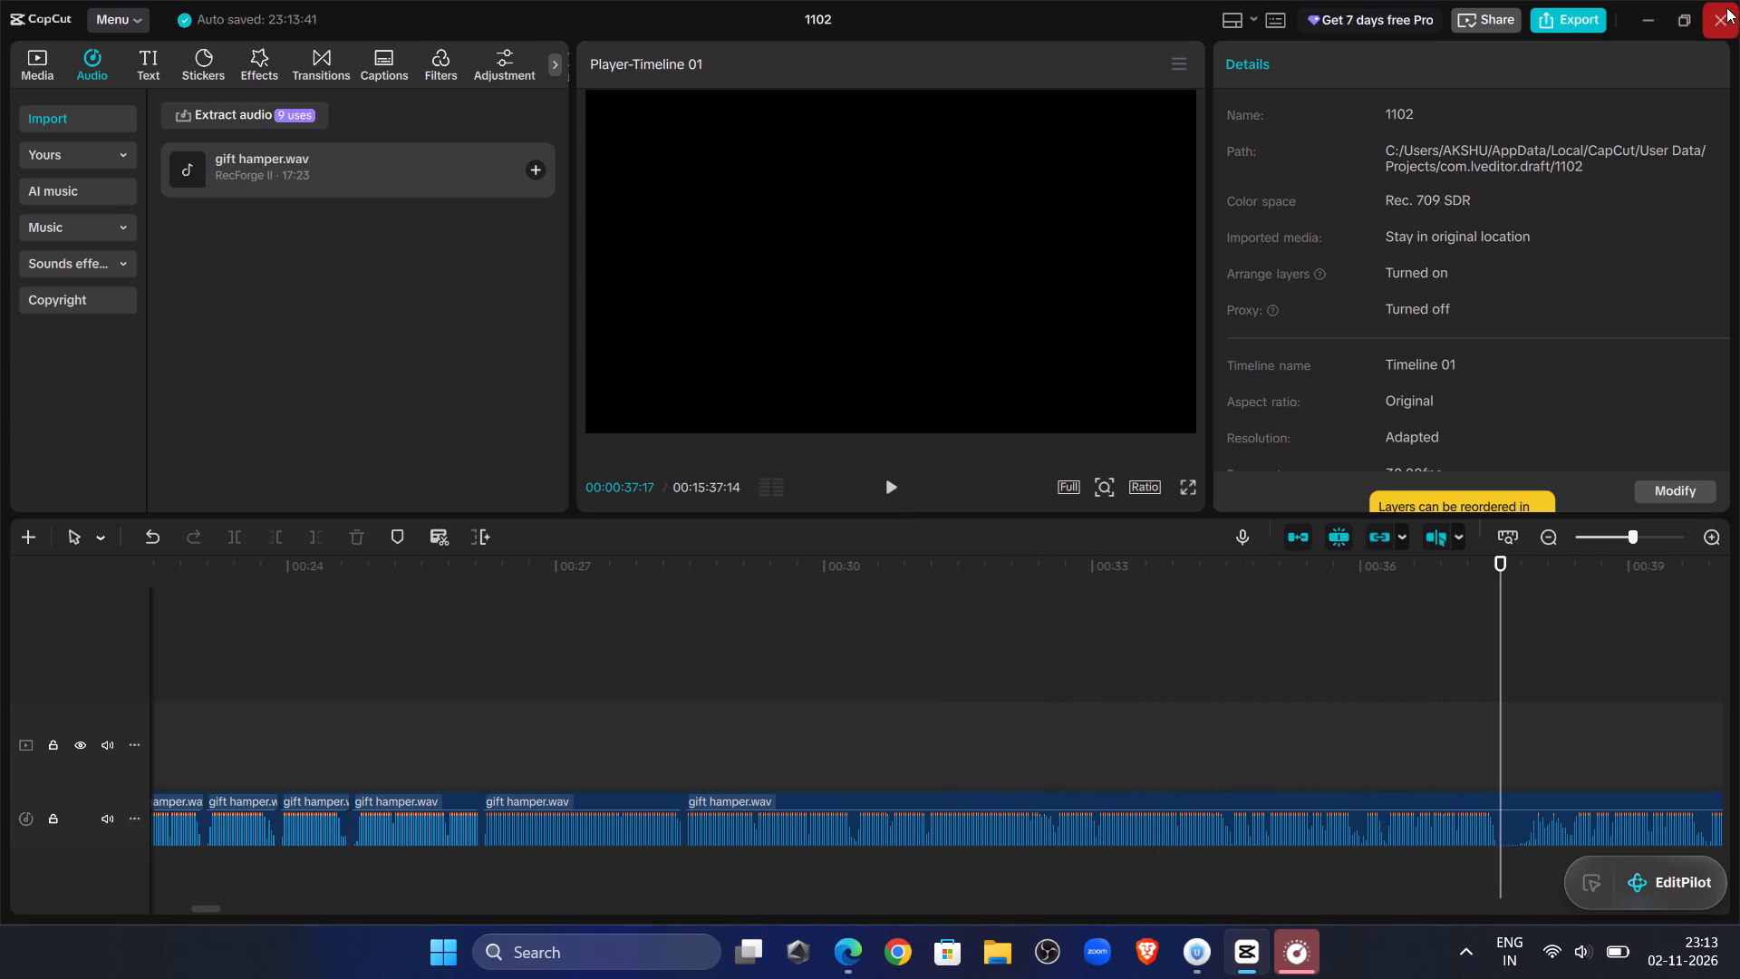
Close the 1102 project and exit CapCut.
click(1725, 8)
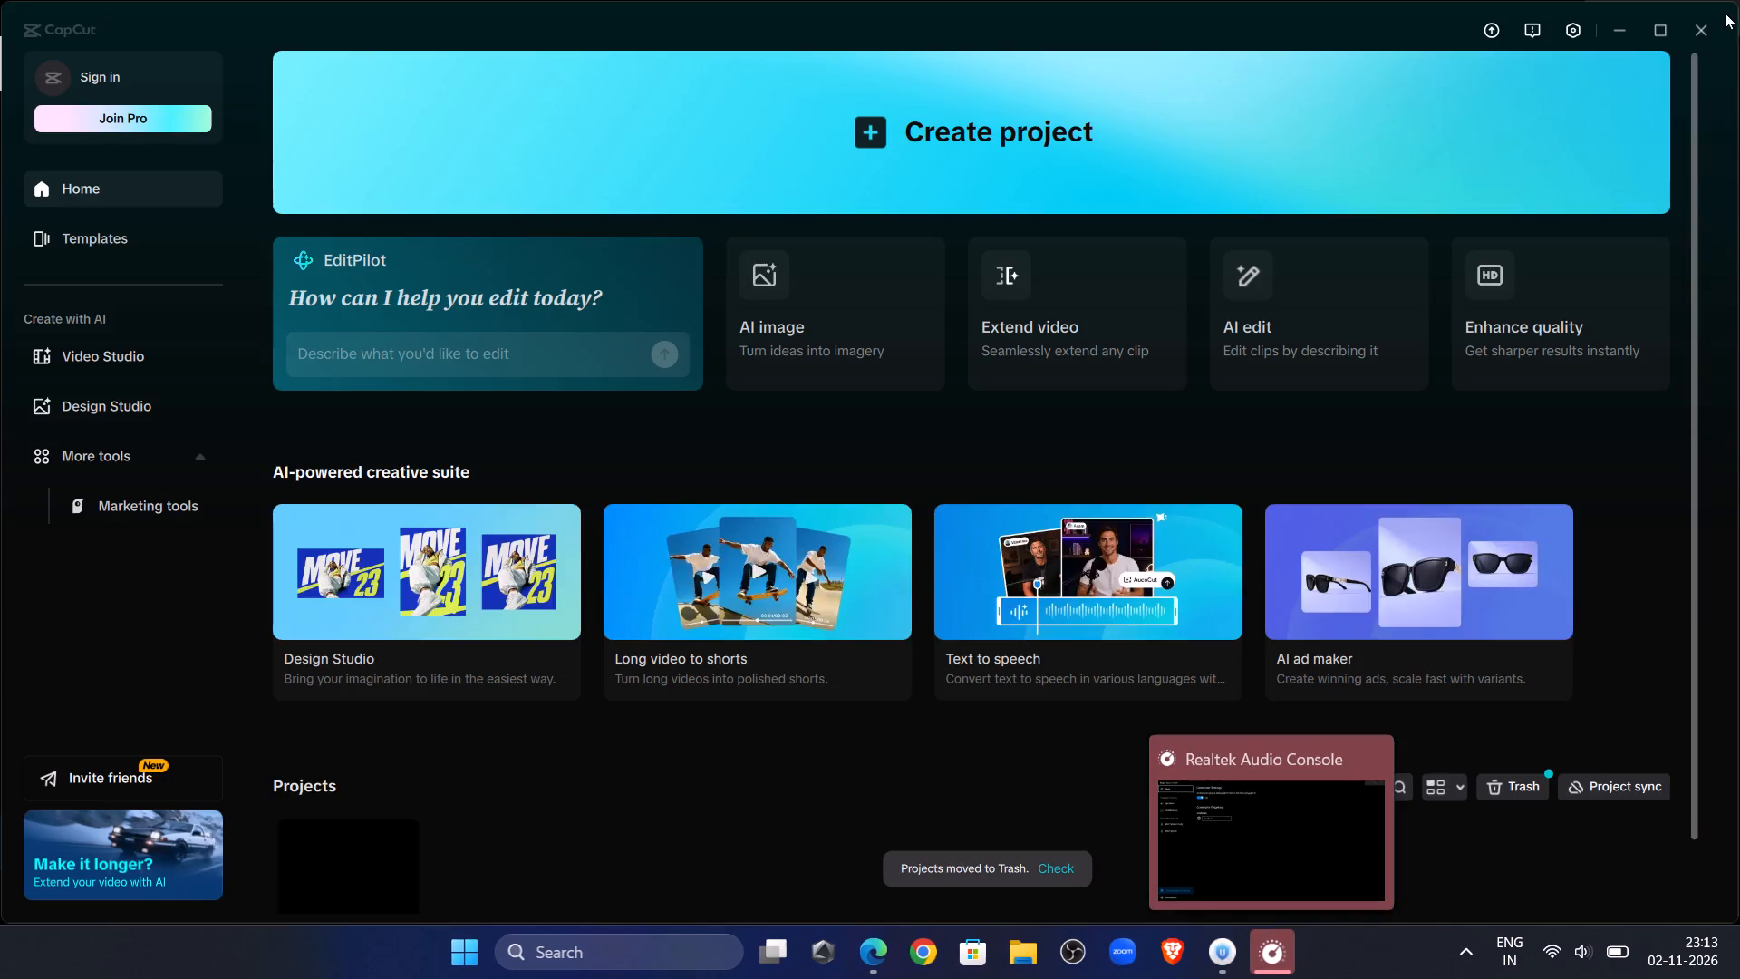
click(1704, 30)
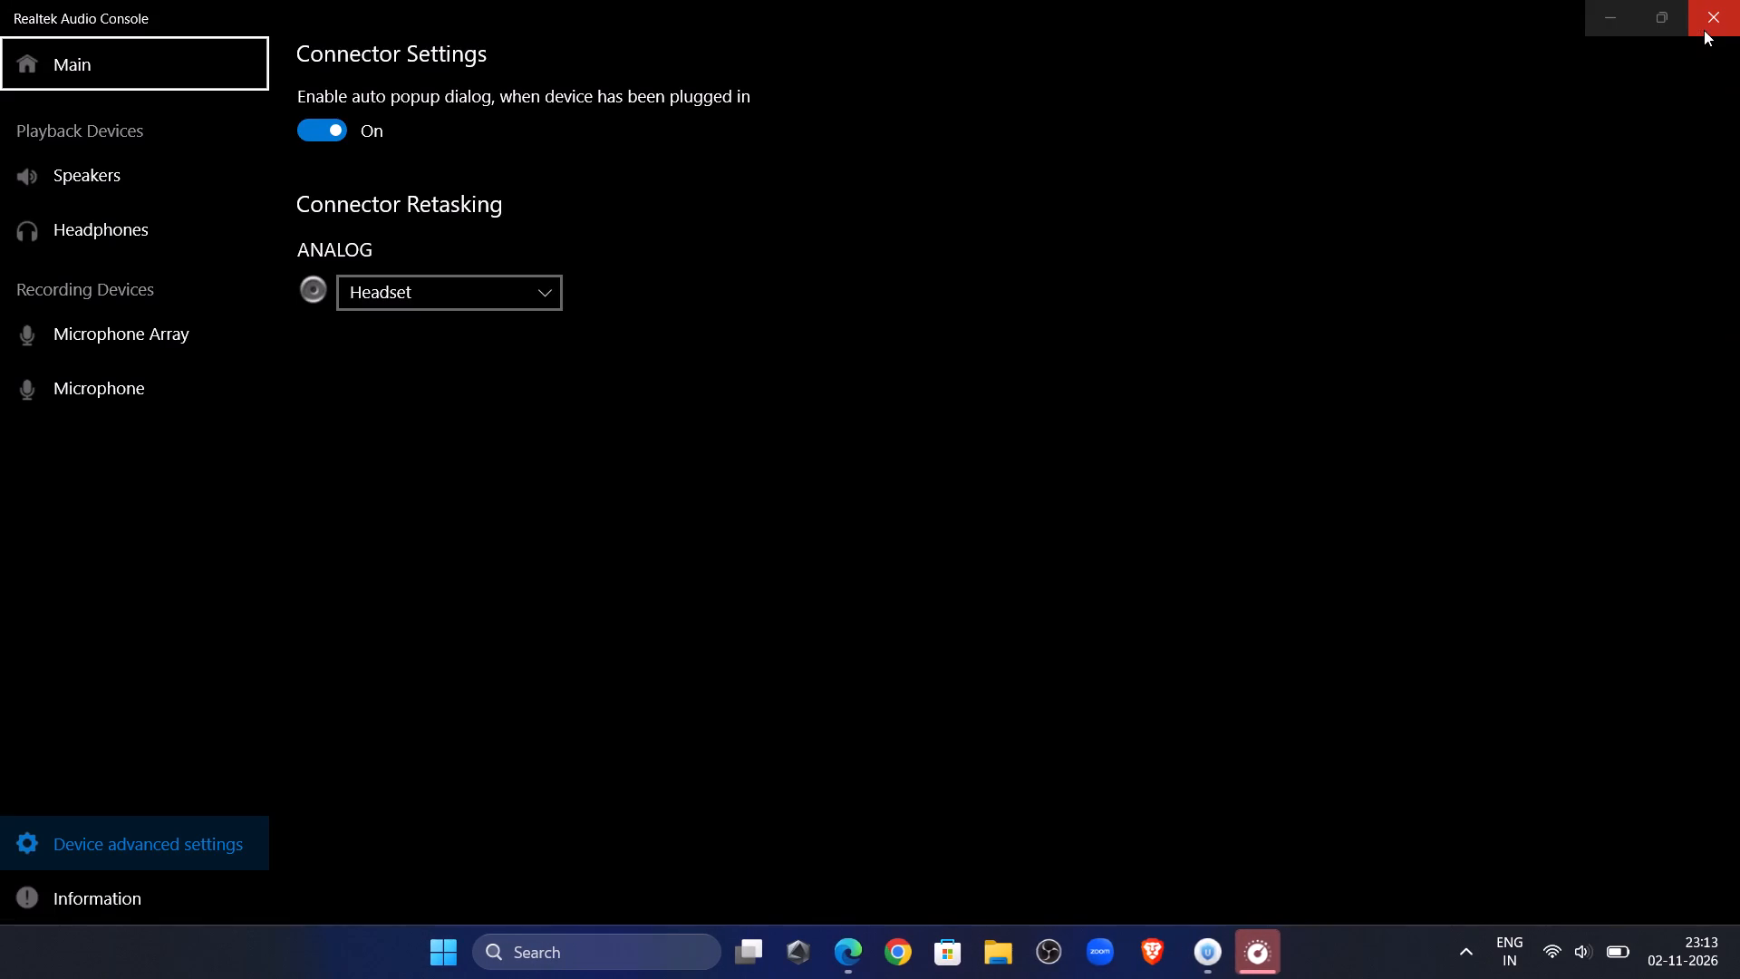
Close the Realtek Audio Console and UrbanVPN windows.
click(1724, 27)
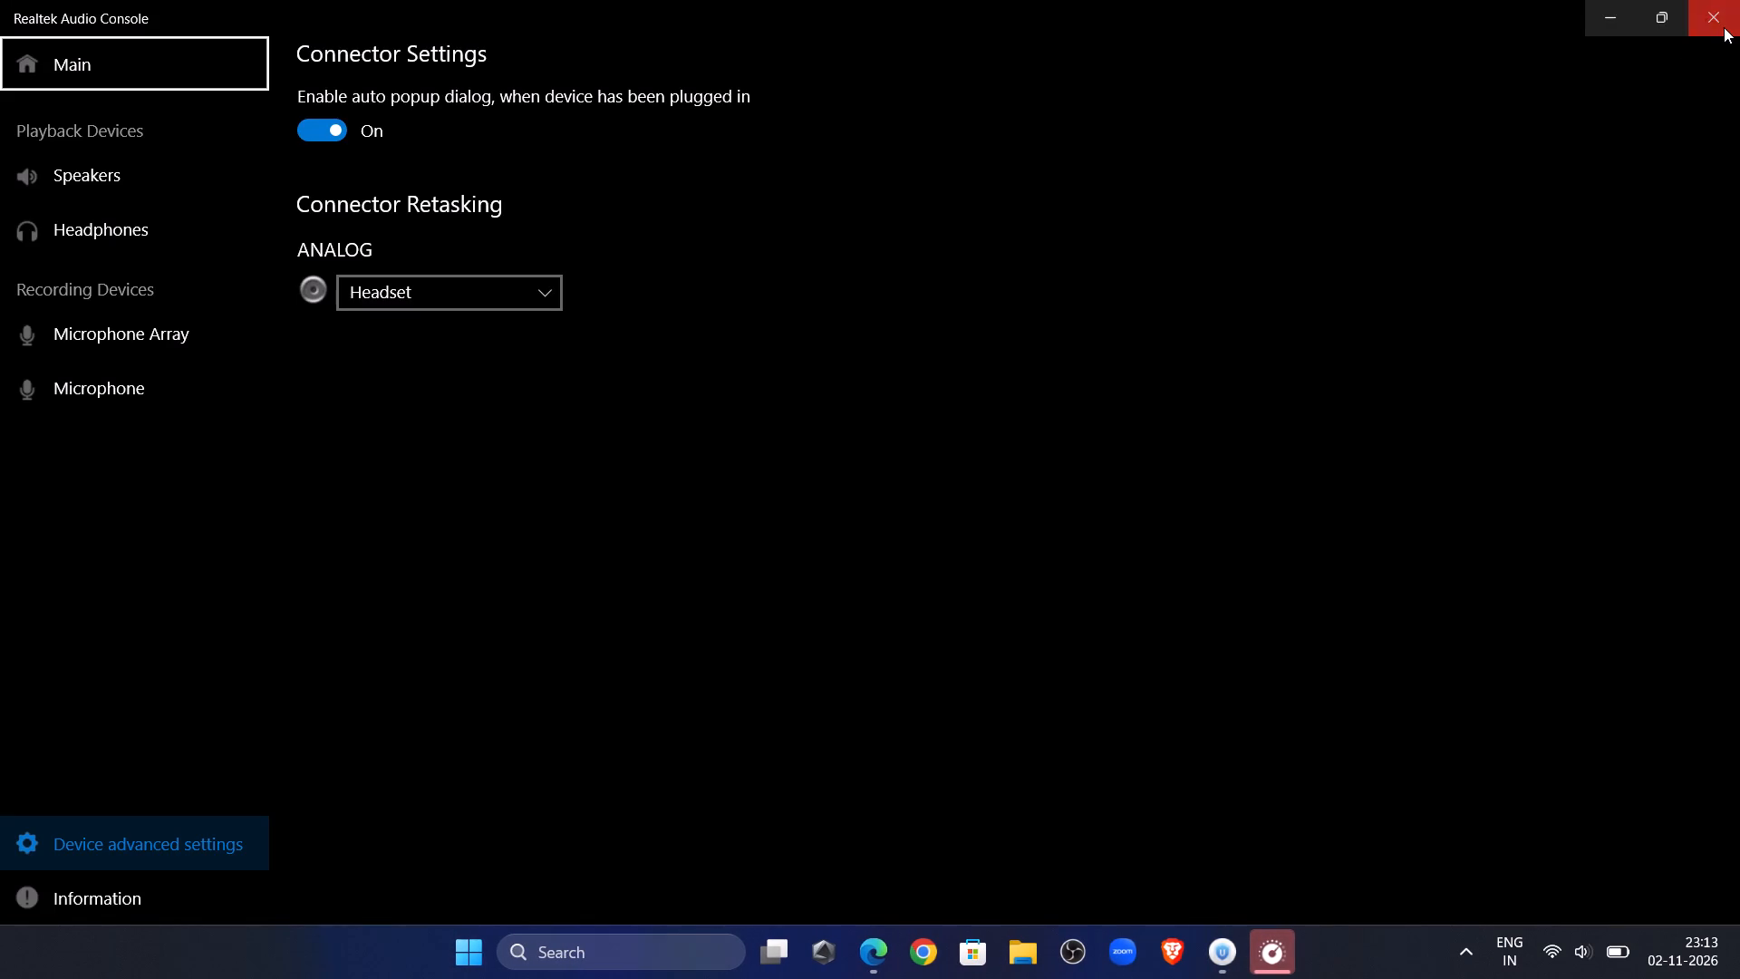
click(1242, 978)
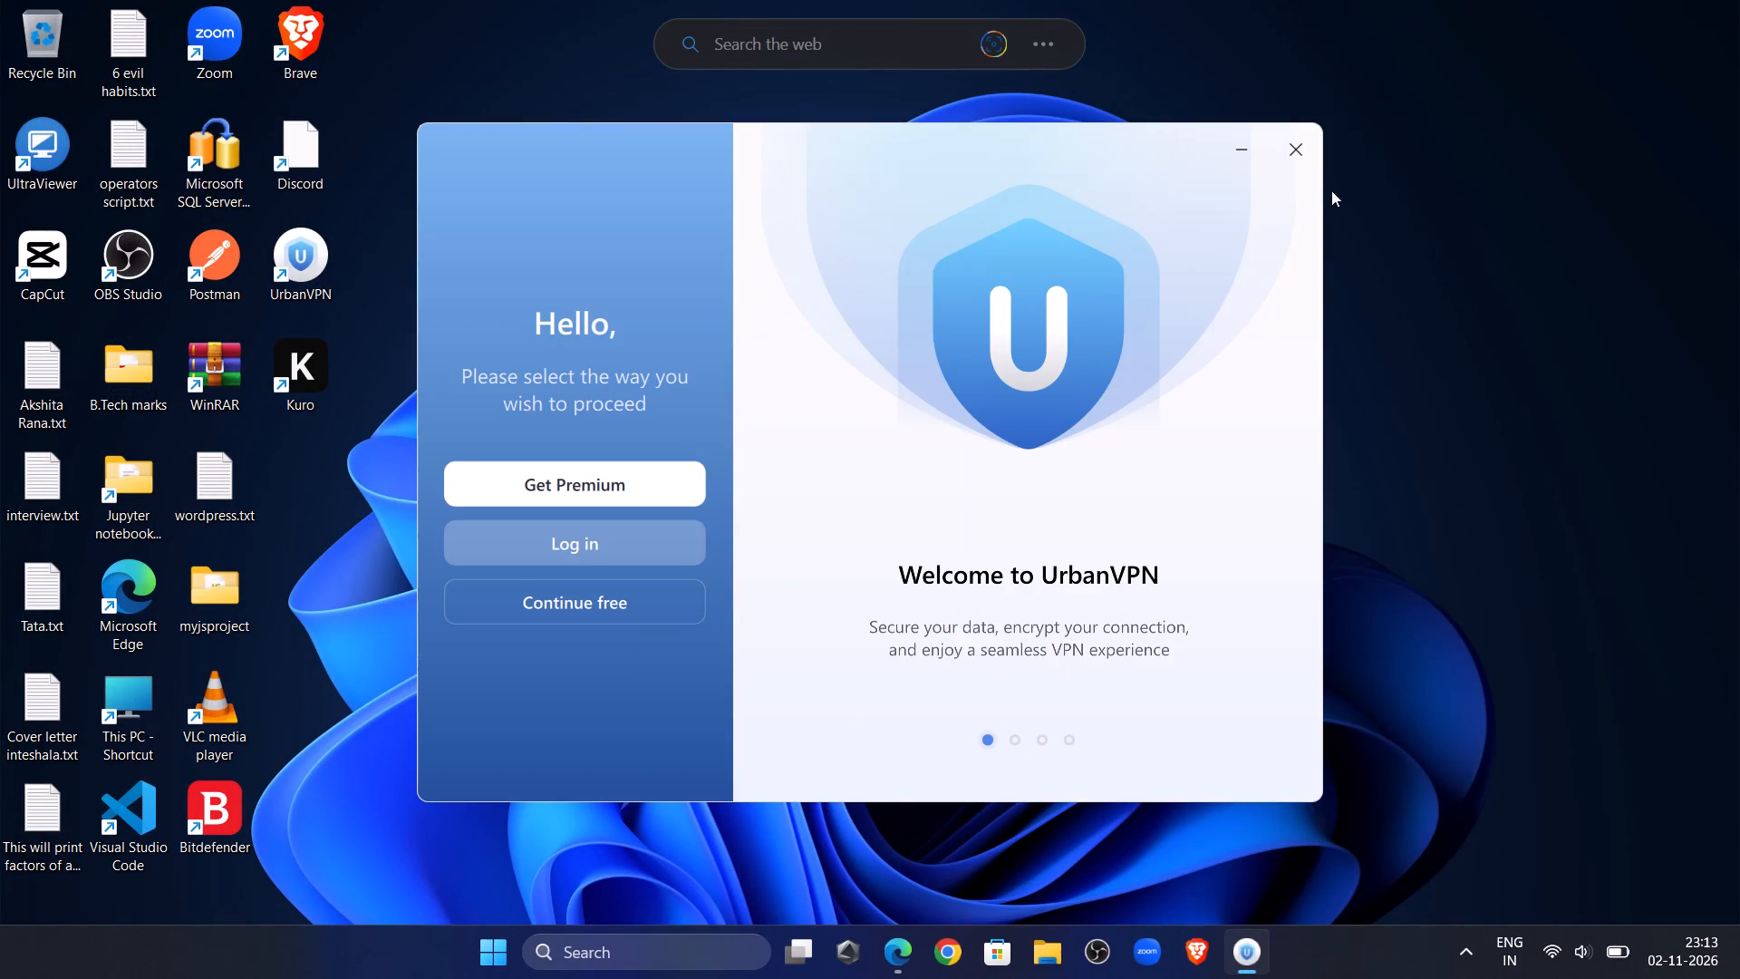
click(1296, 166)
Switch to Microsoft Edge and reload the YouTube Studio video analytics page.
click(933, 945)
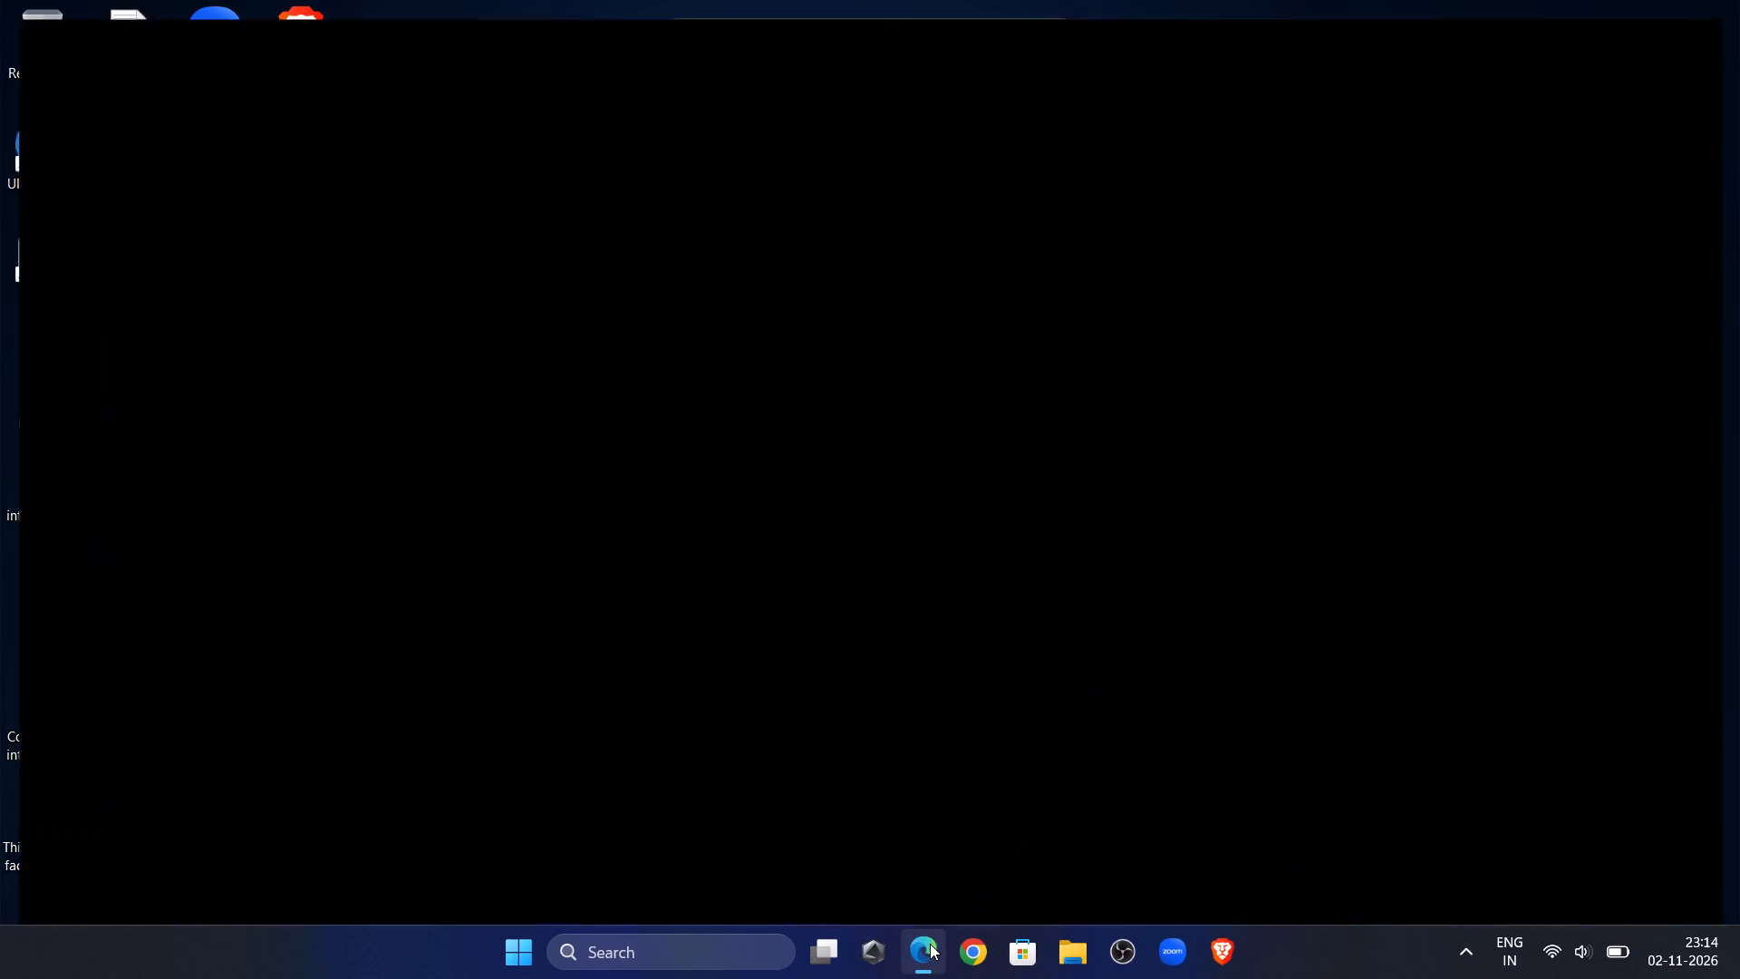
click(71, 74)
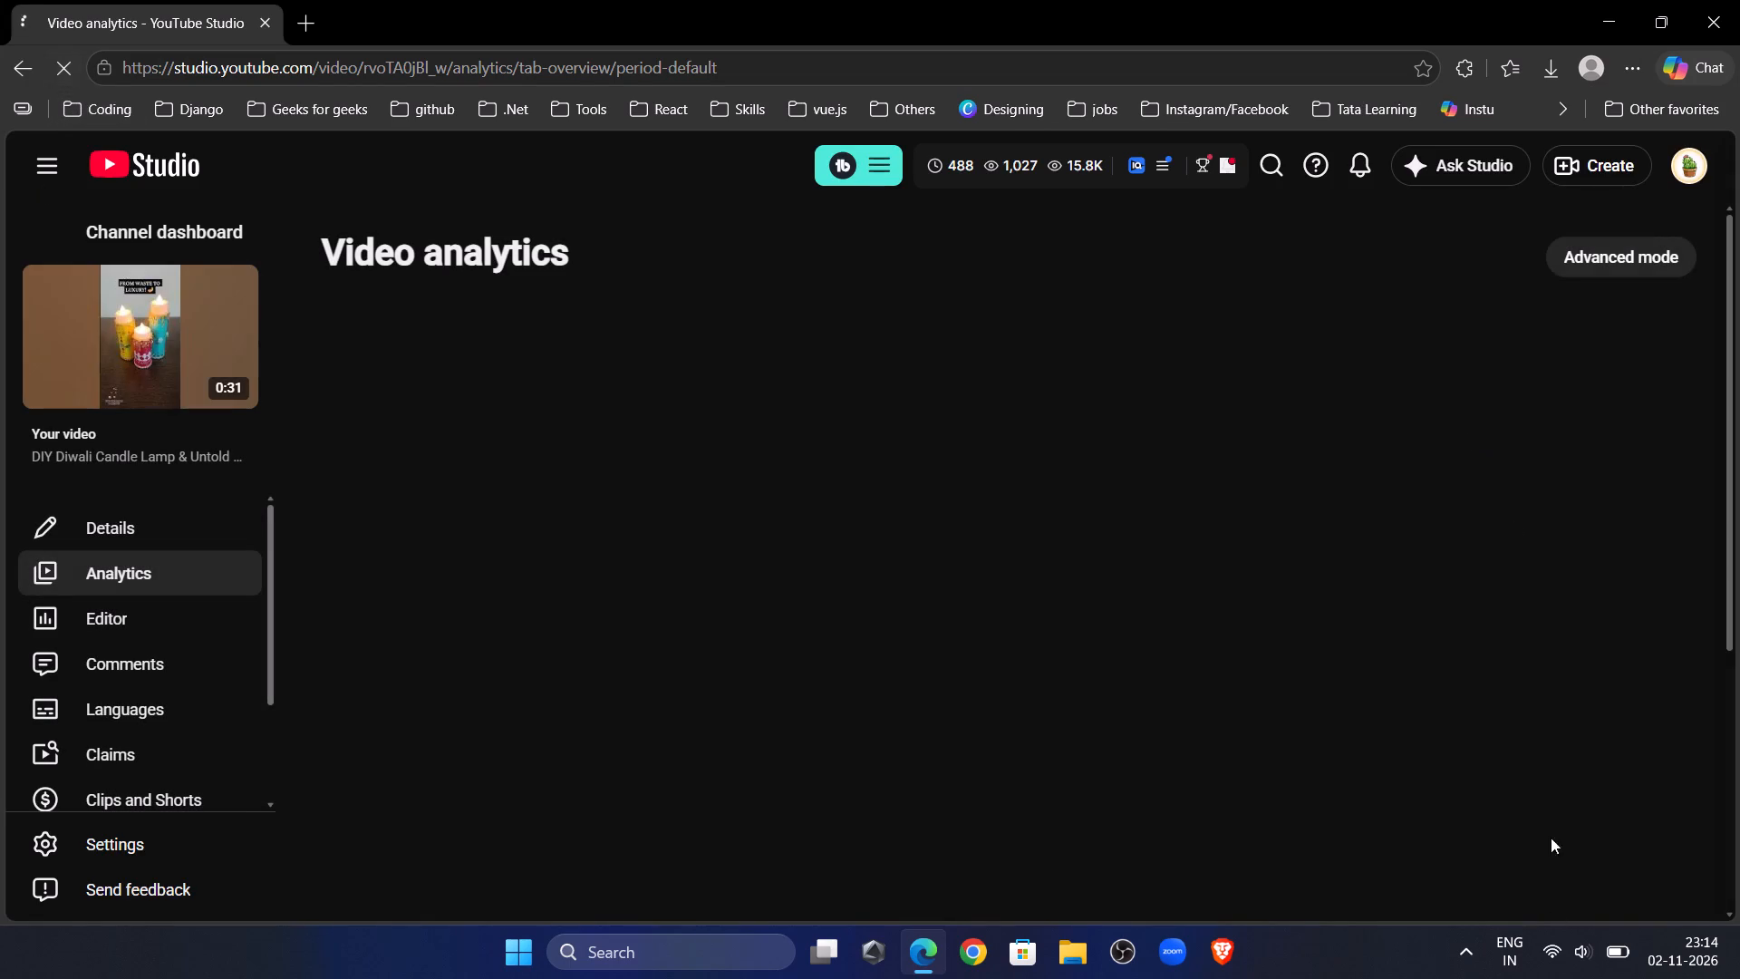
Show the hidden system tray icons.
click(1474, 958)
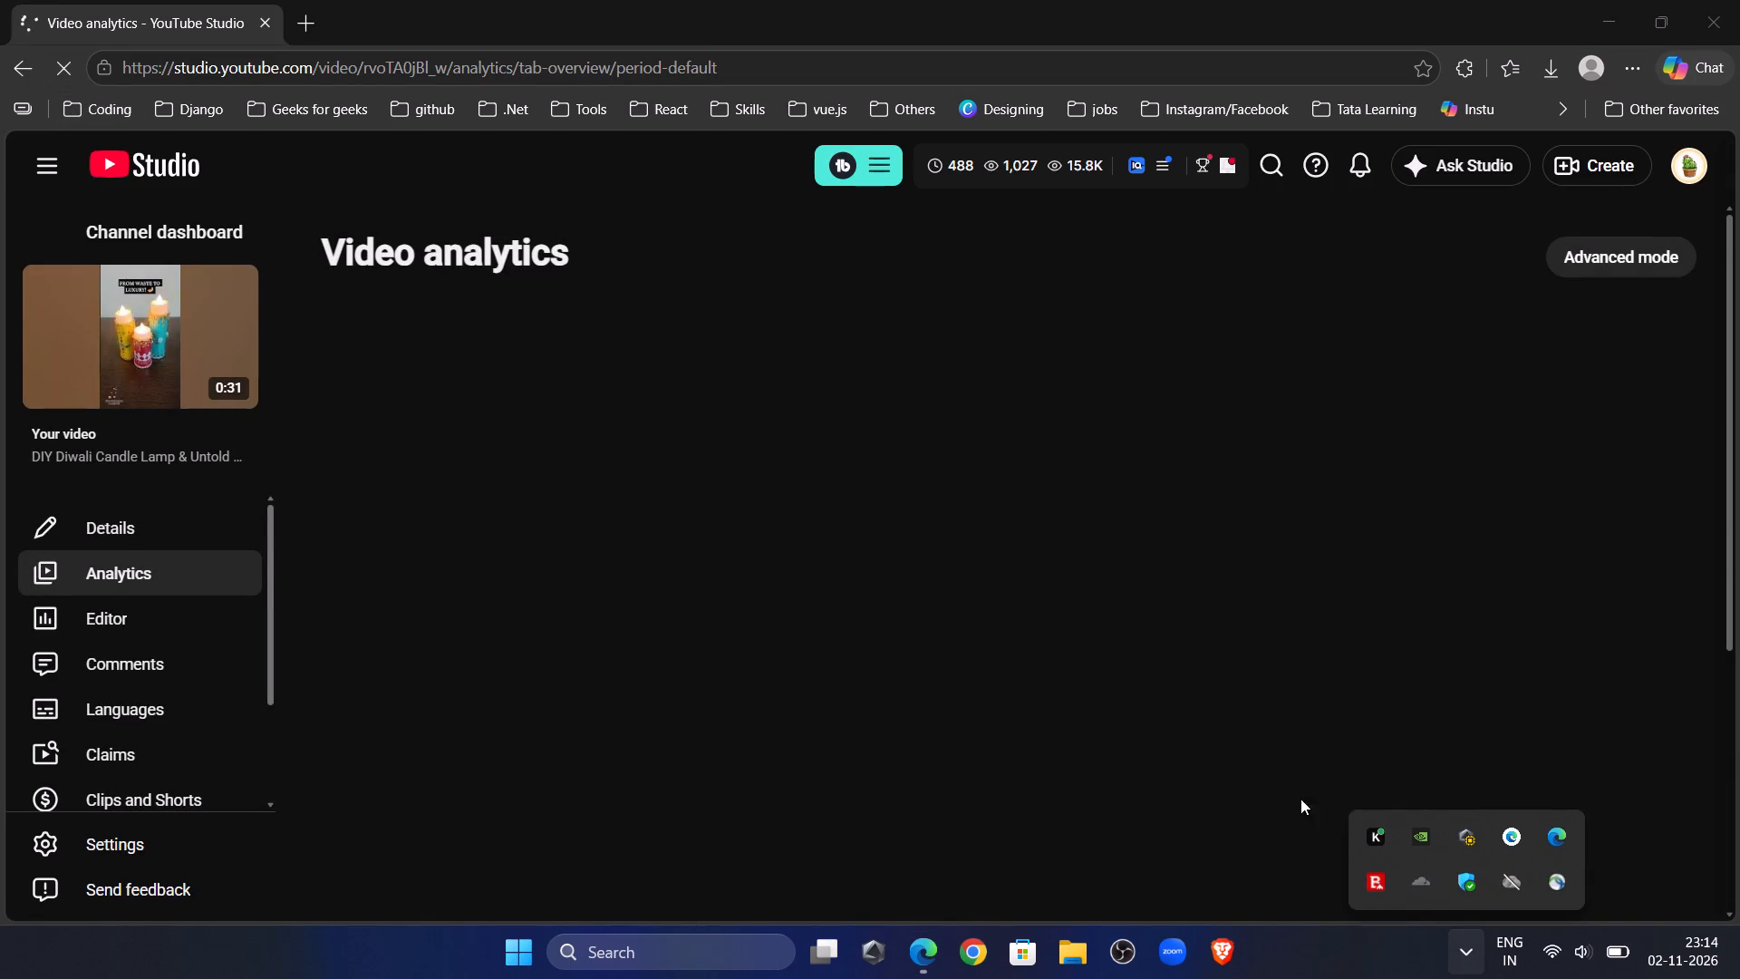